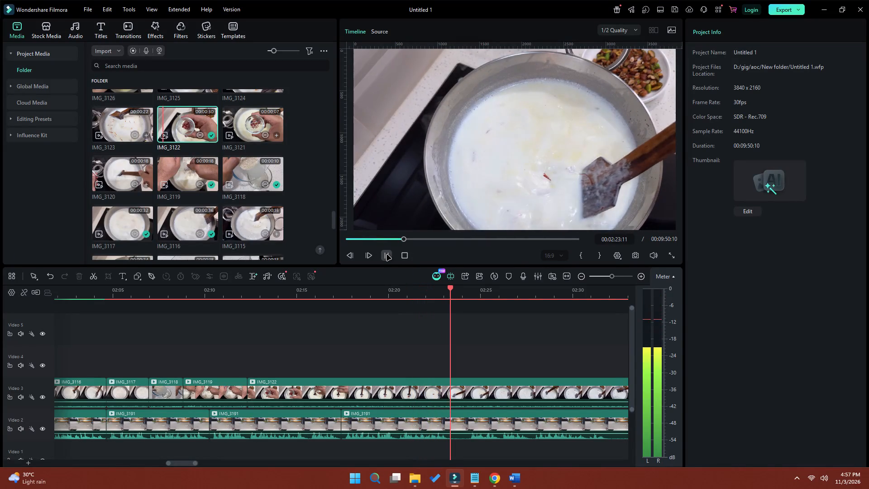
Split the IMG_3122 clip on Video 3 at 02:17:13, in line with the cut on Video 2.
left_click(387, 255)
left_click(310, 296)
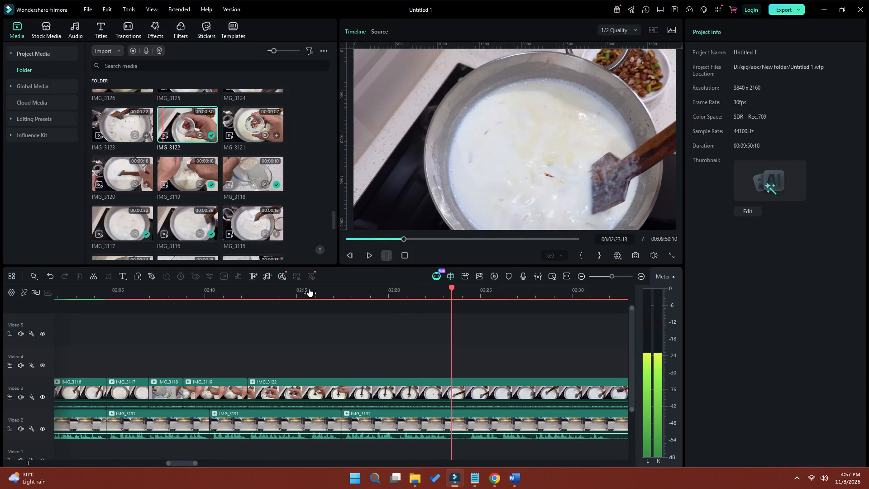
left_click_drag(309, 288, 326, 289)
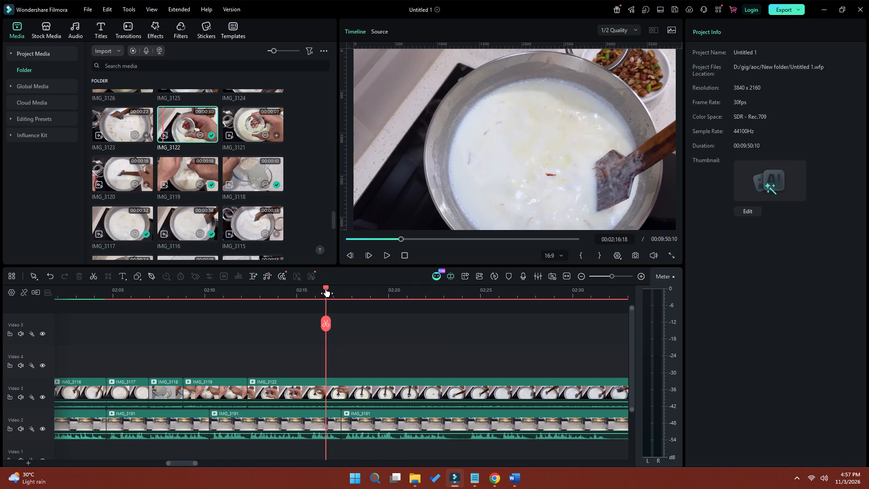
left_click_drag(326, 289, 310, 288)
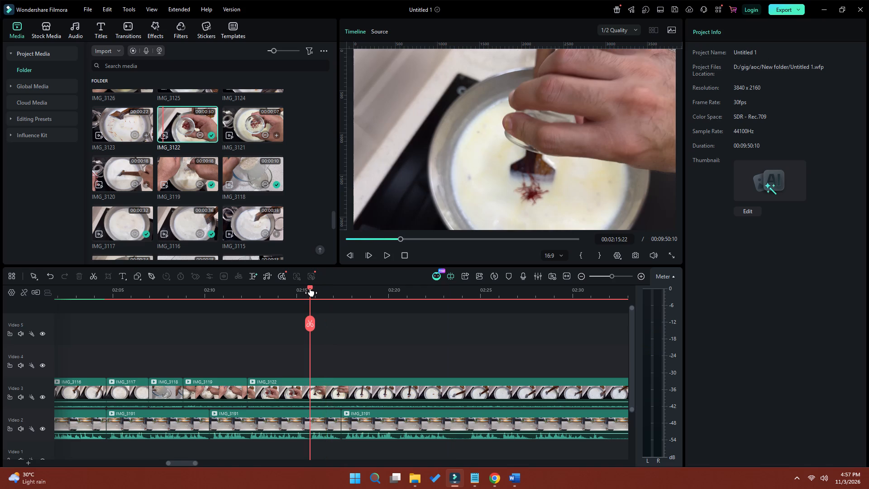
left_click_drag(310, 288, 298, 288)
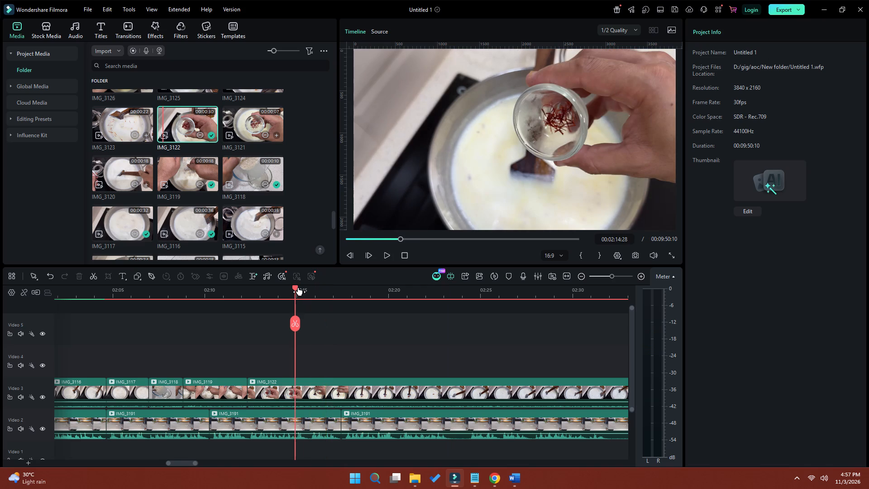
left_click_drag(298, 288, 330, 288)
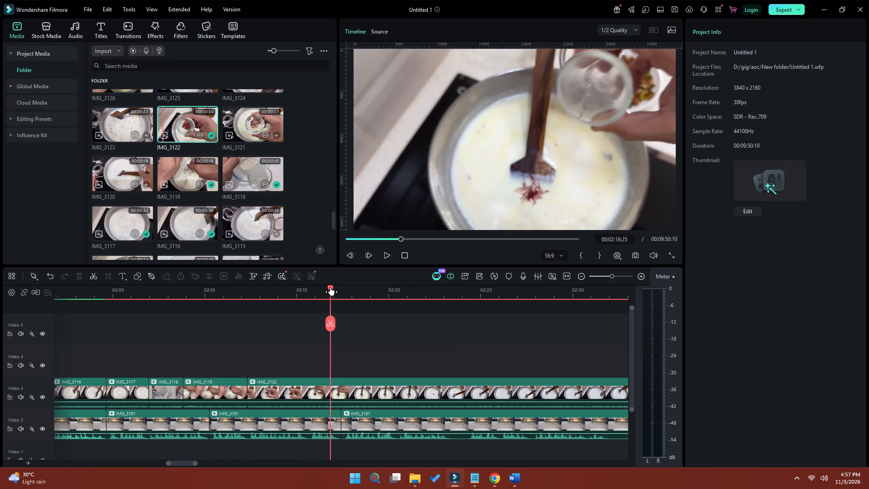
left_click_drag(330, 288, 329, 288)
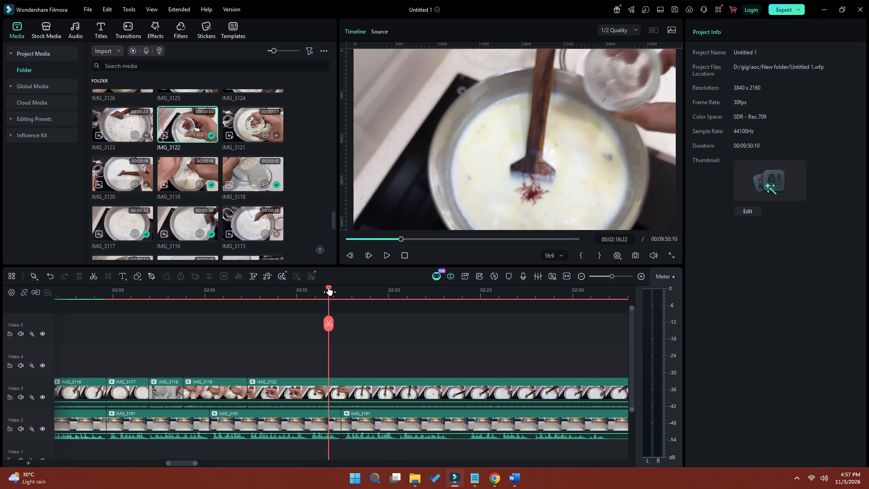
left_click_drag(329, 288, 328, 288)
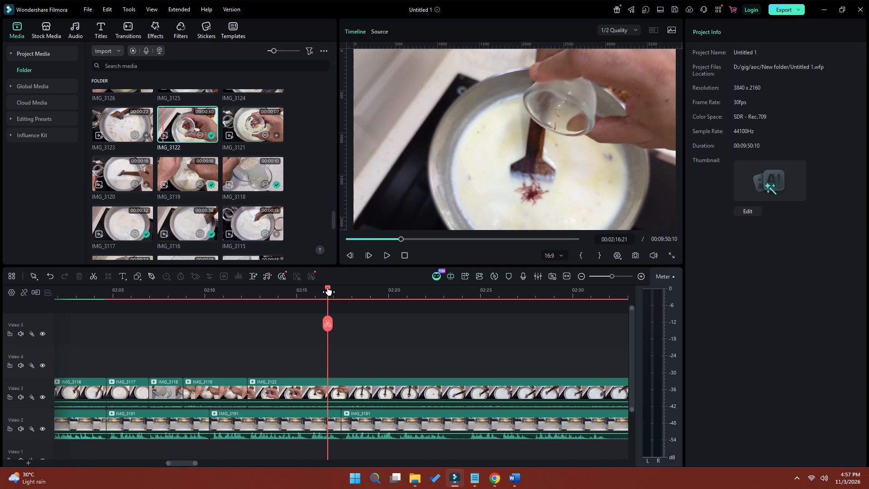
left_click_drag(328, 288, 341, 289)
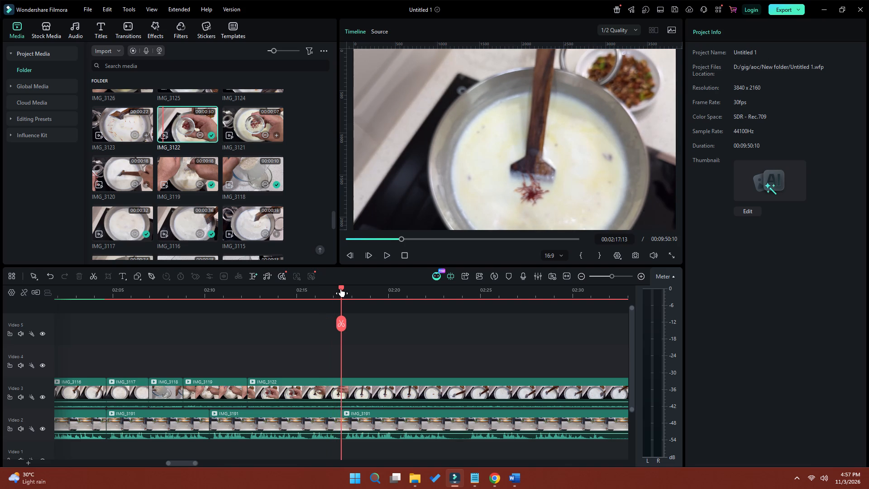
left_click_drag(341, 289, 342, 289)
left_click(358, 396)
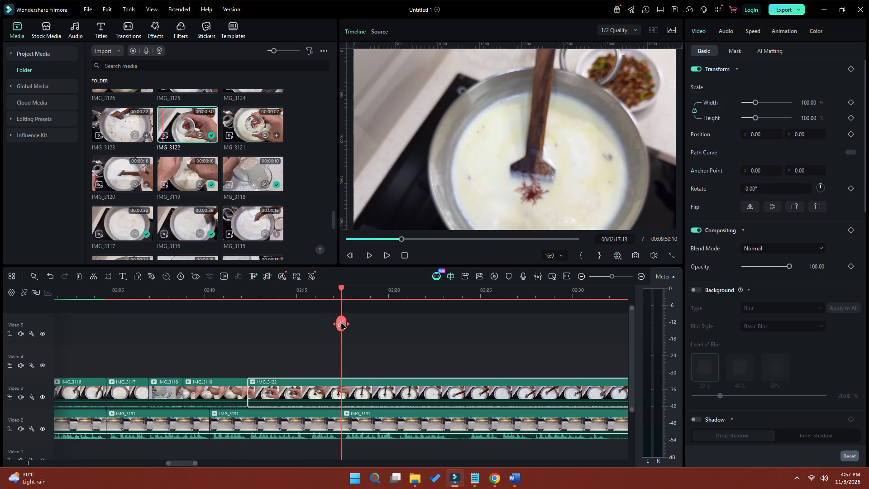
left_click(341, 323)
Cut the section from 02:17:13 to 02:20:09 out of IMG_3122 on Video 3 and close the gap.
left_click_drag(341, 289, 373, 291)
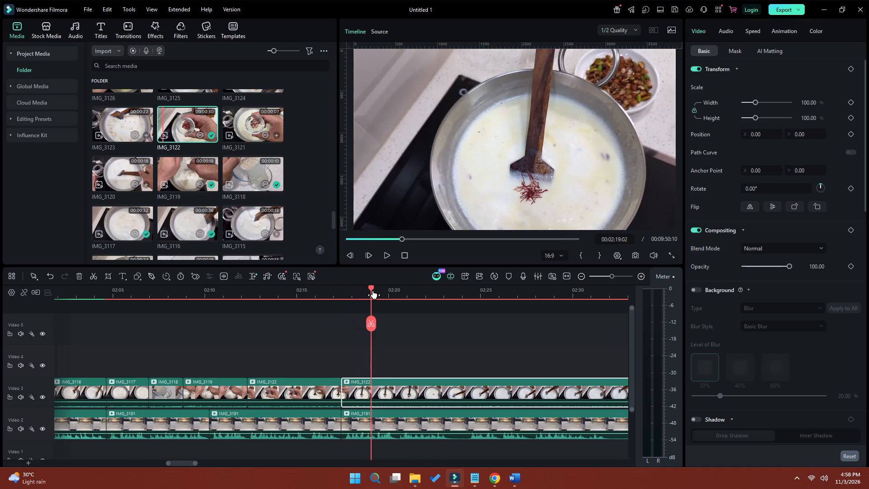
left_click_drag(373, 291, 398, 292)
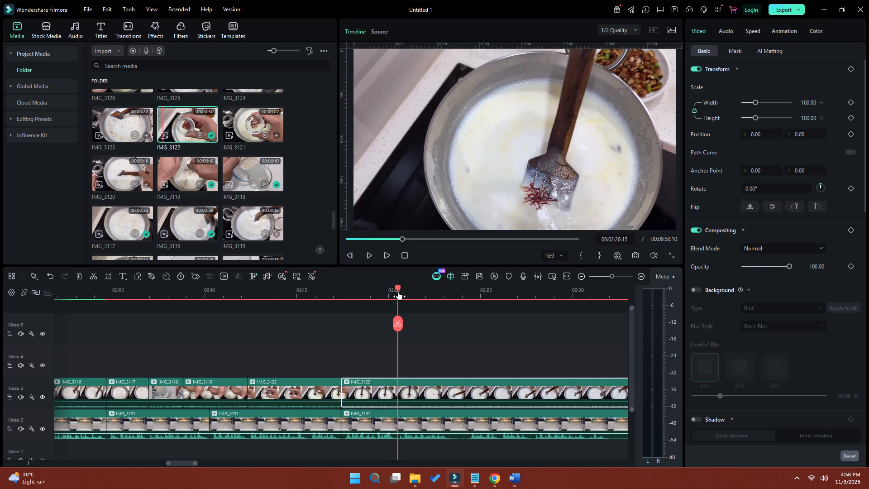
left_click_drag(398, 292, 408, 292)
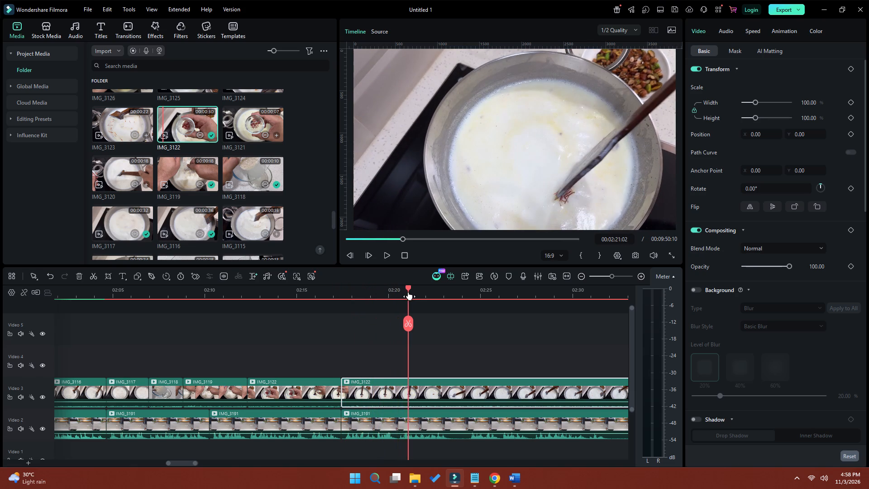
left_click_drag(408, 292, 394, 290)
left_click(395, 325)
left_click(381, 394)
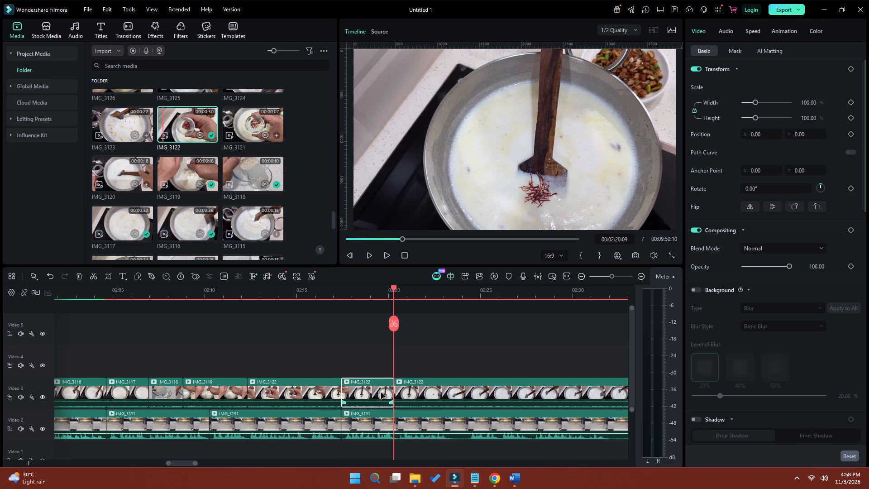
key("shift+Delete")
left_click(381, 393)
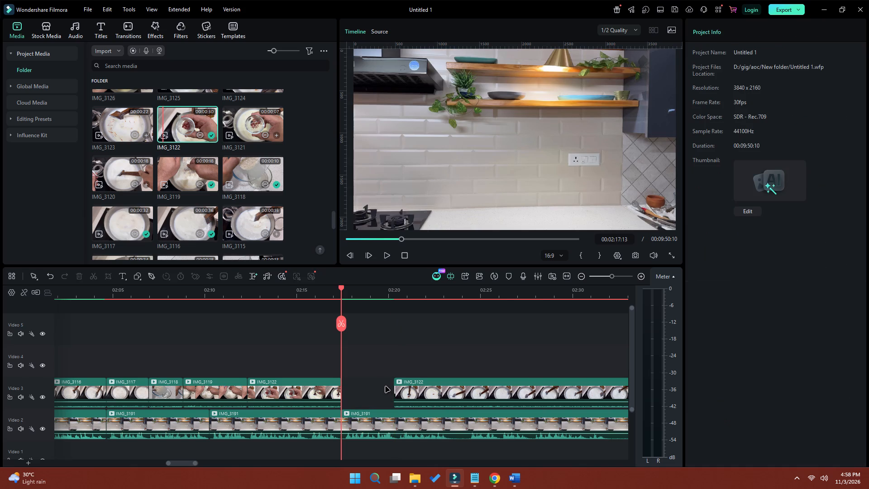
left_click(387, 384)
Play back the new IMG_3122 cut and split the kitchen clip on Video 2 at 02:23:11.
left_click(329, 295)
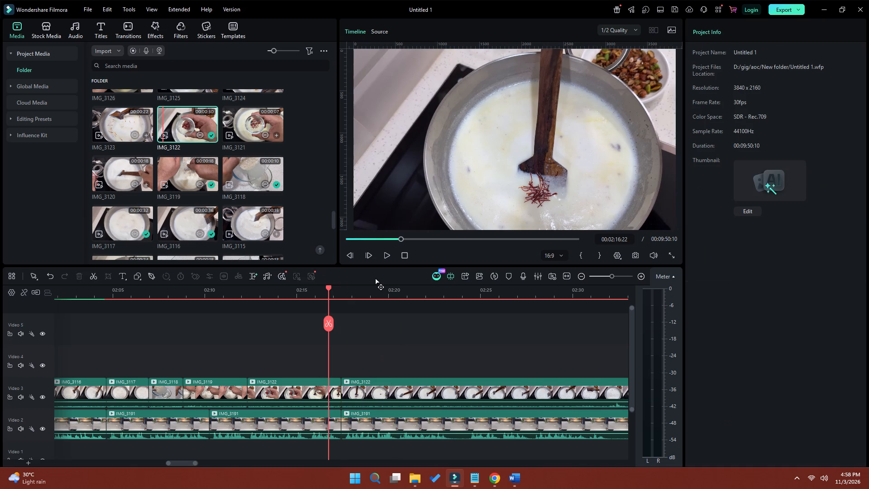
left_click(387, 256)
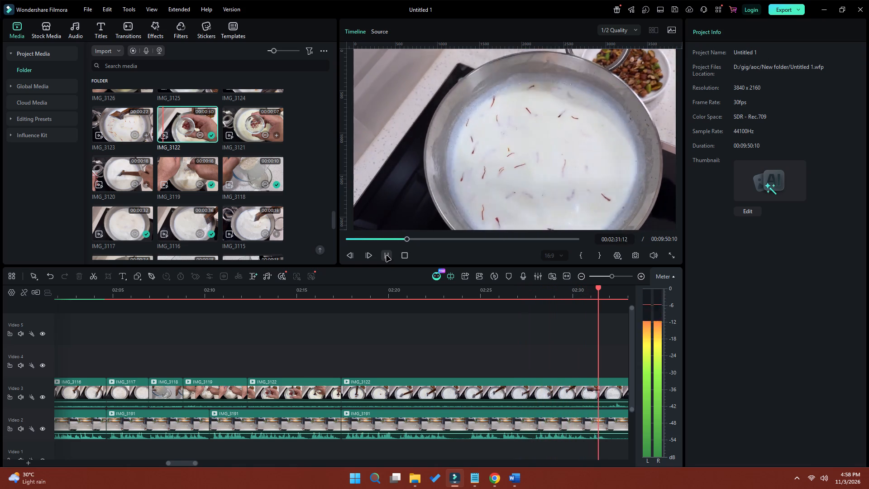
left_click(387, 256)
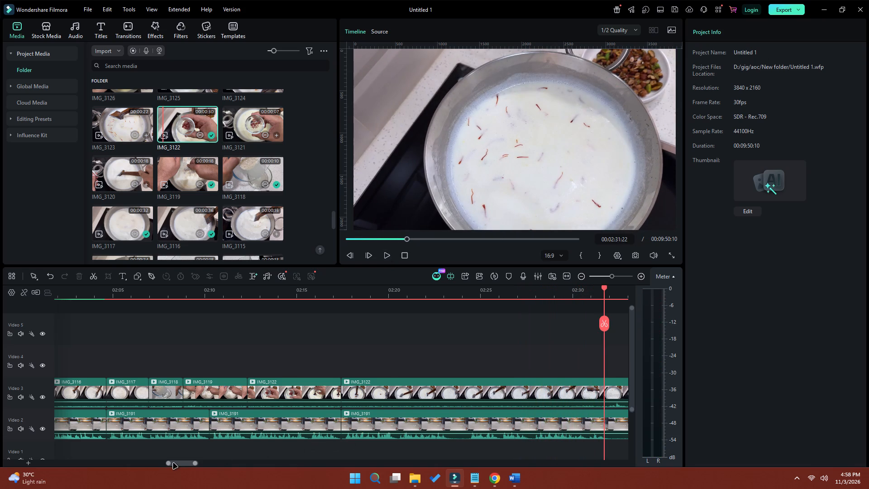
left_click_drag(179, 463, 187, 463)
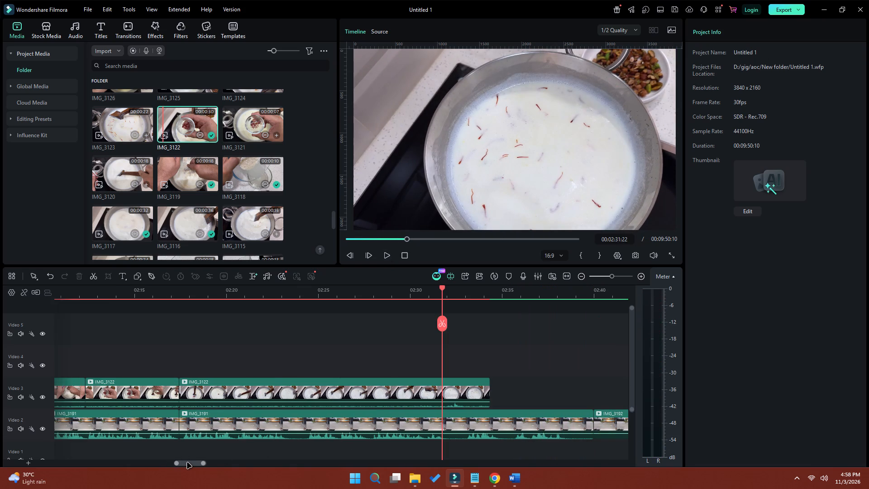
left_click(272, 289)
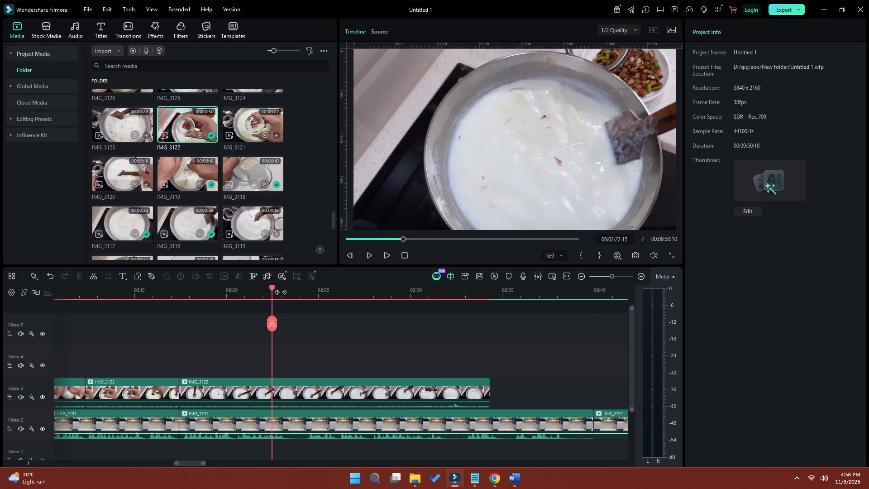
left_click_drag(272, 288, 284, 289)
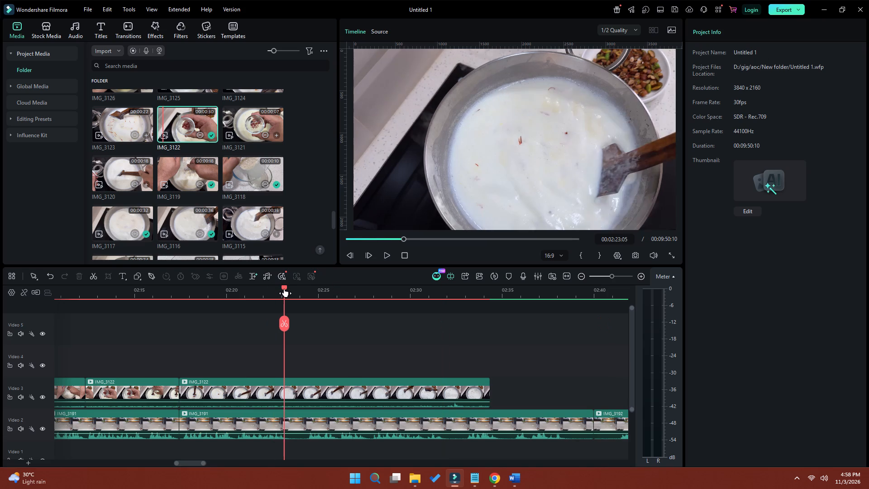
left_click_drag(284, 289, 288, 291)
left_click(298, 425)
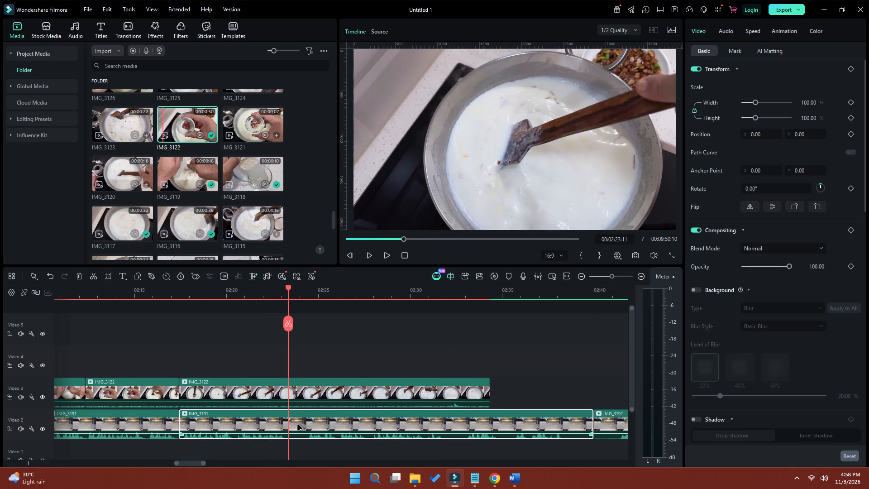
left_click(291, 321)
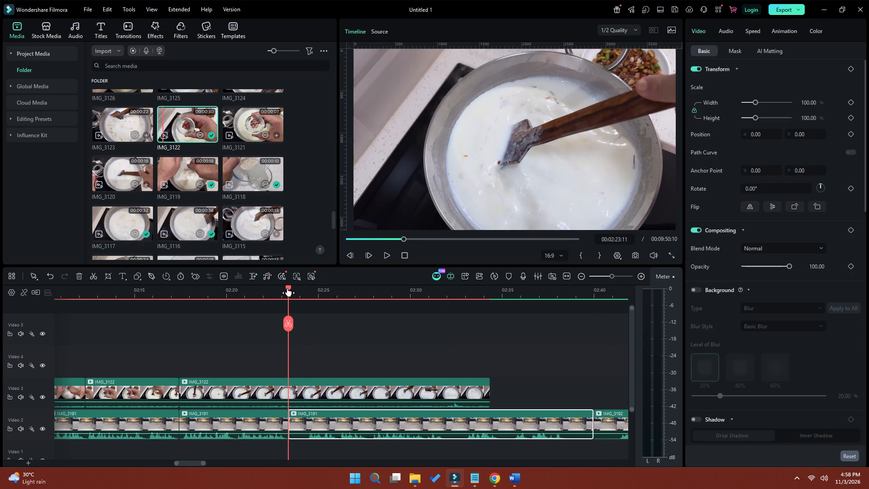
Ripple-delete the Video 2 section from 02:23:11 to 02:24:08 and play back across the new cut.
left_click_drag(287, 288, 305, 292)
left_click(306, 323)
left_click(298, 424)
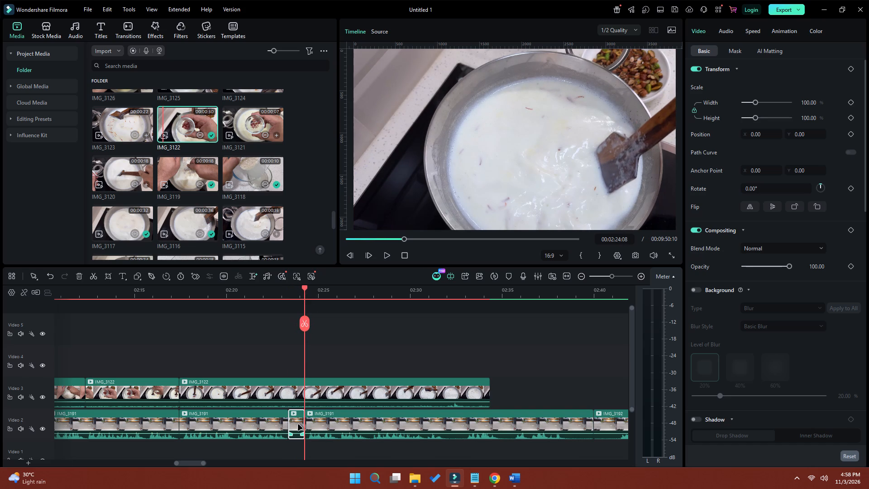
key("shift+Delete")
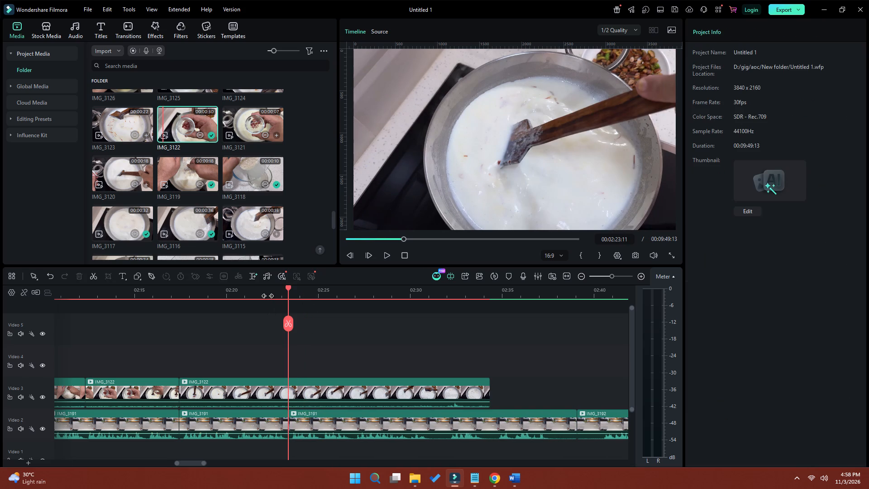
left_click(267, 296)
left_click(388, 256)
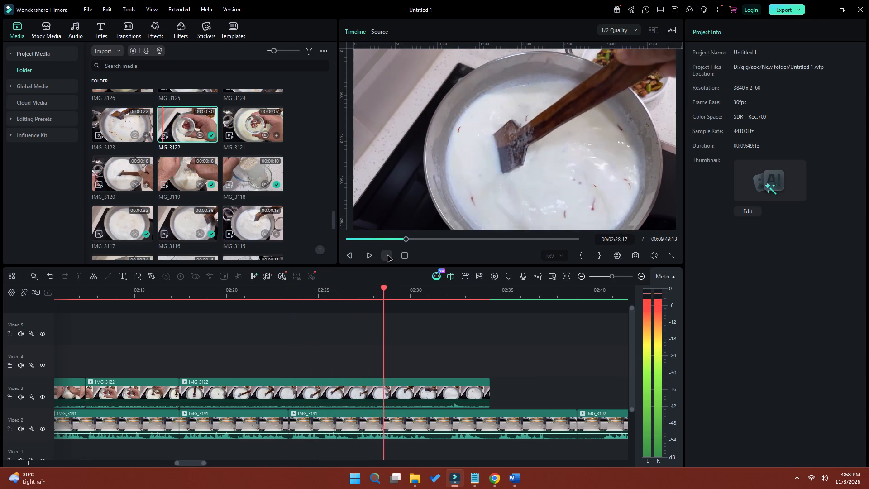
left_click(388, 256)
Trim the end of the second IMG_3122 clip on Video 3 back to the Video 2 cut at 02:23:11.
left_click_drag(334, 218, 334, 212)
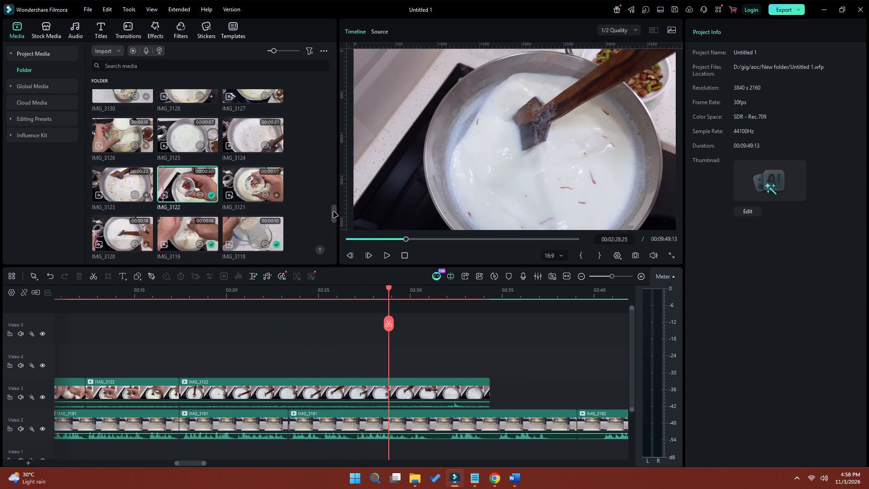
left_click_drag(334, 212, 333, 210)
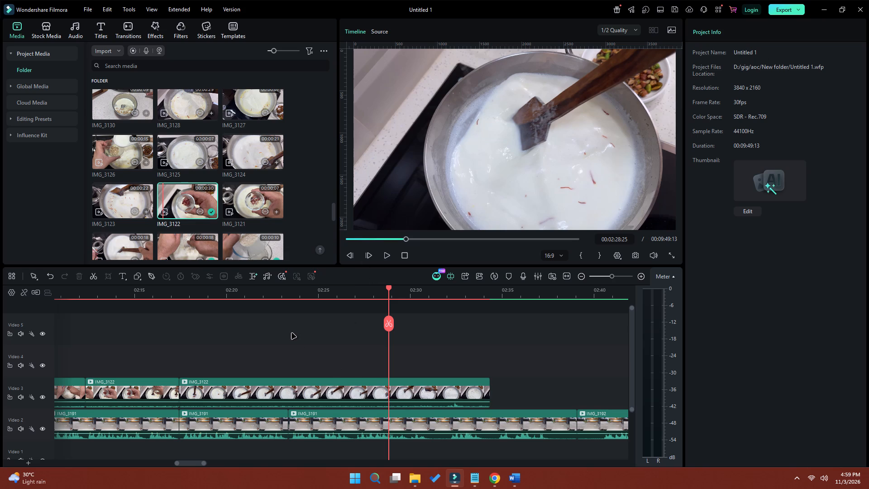
left_click(278, 293)
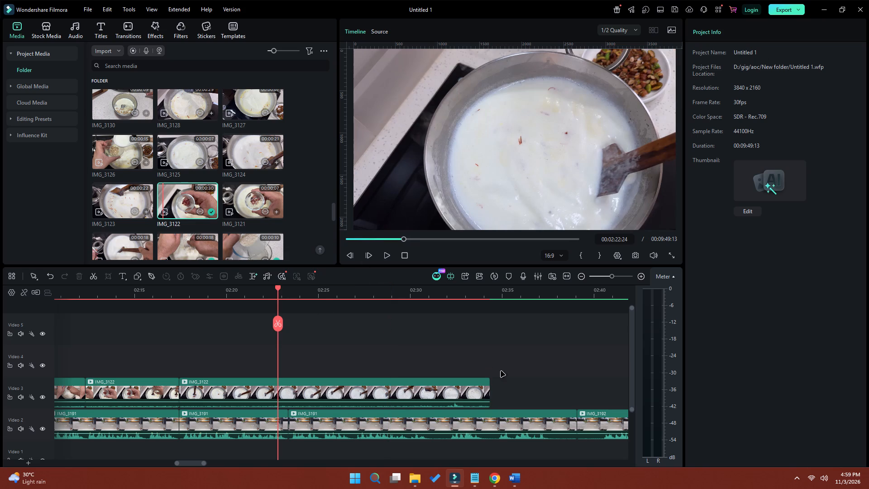
left_click_drag(488, 390, 478, 390)
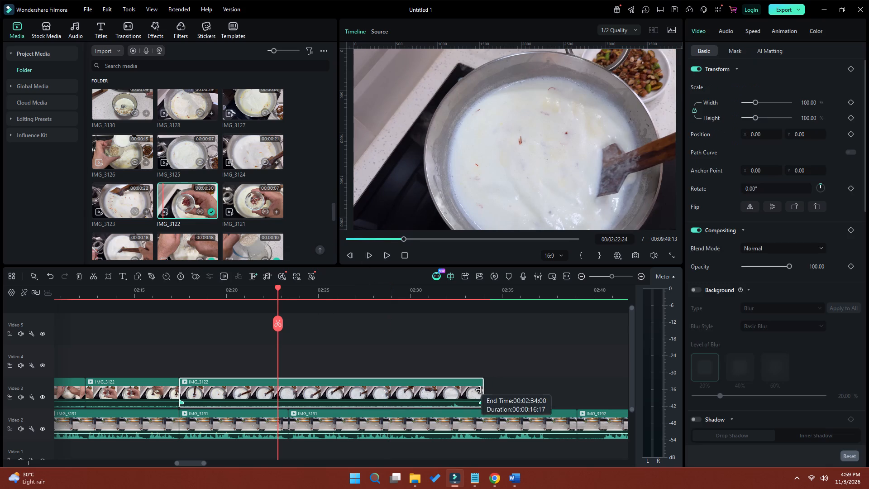
left_click_drag(478, 390, 289, 400)
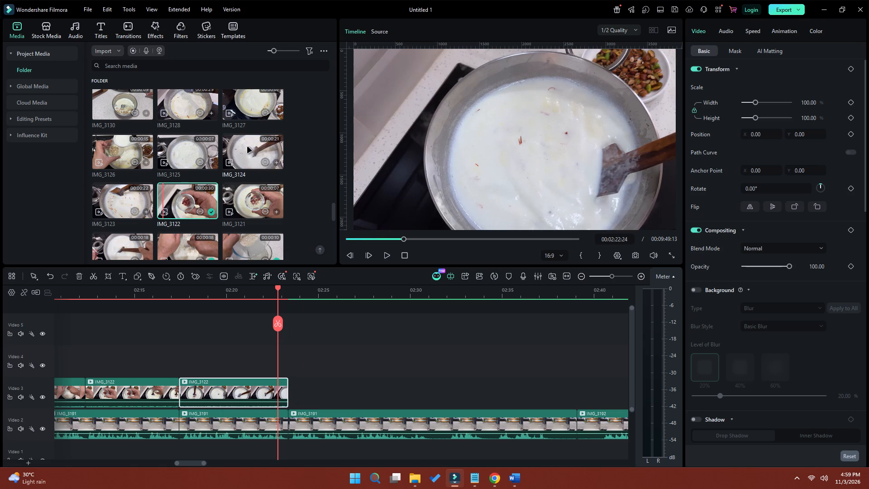
Place IMG_3124 from the media library on Video 3 directly after the trimmed IMG_3122 clip.
left_click_drag(247, 147, 292, 391)
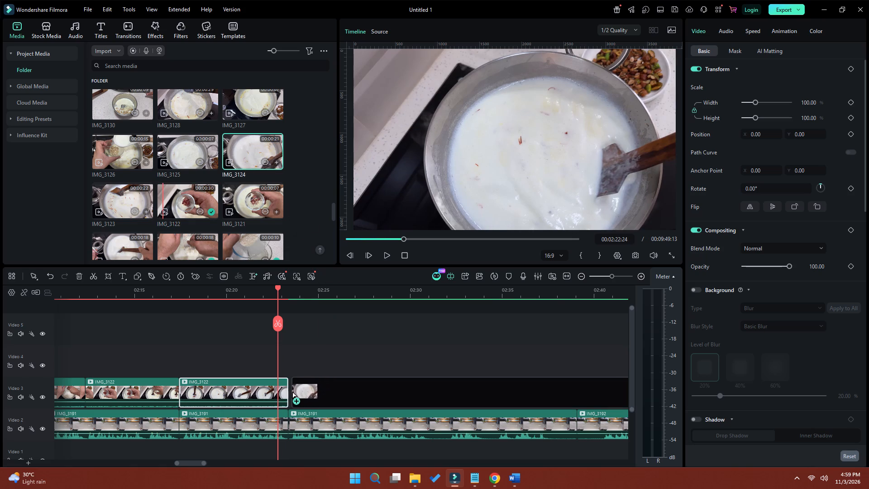
left_click_drag(292, 391, 290, 392)
Preview the IMG_3124 source clip at 1/2 Quality and mark its in point at 00:00:06:01.
left_click(246, 153)
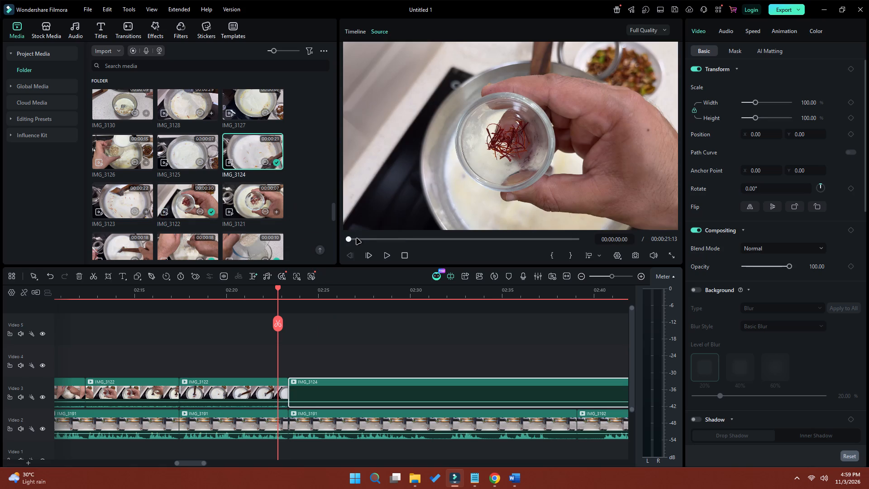
left_click(649, 30)
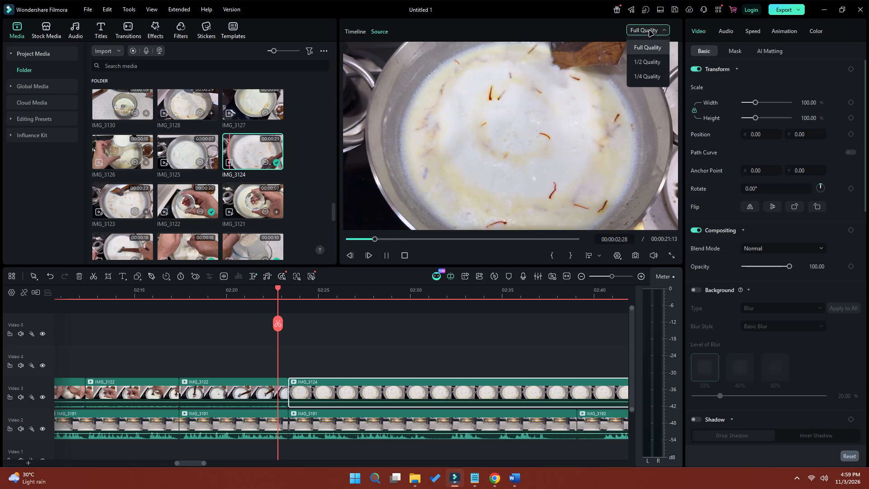
left_click(646, 62)
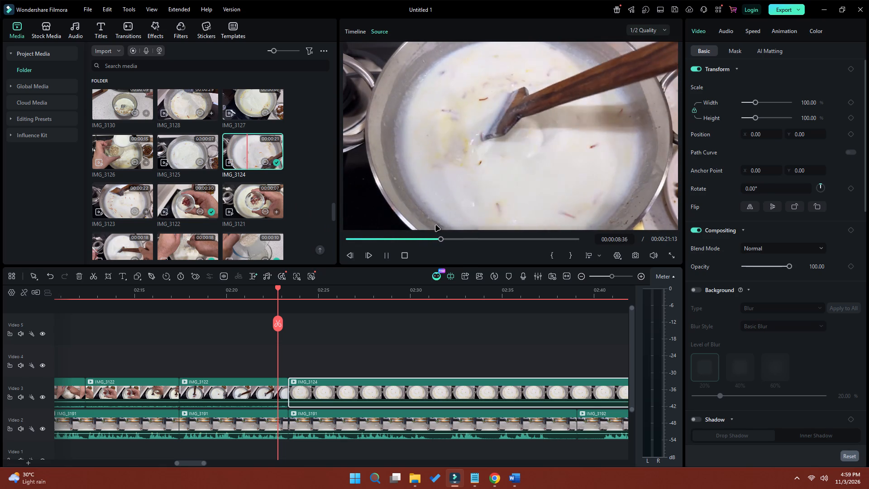
left_click(387, 254)
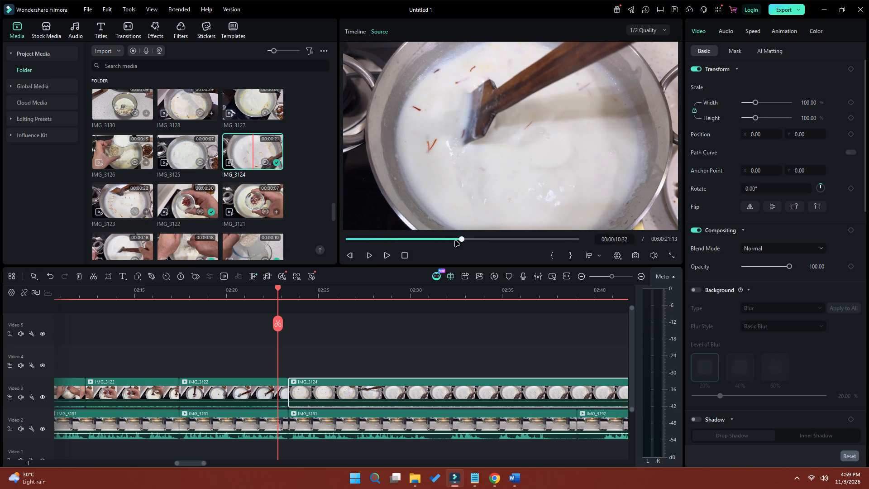
left_click_drag(460, 240, 429, 238)
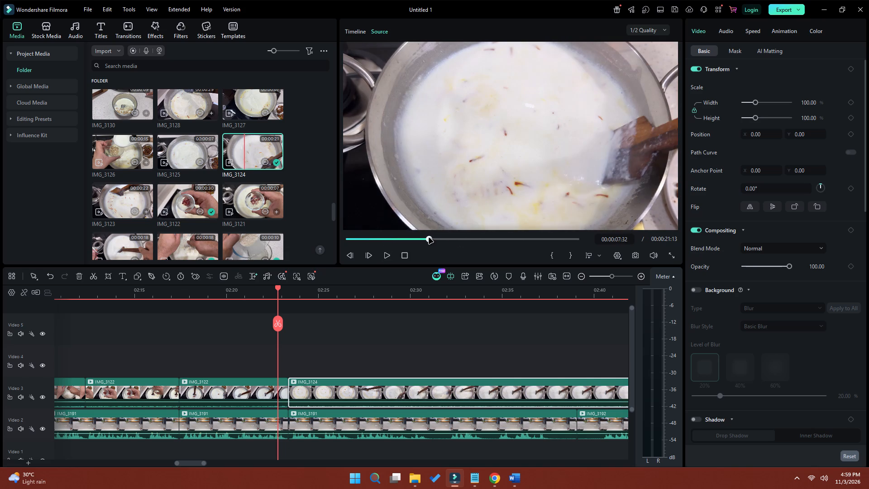
left_click_drag(429, 238, 418, 238)
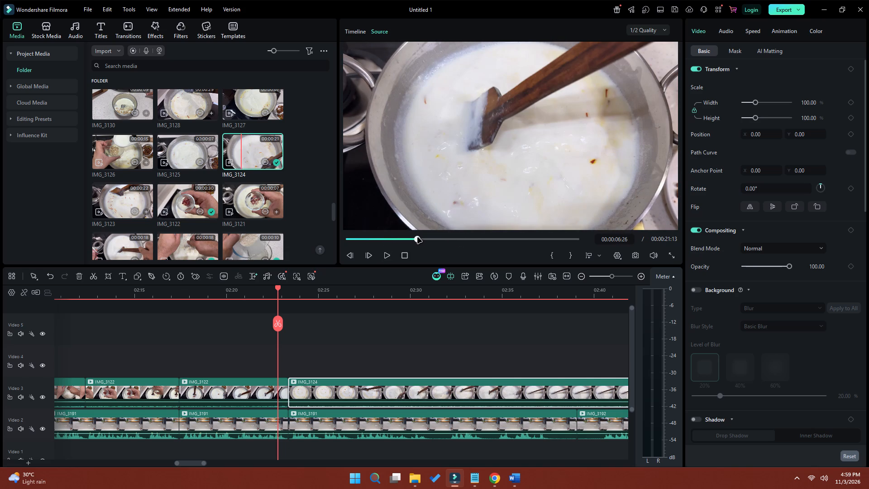
left_click_drag(418, 238, 399, 237)
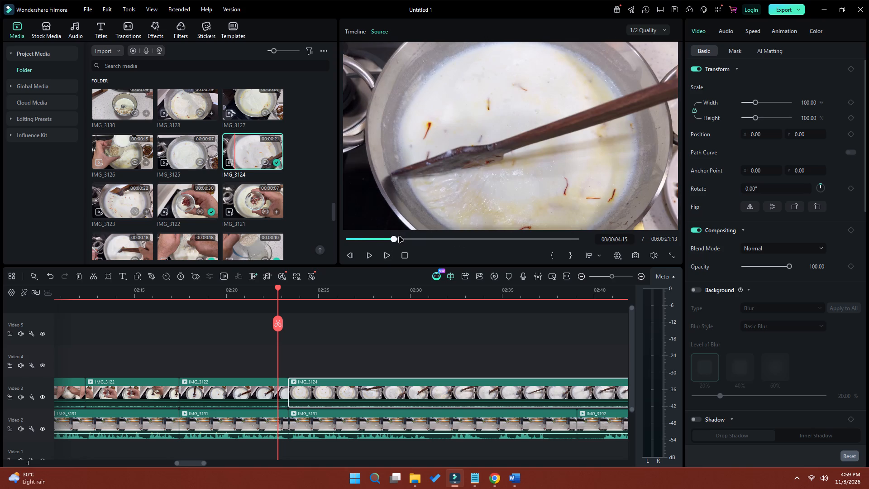
left_click_drag(399, 237, 413, 239)
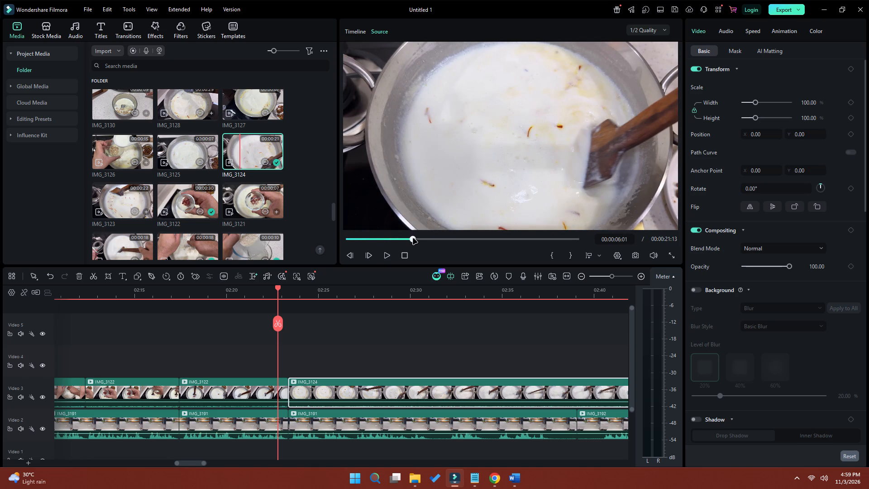
left_click_drag(413, 239, 413, 239)
left_click(552, 258)
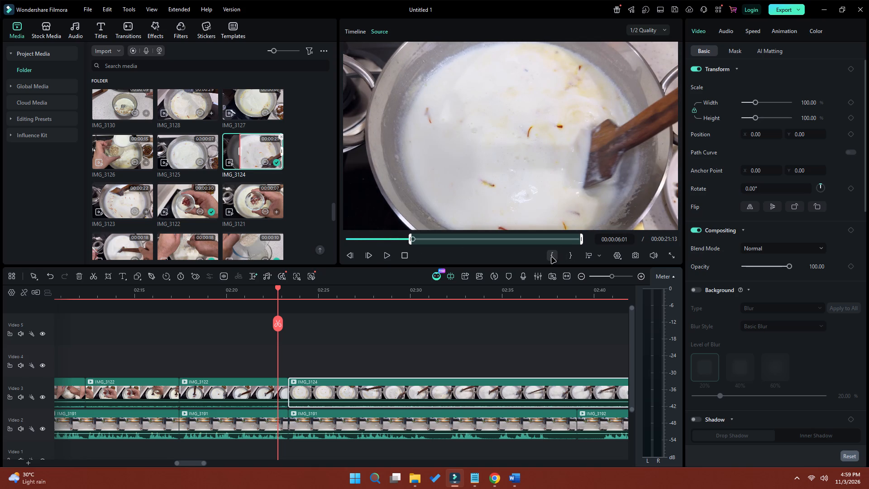
Replace the untrimmed IMG_3124 on Video 3 with the marked version, placed directly after the second IMG_3122 clip.
left_click(373, 389)
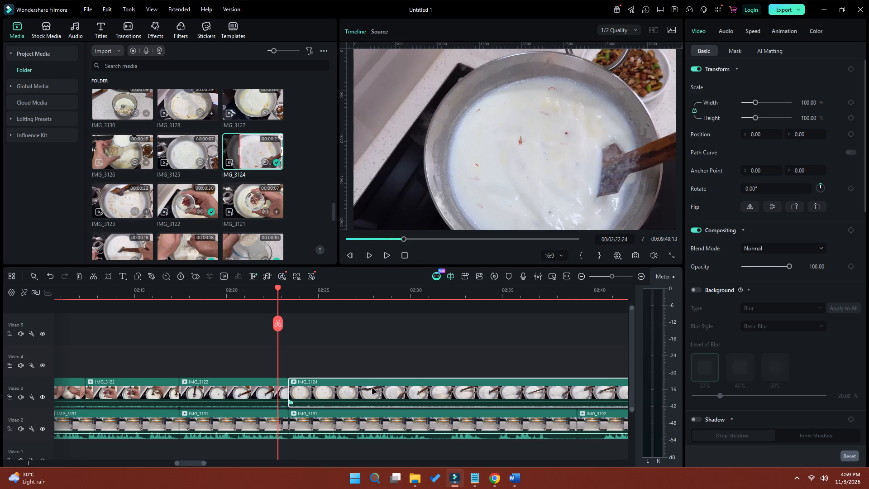
key("Delete")
left_click_drag(255, 157, 298, 393)
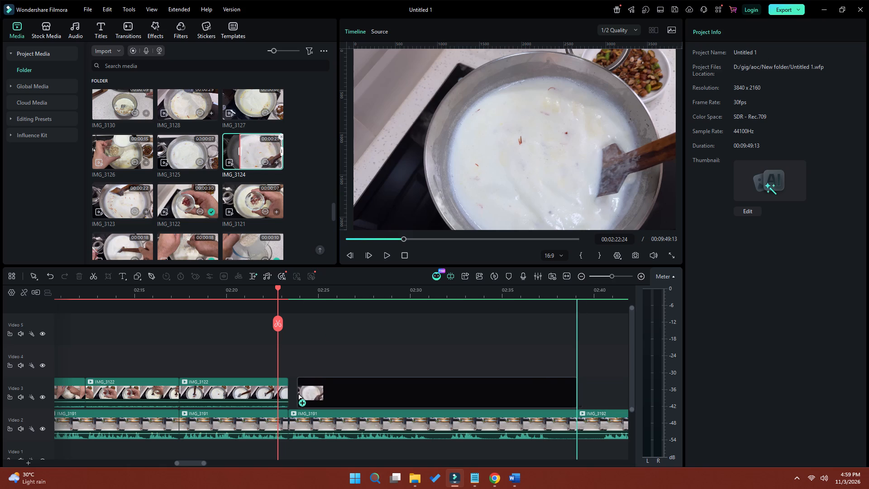
left_click_drag(298, 393, 289, 394)
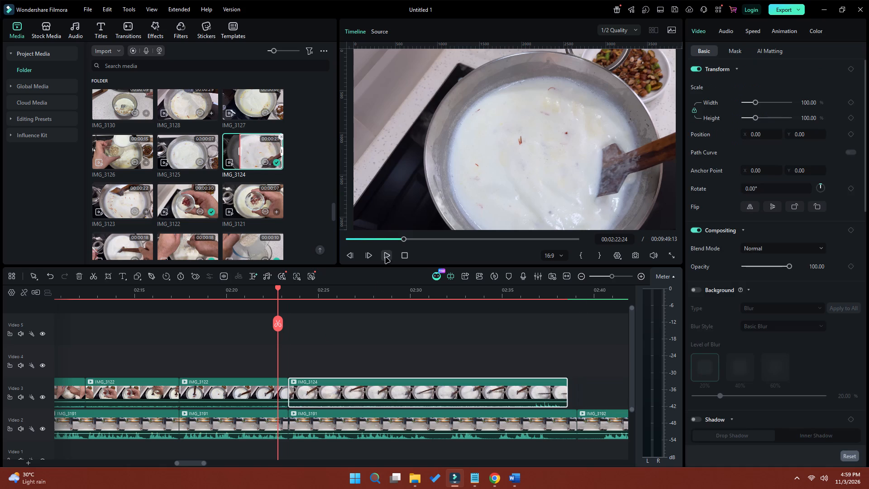
Play back the new IMG_3124 section and split the kitchen clip IMG_3191 on Video 2 at 02:31:06.
left_click(384, 256)
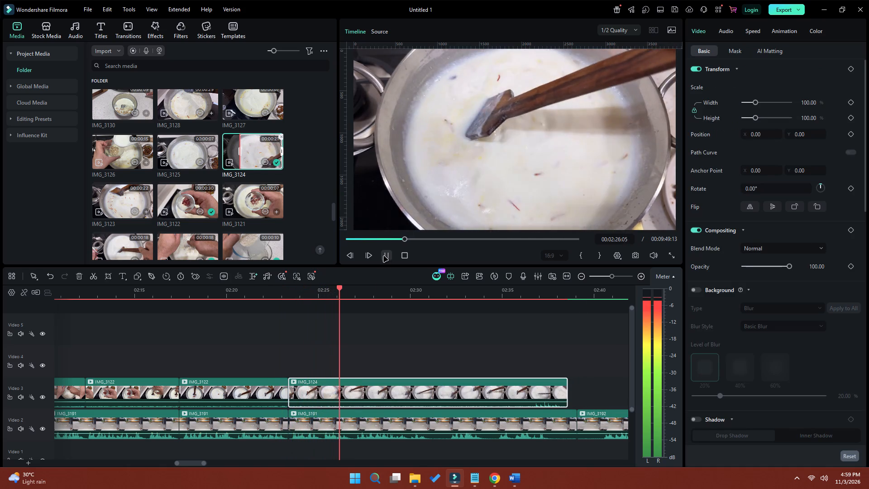
left_click(384, 256)
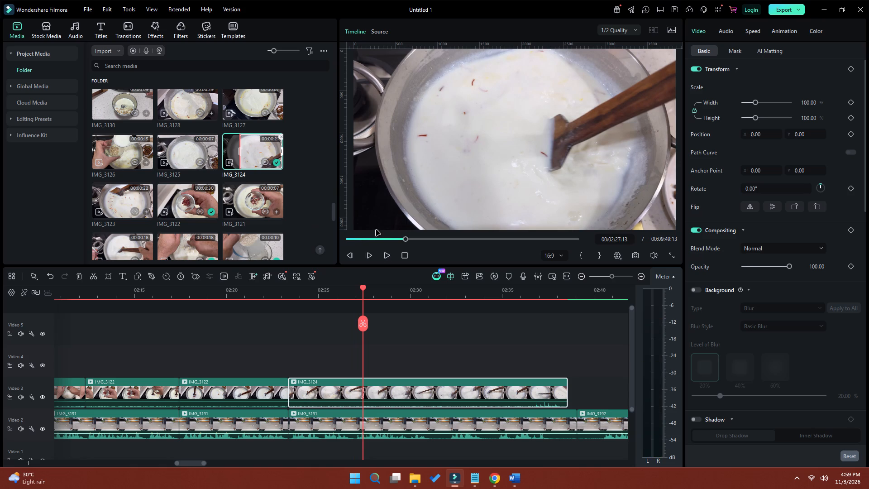
left_click(387, 256)
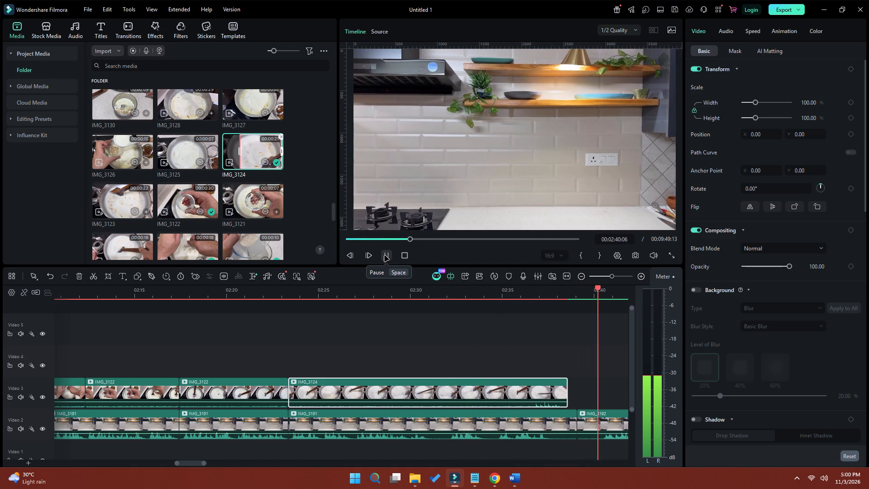
left_click(385, 256)
left_click(409, 293)
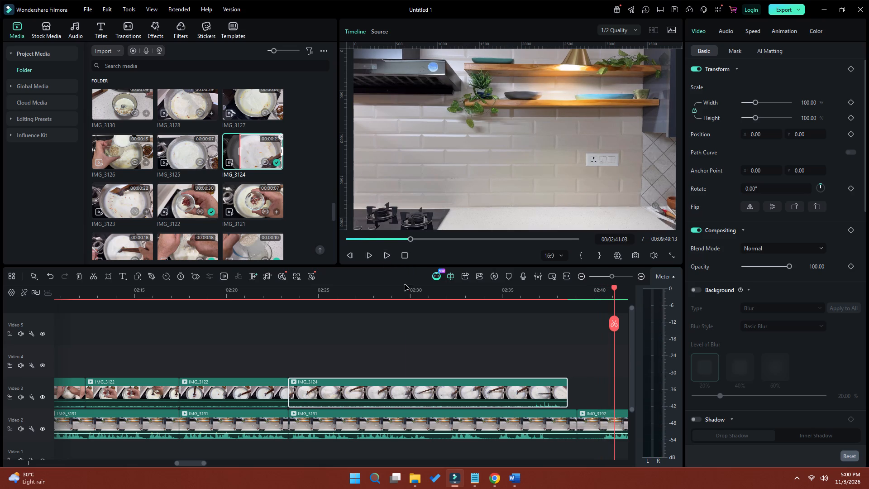
left_click_drag(408, 287, 430, 293)
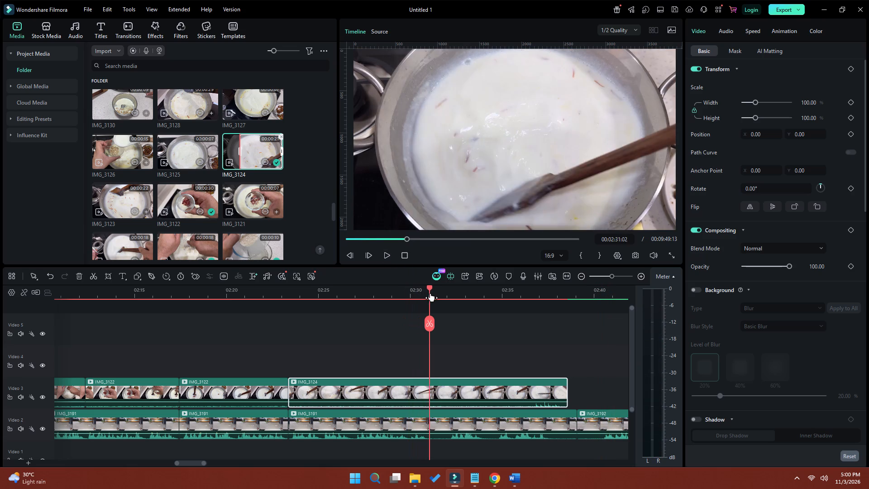
left_click_drag(430, 293, 432, 293)
left_click(448, 427)
left_click(431, 323)
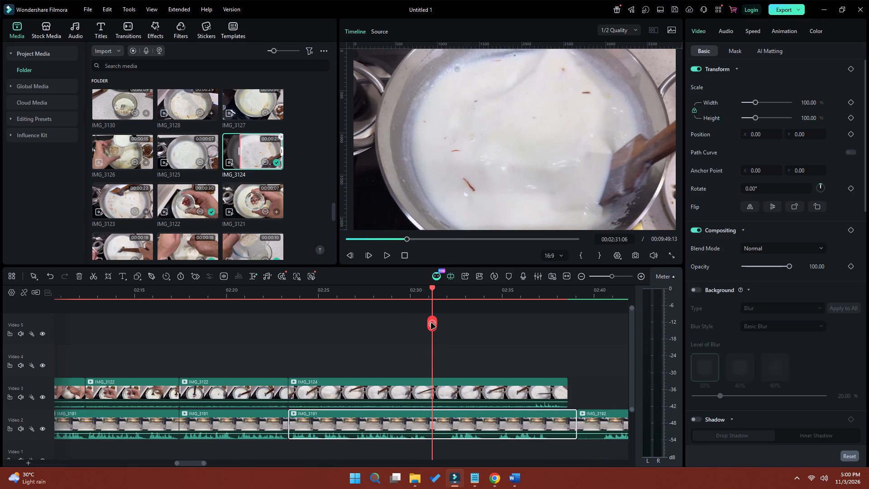
Split IMG_3192 on Video 2 at 02:40:07 and ripple-delete both kitchen pieces between 02:31:06 and 02:40:07.
left_click(594, 298)
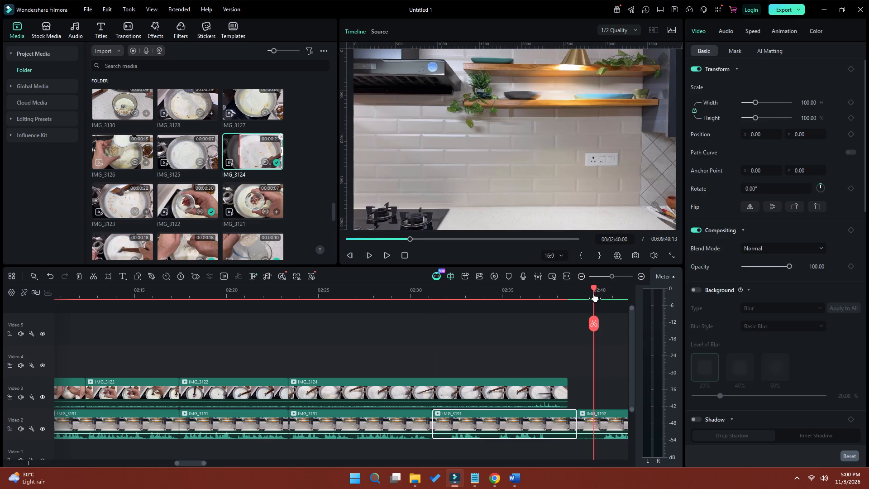
left_click_drag(594, 288, 598, 289)
left_click(600, 326)
left_click_drag(584, 445, 547, 427)
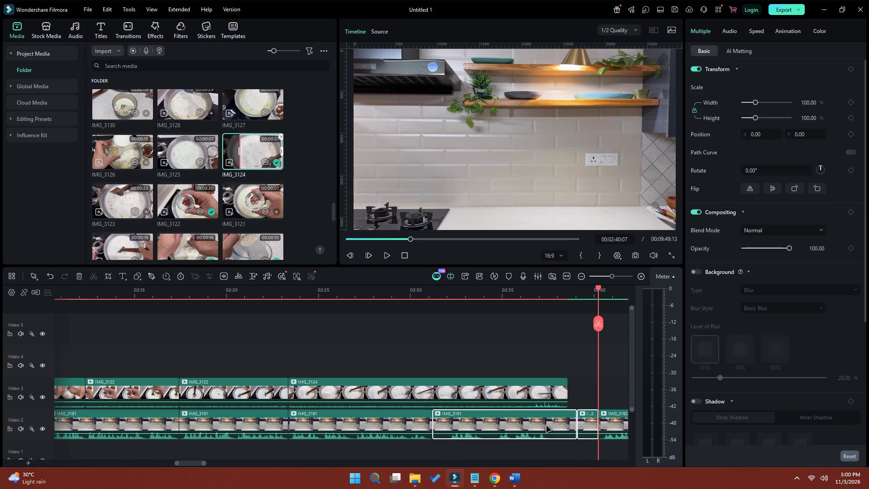
key("shift+Delete")
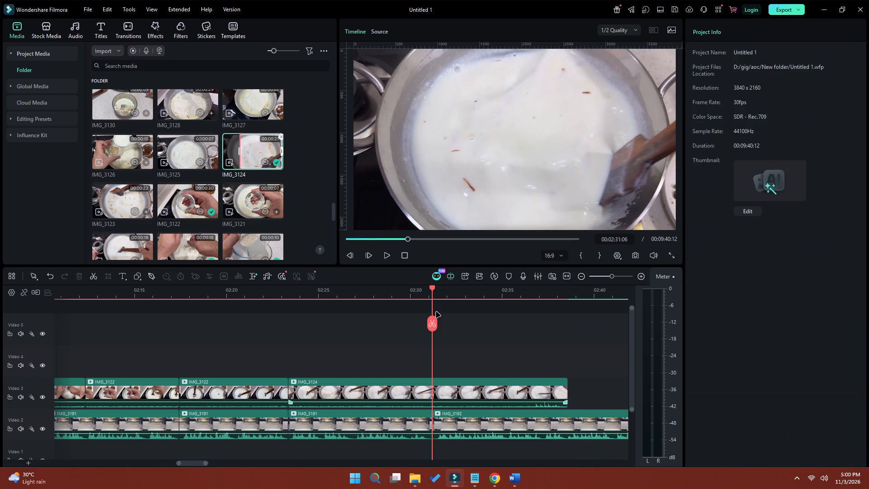
Play back the following kitchen footage, split IMG_3194 on Video 2 at 02:57:18 and ripple-delete its opening section from 02:50:05.
left_click(408, 292)
left_click(386, 254)
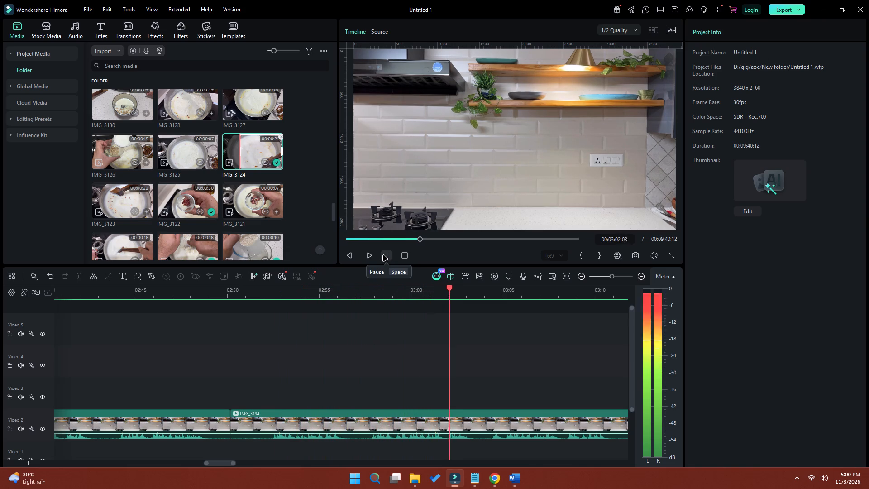
left_click(383, 255)
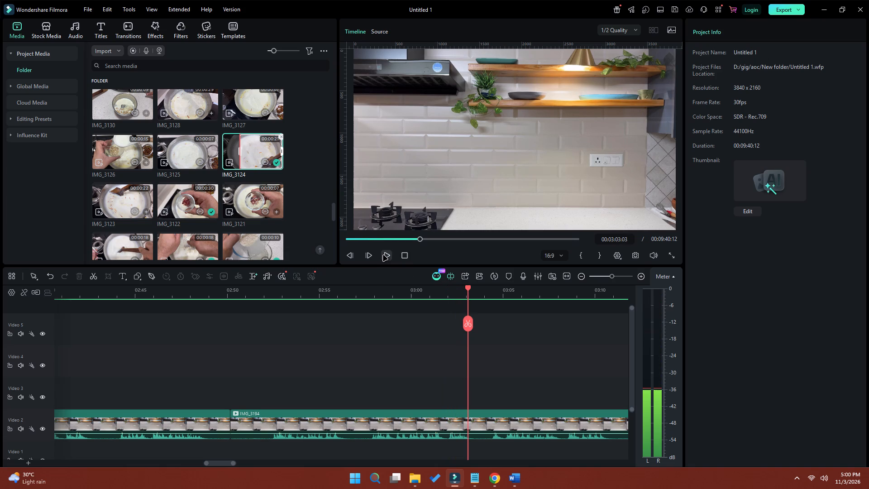
left_click(358, 293)
left_click_drag(358, 287, 273, 289)
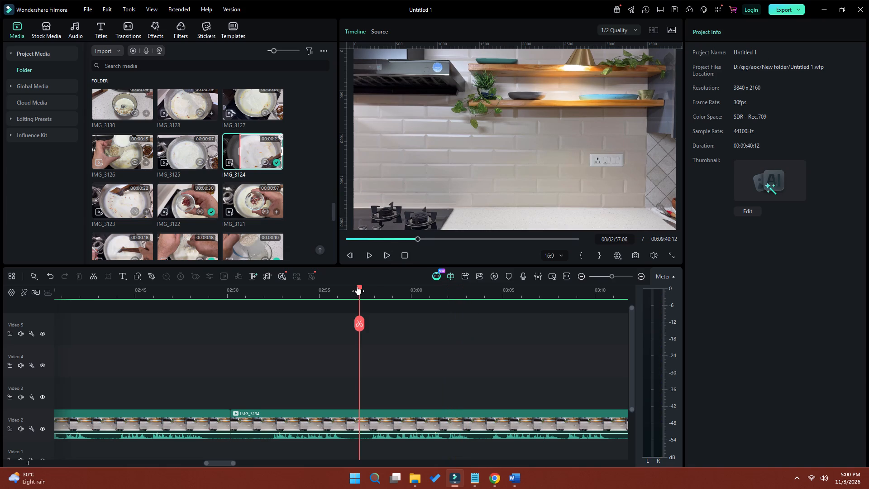
left_click(387, 254)
left_click(387, 254)
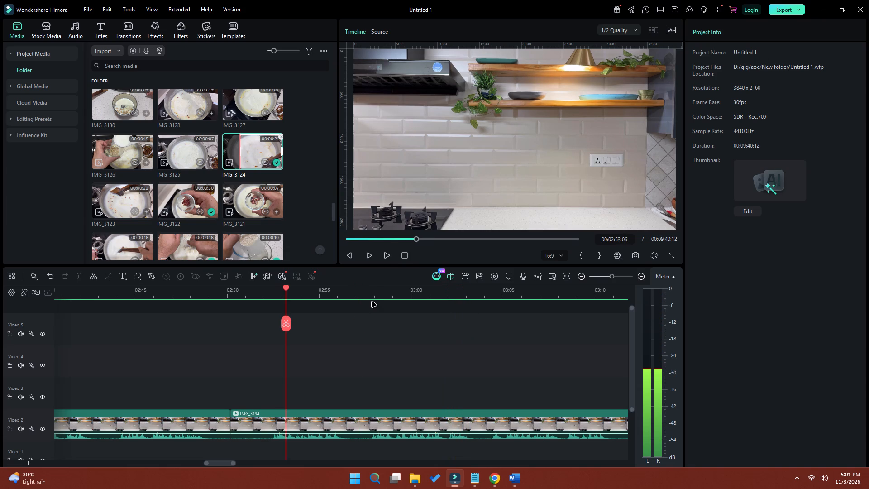
left_click(367, 297)
left_click(368, 326)
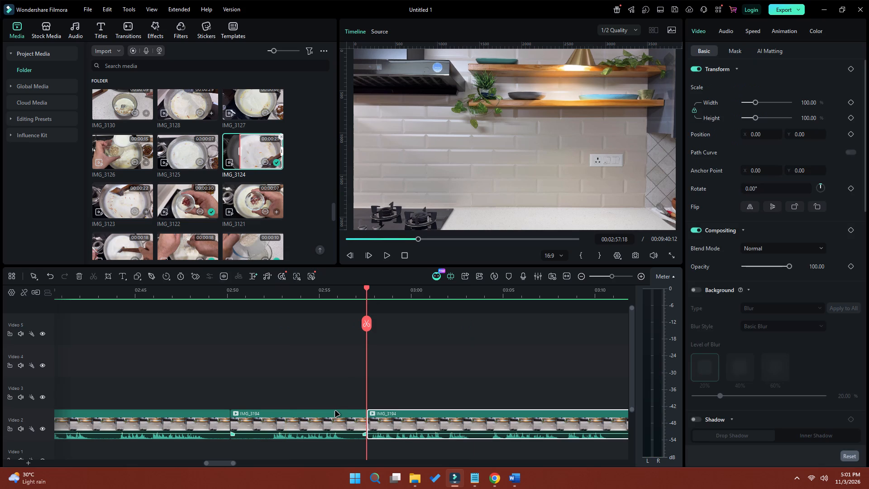
left_click(337, 418)
key("shift+Delete")
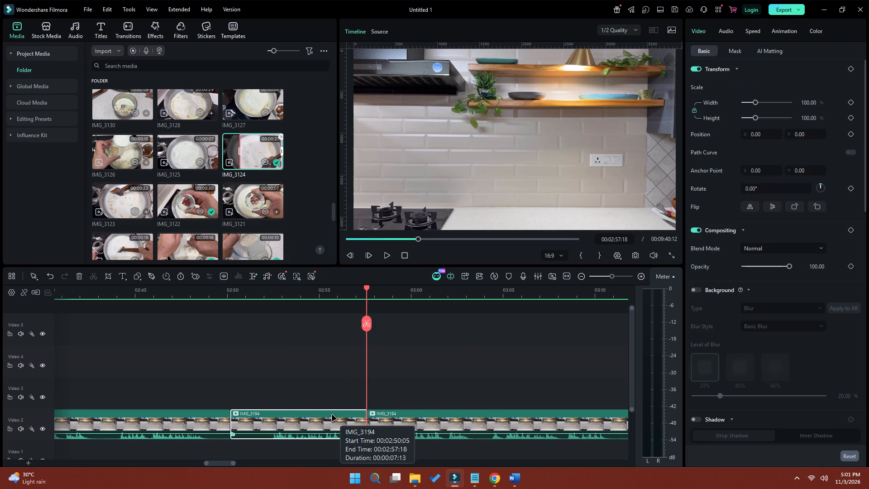
Play back IMG_3192 on Video 2 from about 02:40, and ripple-delete its section between 02:42:23 and 02:44:01.
left_click_drag(220, 463, 206, 465)
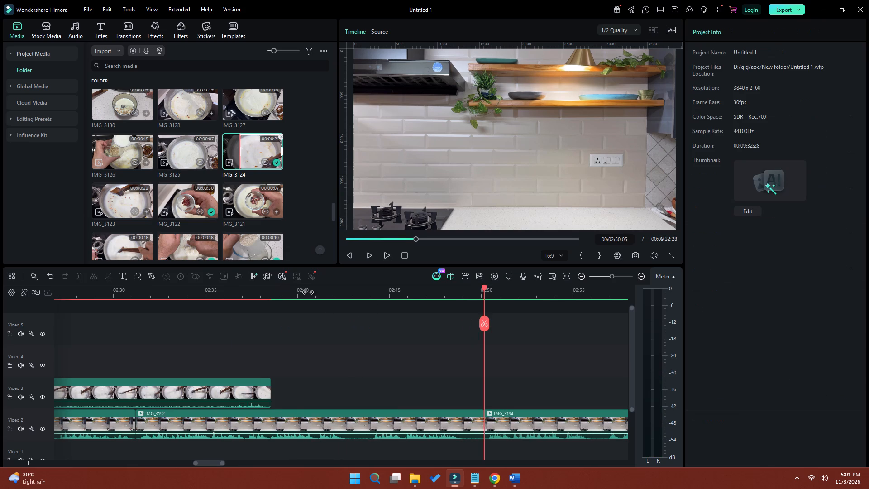
left_click(308, 292)
left_click(385, 256)
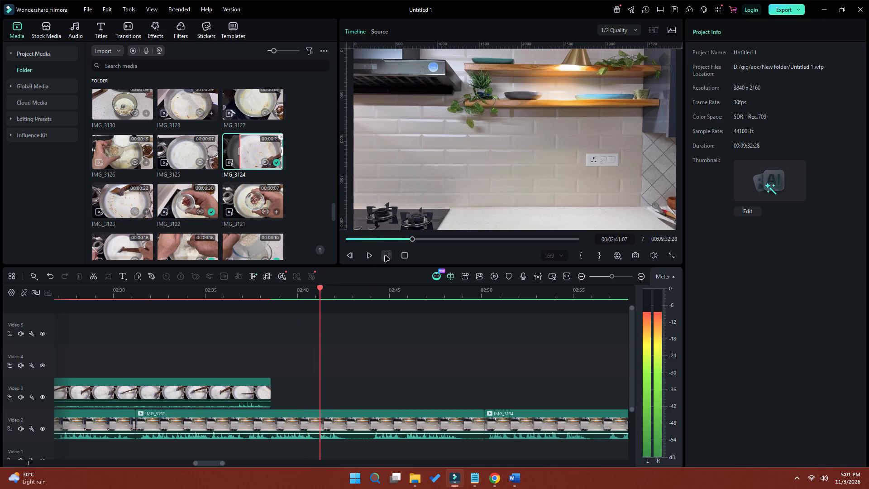
left_click(385, 256)
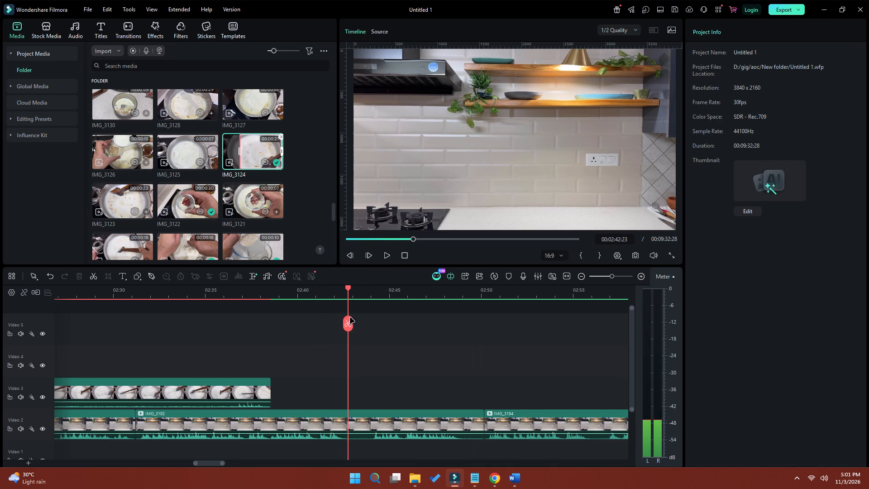
left_click(349, 324)
left_click_drag(347, 288, 371, 297)
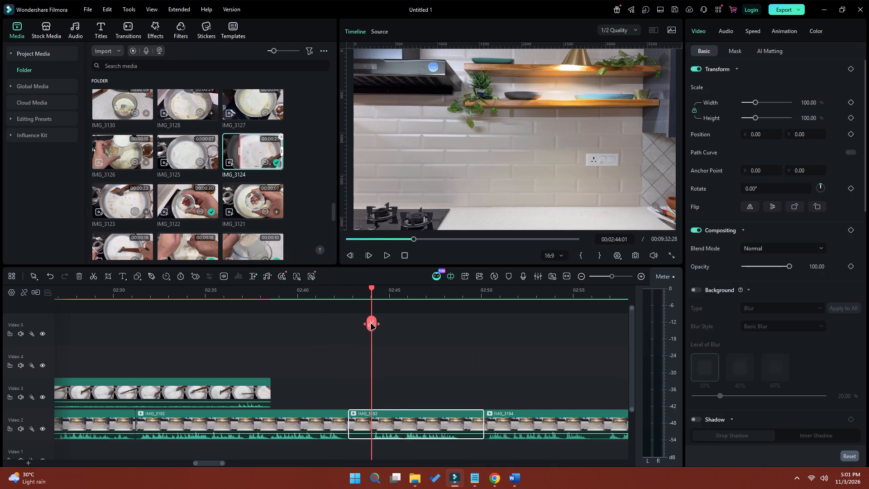
left_click(371, 326)
left_click(361, 428)
key("shift+Delete")
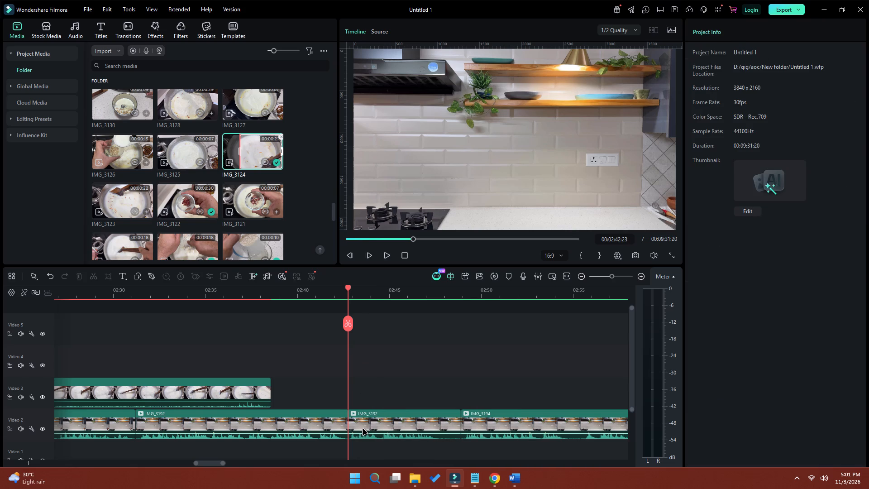
Split IMG_3192 on Video 2 at 02:47:24 and ripple-delete its remaining tail before IMG_3194.
left_click(436, 294)
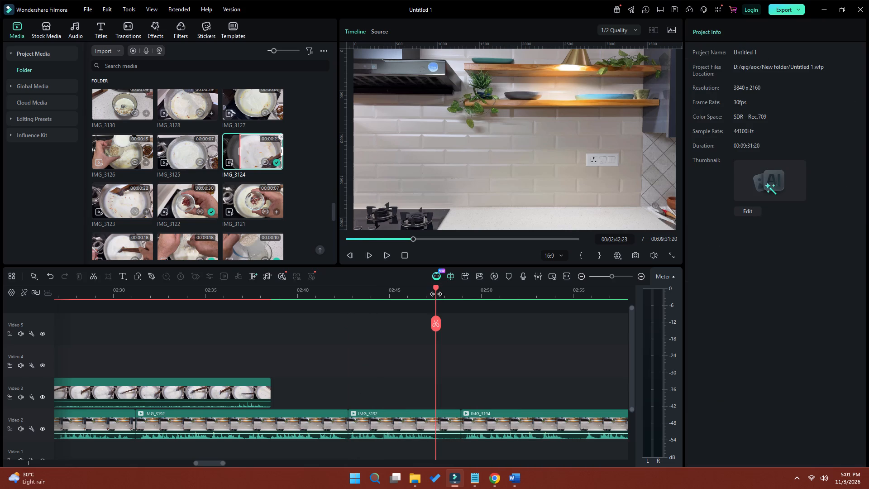
left_click_drag(436, 288, 440, 289)
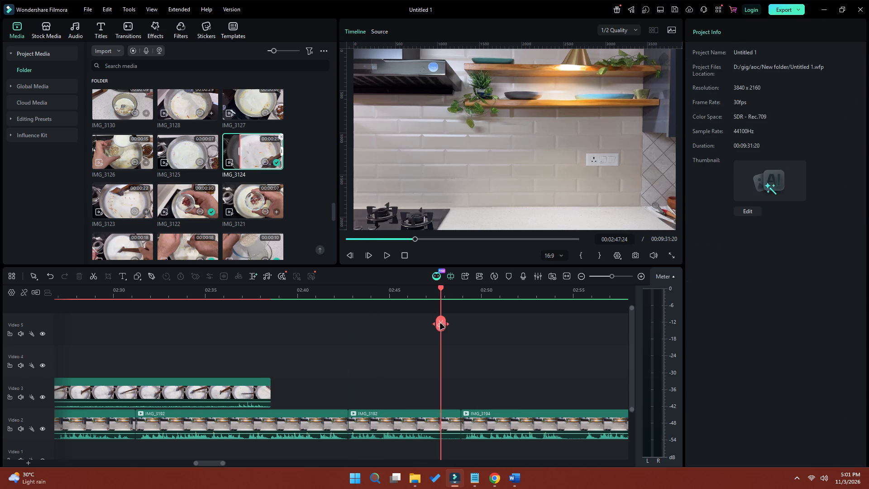
left_click(440, 328)
key("shift+Delete")
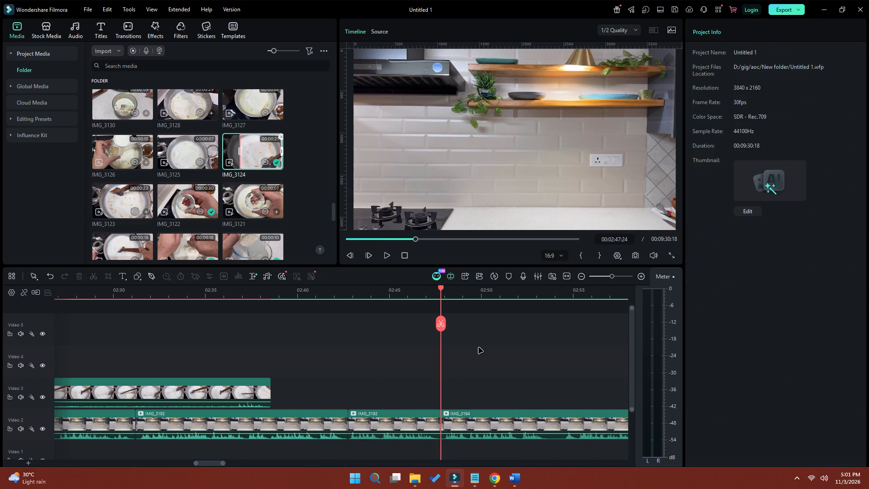
Extend the start of IMG_3124 on Video 3 by about 4 seconds and align the clip with the start of IMG_3194 at 02:47:24.
left_click(257, 295)
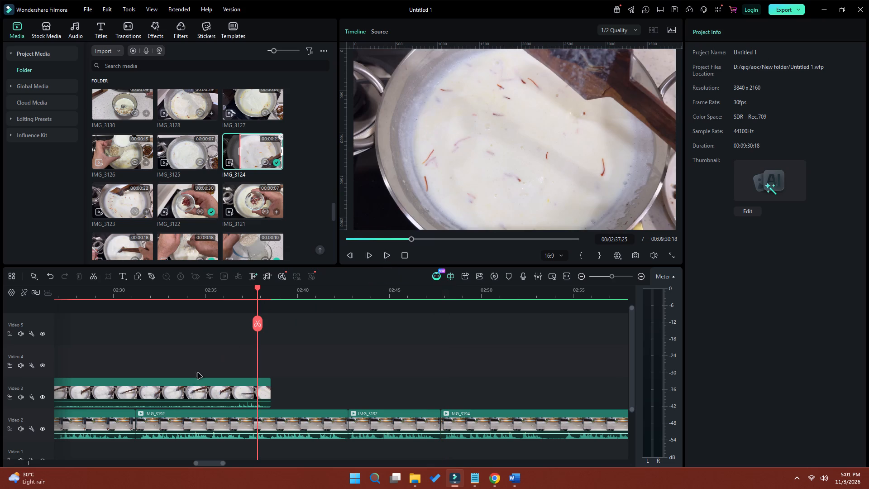
left_click_drag(185, 385, 463, 381)
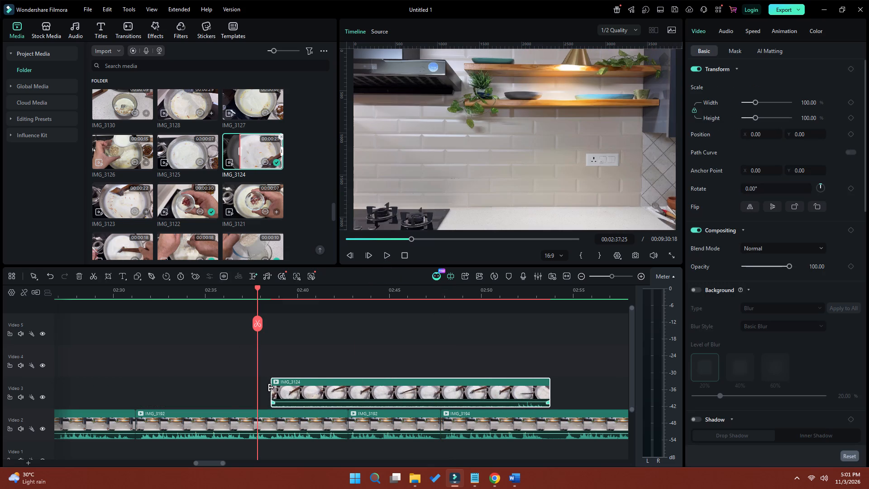
left_click_drag(271, 387, 191, 382)
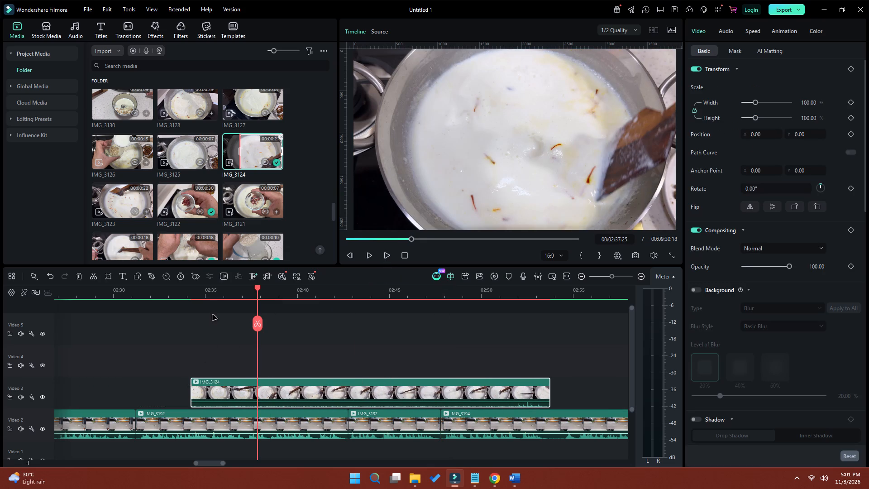
left_click(196, 293)
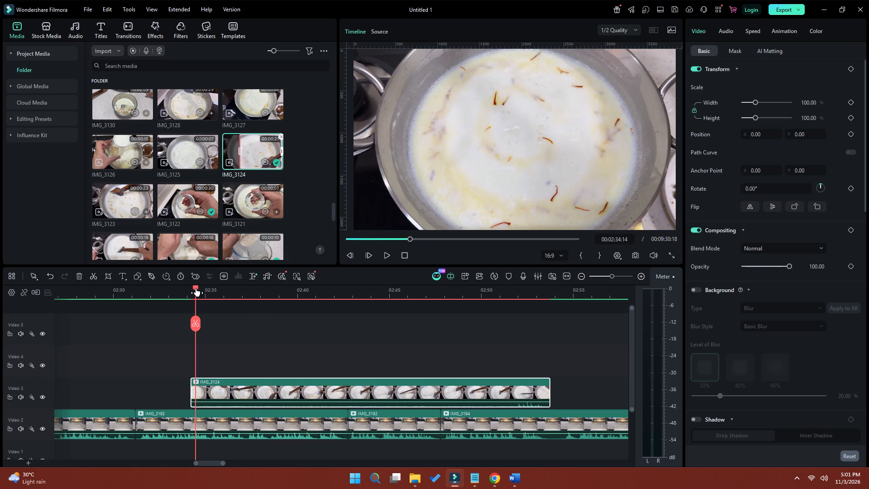
left_click_drag(196, 288, 258, 302)
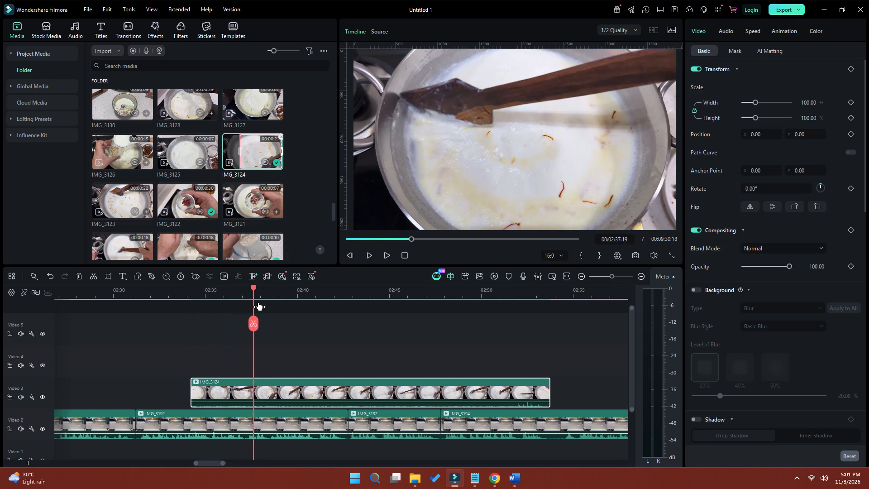
left_click_drag(258, 302, 296, 309)
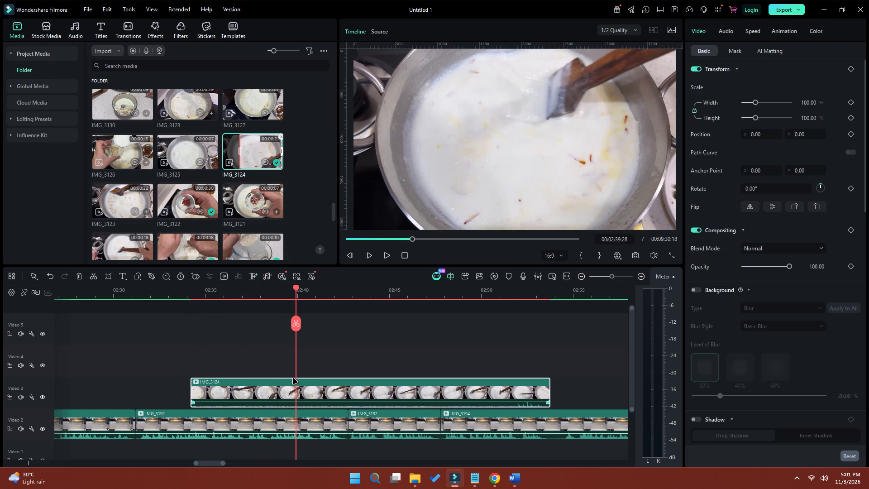
left_click_drag(269, 391, 518, 399)
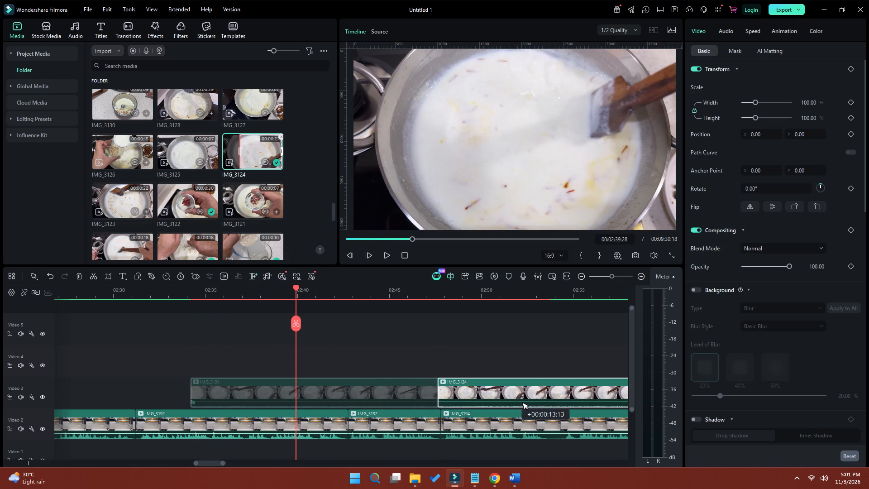
left_click_drag(518, 399, 519, 399)
Play back the footage from 02:47:17, and ripple-delete the section of IMG_3194 on Video 2 between 03:01:00 and 03:03:02.
left_click(436, 291)
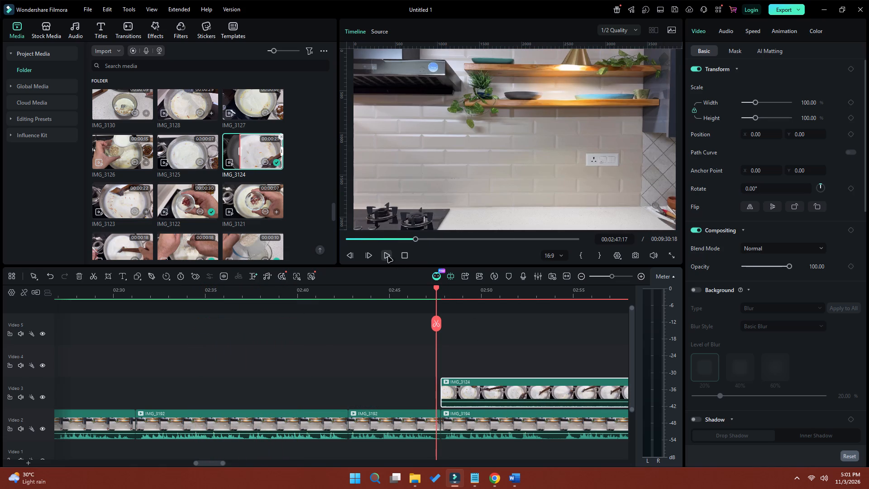
left_click(388, 256)
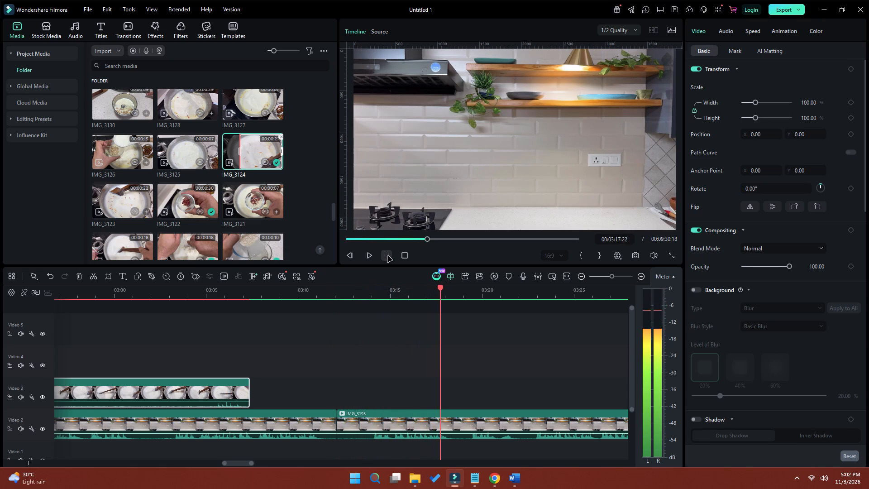
left_click(388, 256)
left_click(129, 294)
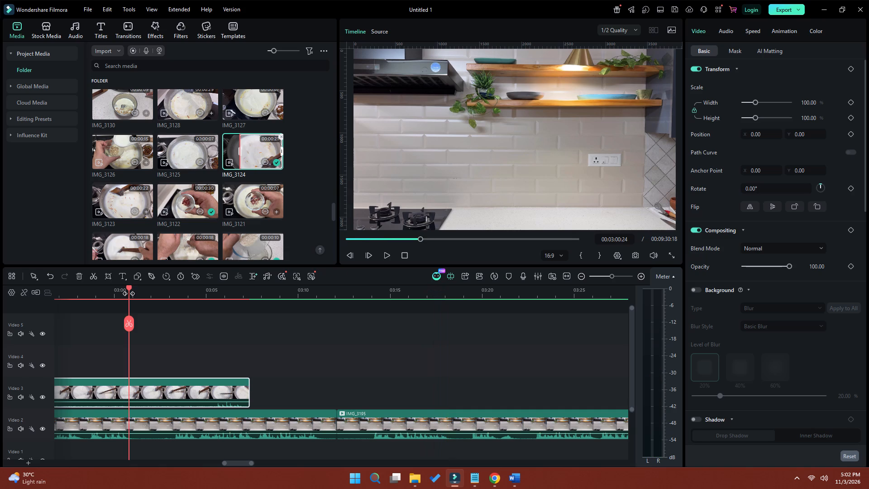
left_click_drag(129, 288, 134, 288)
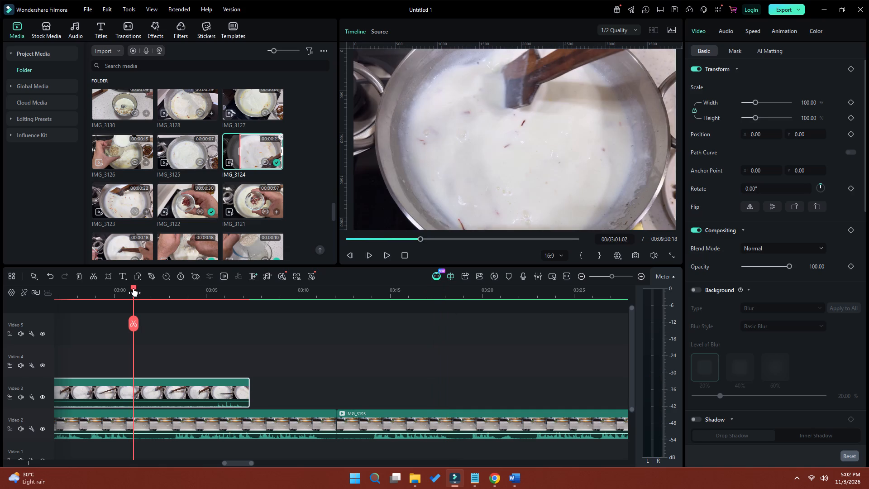
left_click_drag(134, 288, 133, 288)
left_click(153, 426)
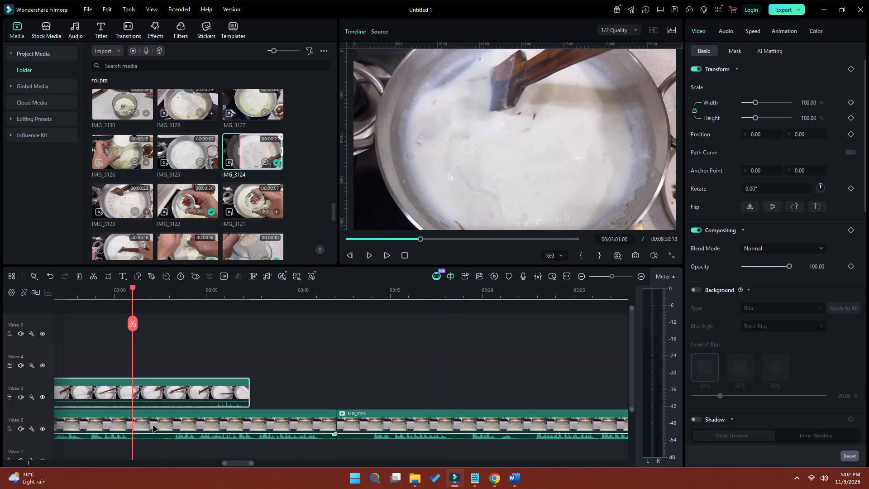
left_click(132, 321)
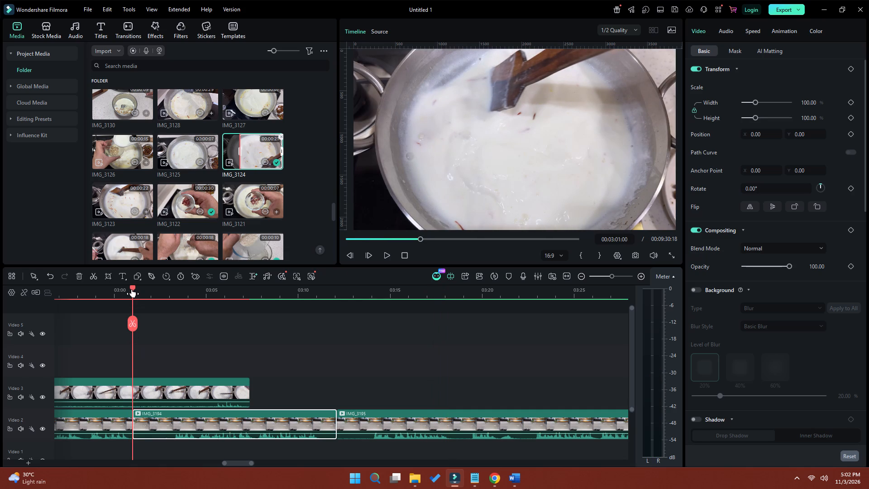
left_click_drag(132, 288, 171, 302)
left_click(171, 330)
left_click(158, 430)
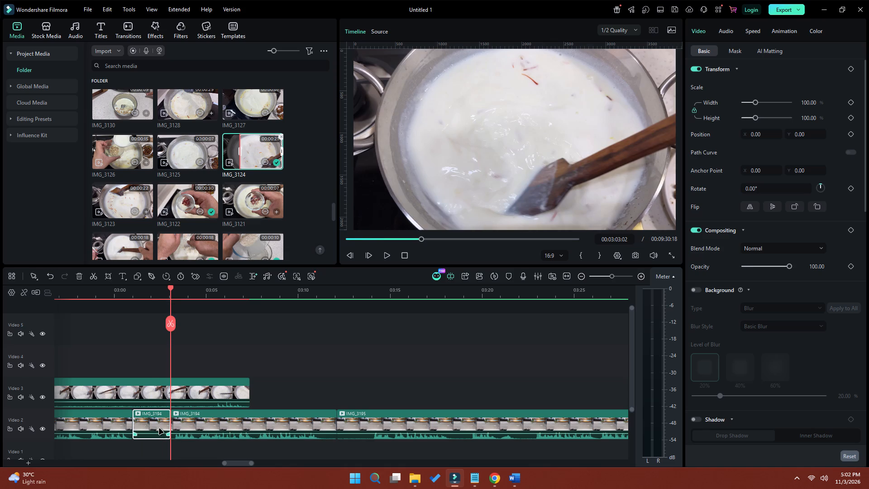
key("shift+Delete")
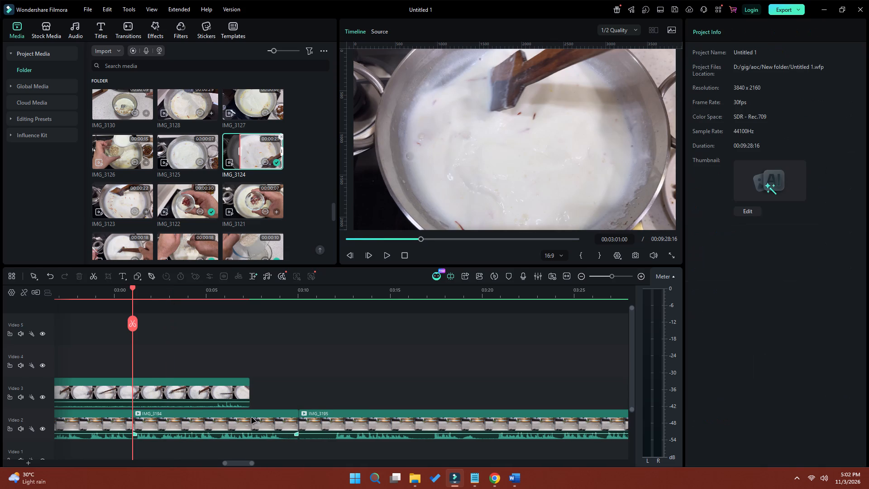
Move the second IMG_3122 piece on Video 3 from about 02:17 to the start of IMG_3192 at 02:31:06.
left_click_drag(237, 464, 229, 464)
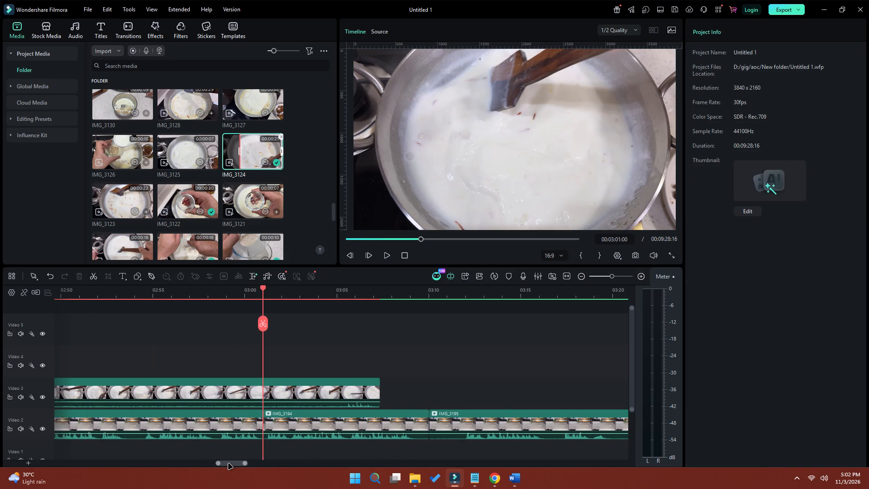
left_click_drag(229, 464, 201, 465)
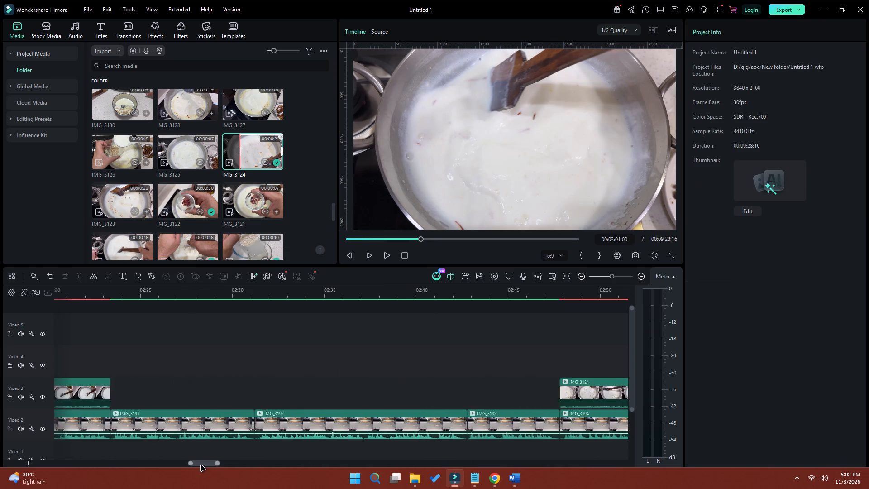
left_click_drag(201, 465, 192, 465)
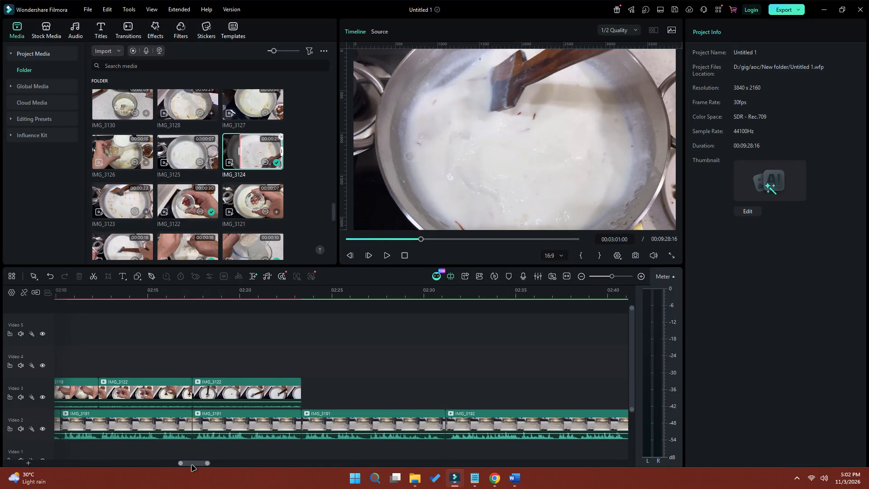
left_click_drag(192, 465, 202, 467)
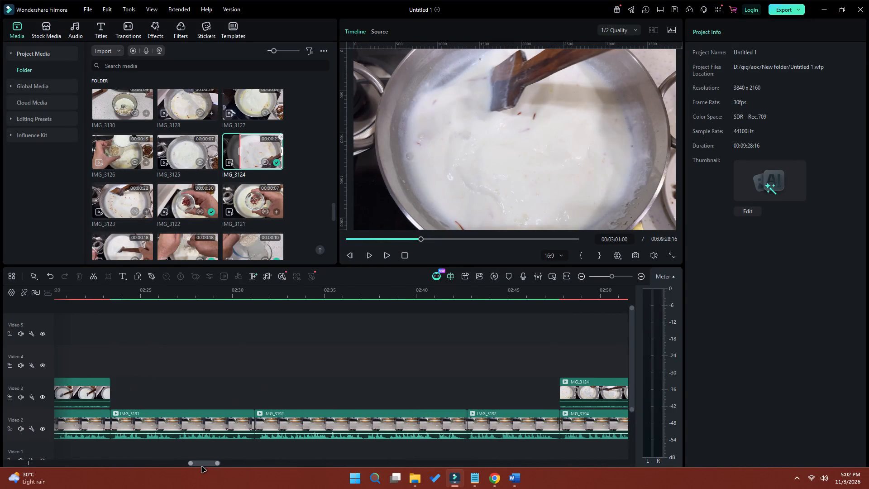
left_click_drag(202, 467, 198, 467)
left_click_drag(128, 395, 381, 403)
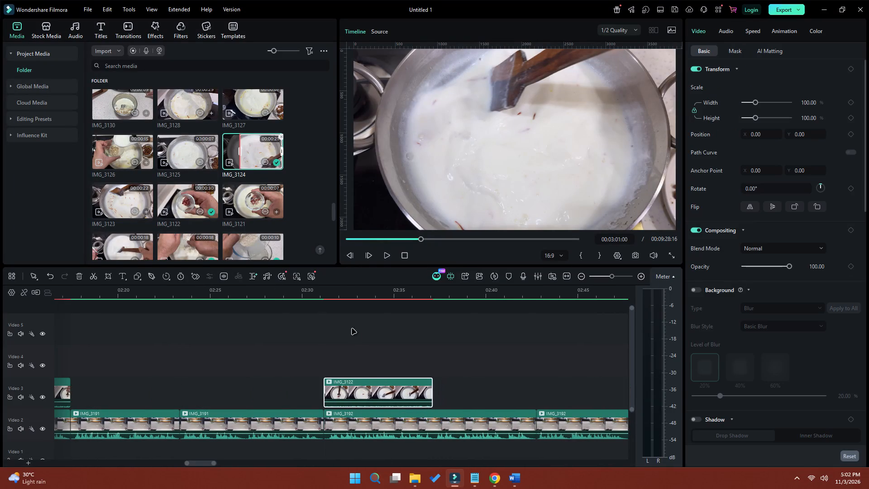
Play back the moved IMG_3122 clip and extend its end to 02:47:24, where IMG_3124 begins on Video 3.
left_click(335, 293)
left_click(387, 256)
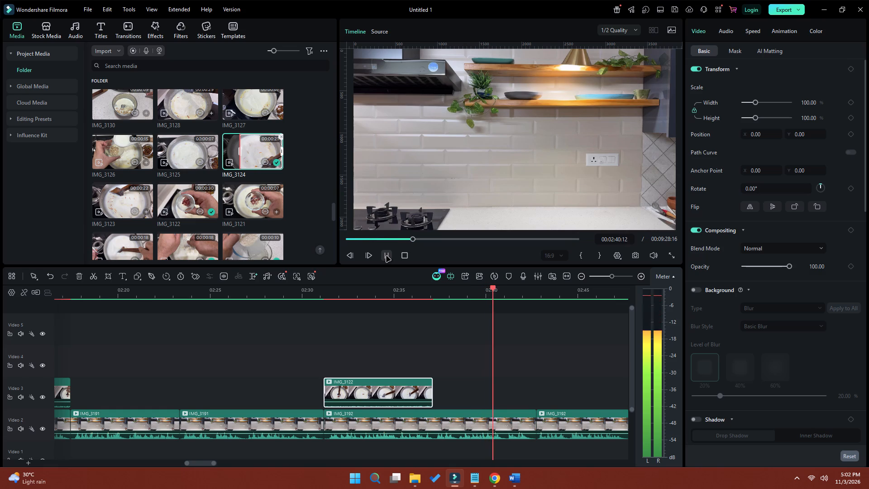
left_click(387, 256)
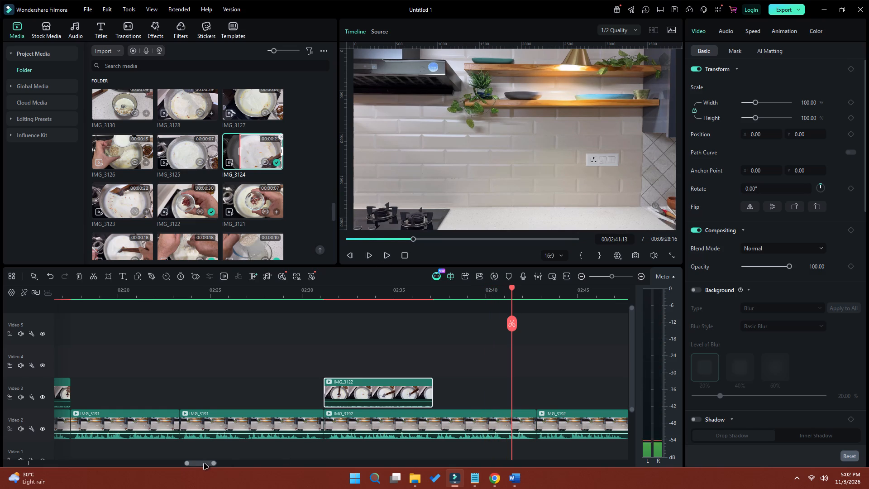
left_click_drag(204, 464, 215, 464)
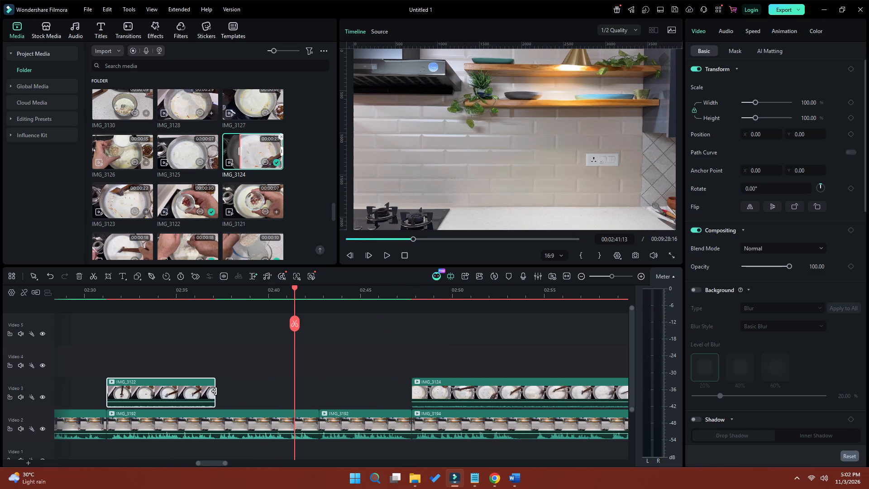
left_click_drag(213, 391, 410, 393)
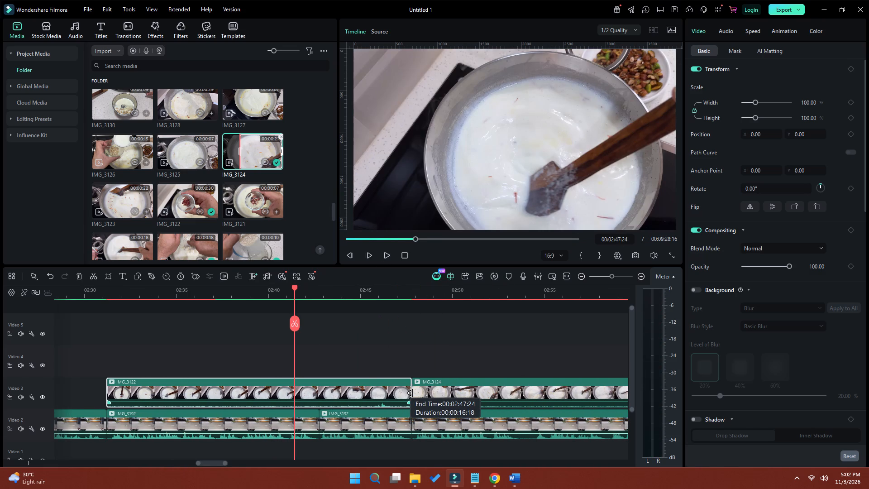
left_click_drag(410, 393, 411, 393)
Play back and scrub through the extended IMG_3122 clip and its transition into IMG_3124 to review the close-up footage.
left_click(386, 255)
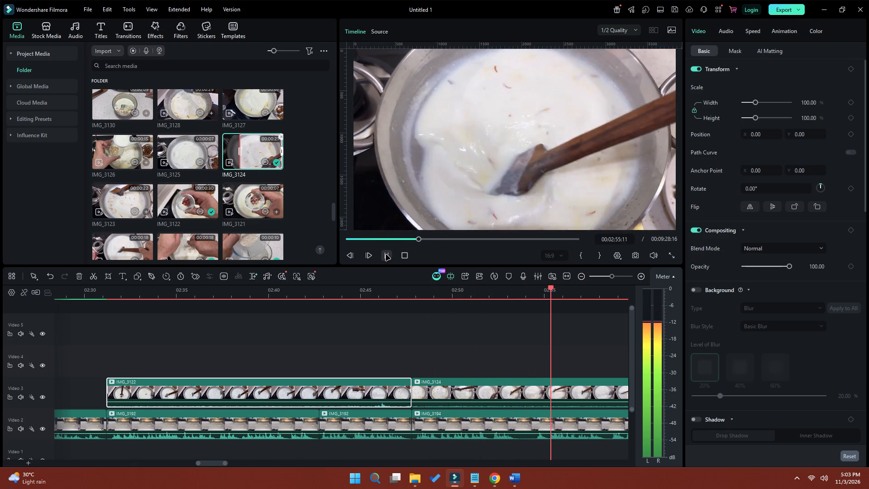
left_click(386, 255)
left_click(259, 293)
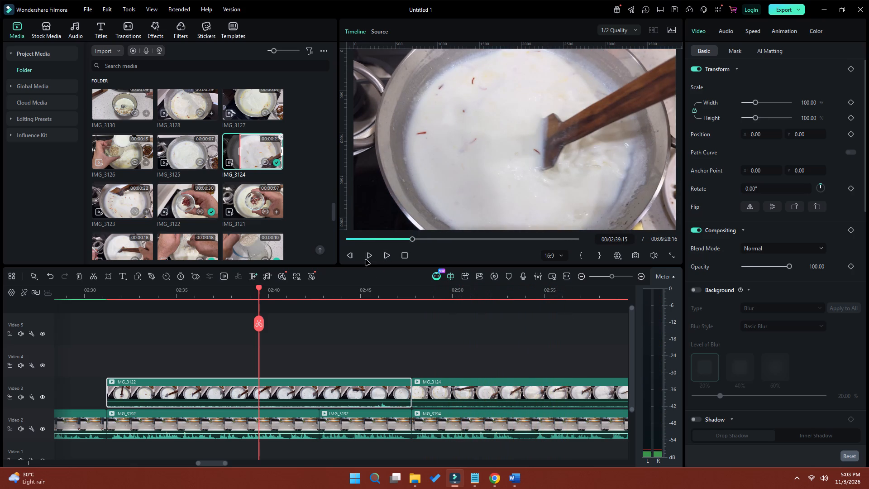
left_click(387, 257)
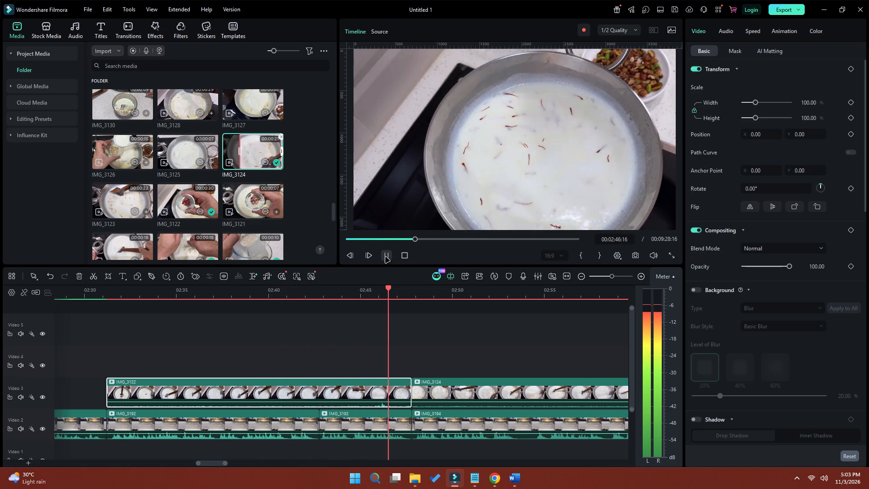
left_click(386, 257)
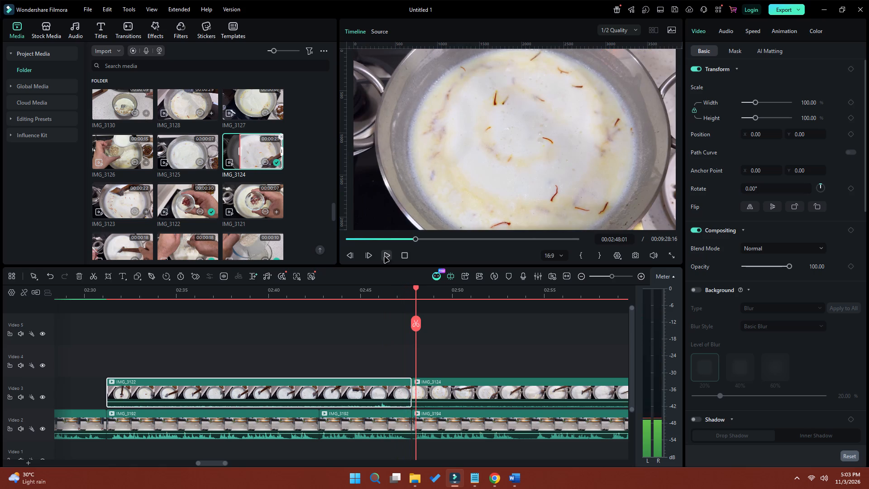
left_click(118, 296)
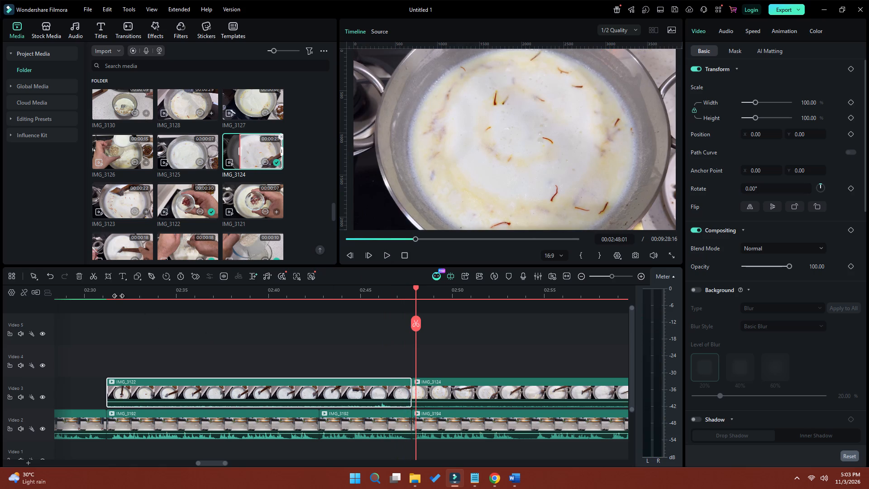
left_click_drag(118, 288, 161, 288)
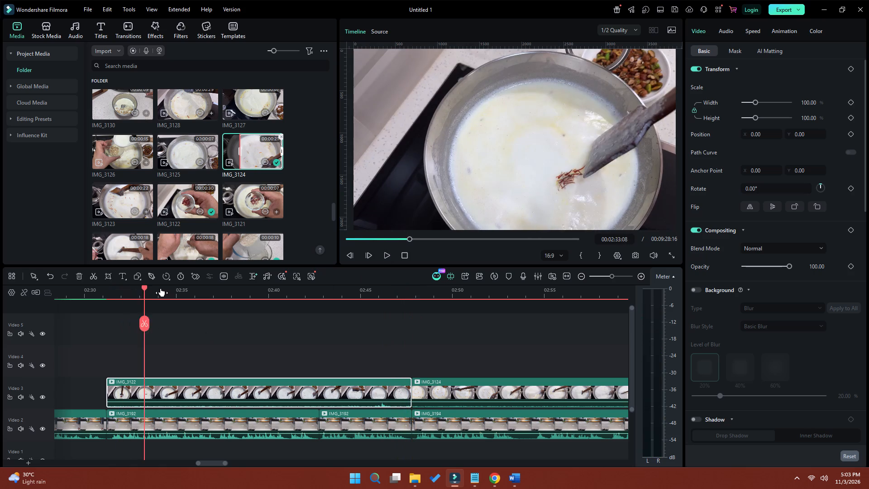
left_click_drag(161, 288, 204, 297)
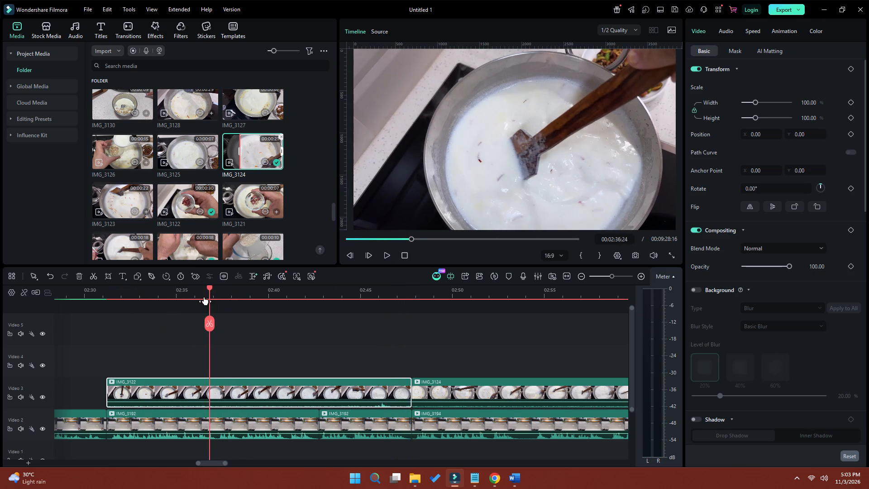
left_click_drag(204, 297, 120, 296)
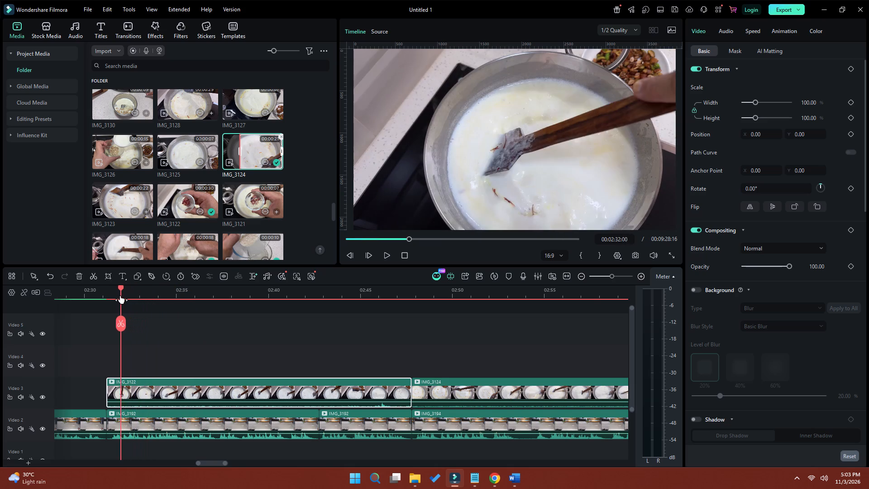
Scrub through the extended IMG_3122 clip on Video 3 and trim its end back to 02:43:08.
left_click_drag(120, 296, 118, 296)
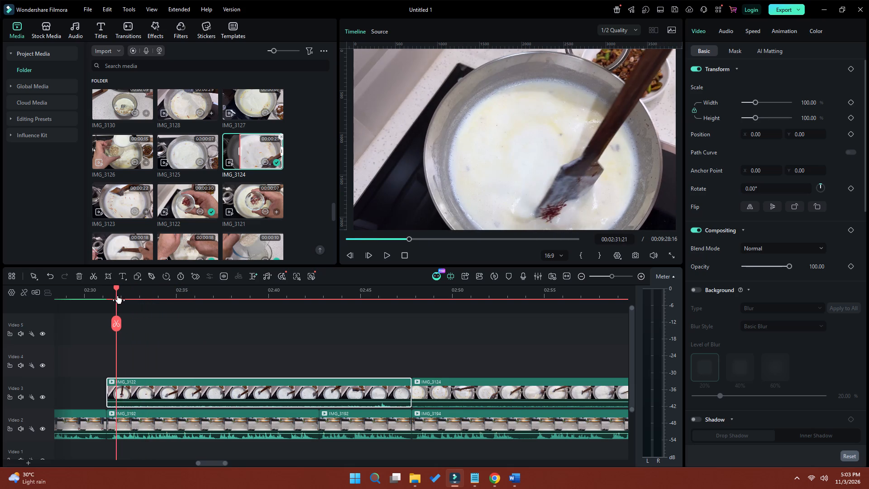
left_click_drag(118, 296, 186, 301)
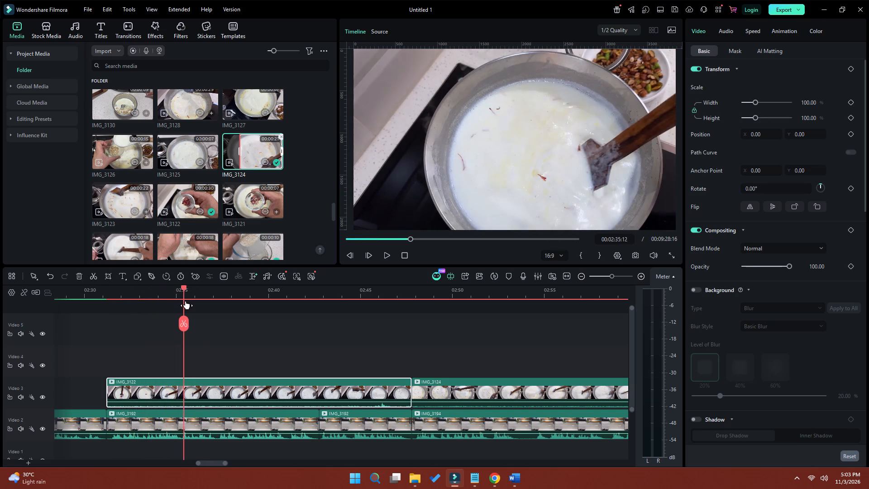
left_click_drag(186, 301, 242, 307)
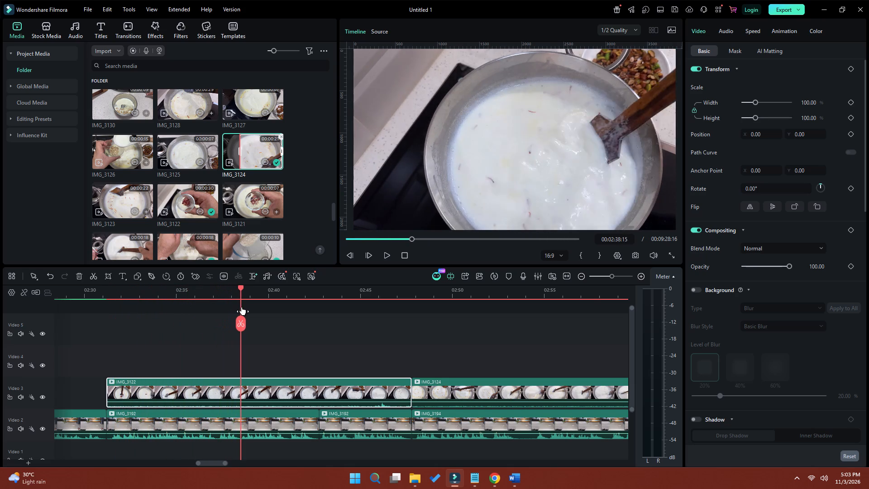
left_click_drag(242, 307, 278, 312)
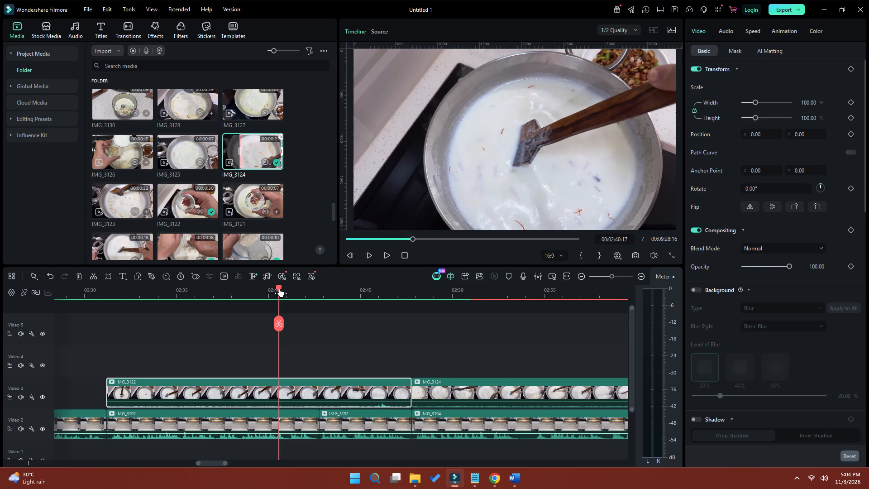
left_click_drag(280, 289, 312, 292)
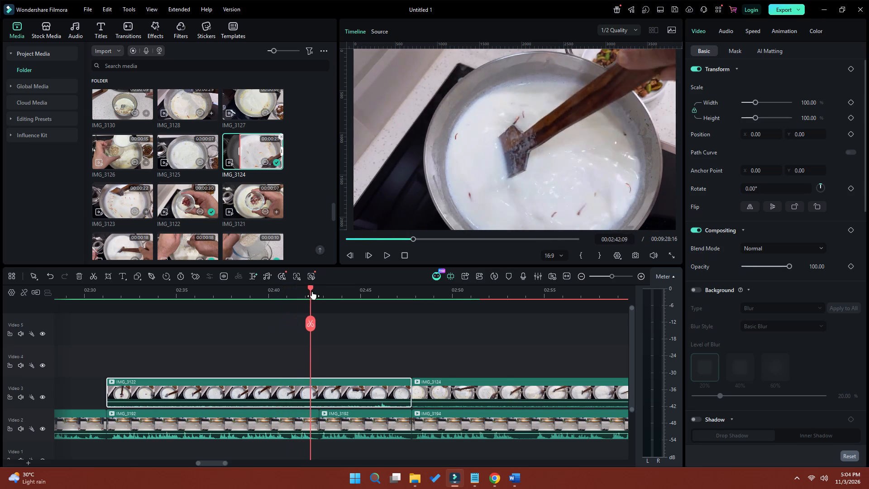
left_click_drag(312, 292, 334, 295)
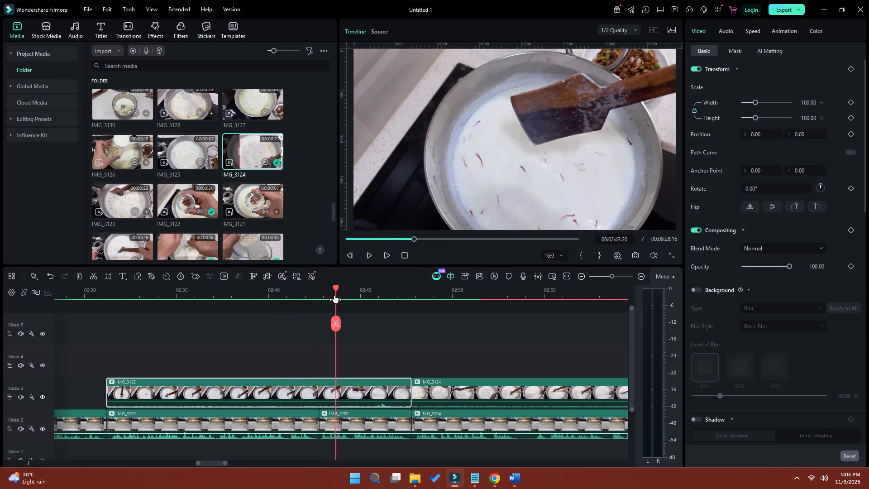
left_click_drag(334, 295, 328, 295)
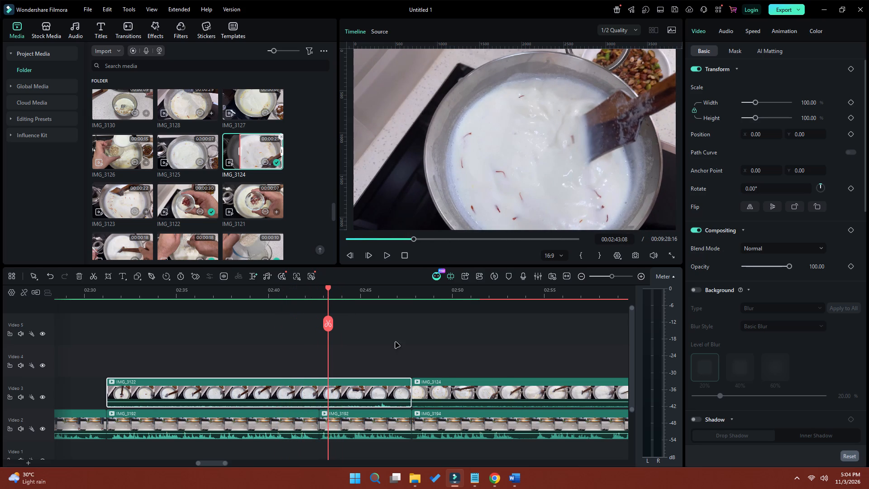
left_click_drag(410, 388, 329, 388)
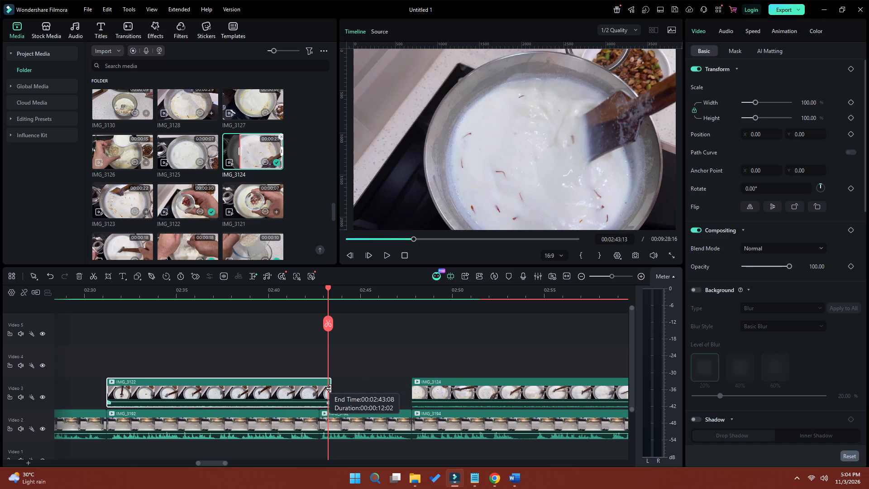
left_click_drag(329, 388, 328, 388)
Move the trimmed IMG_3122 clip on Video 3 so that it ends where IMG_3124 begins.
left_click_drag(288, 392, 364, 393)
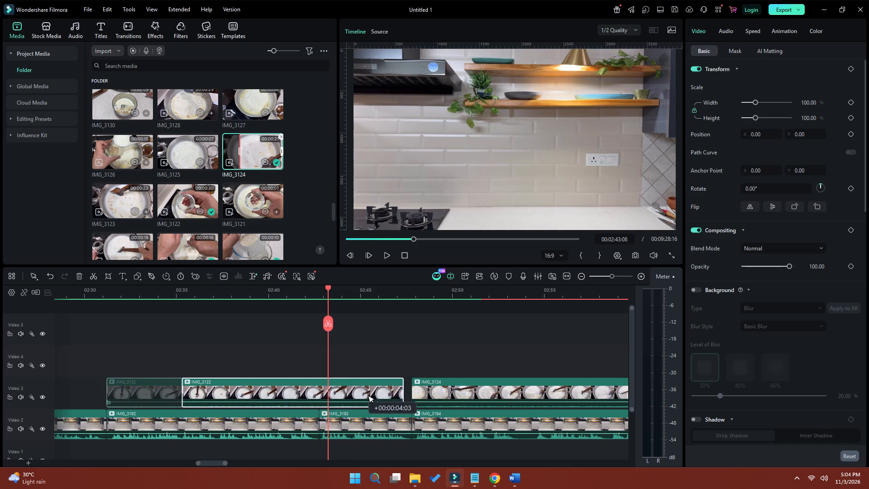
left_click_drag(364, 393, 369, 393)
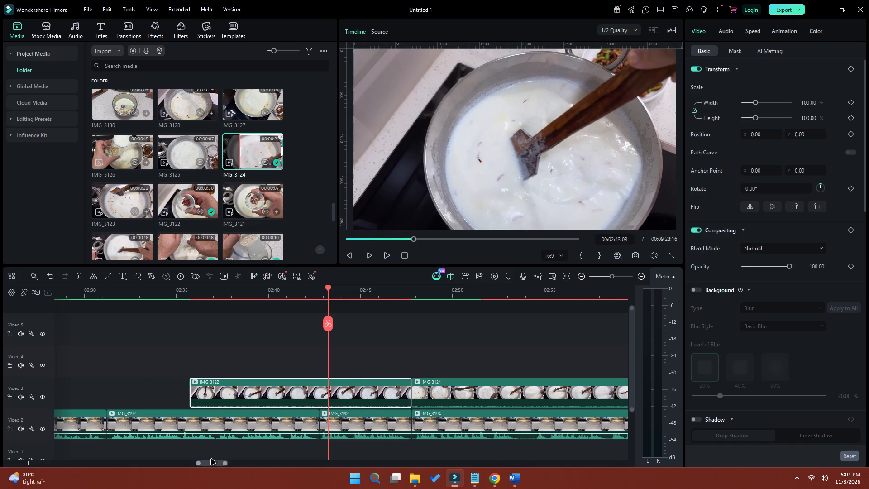
Play back the timeline from about 02:12 into the gap on Video 3 and preview IMG_3125 as possible cover footage.
left_click_drag(219, 465, 201, 464)
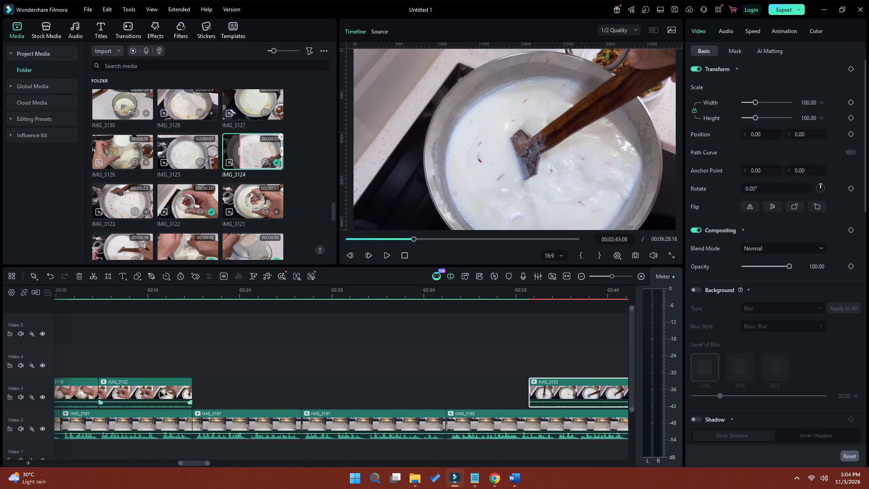
left_click(108, 292)
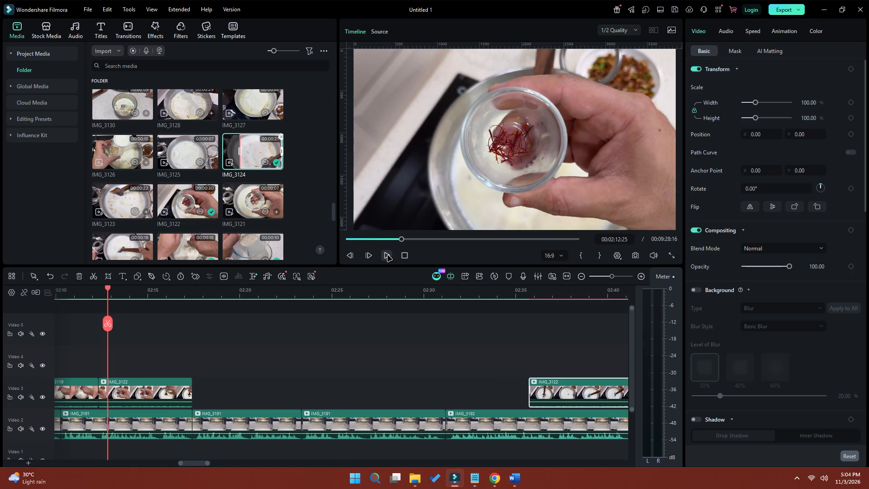
left_click(386, 256)
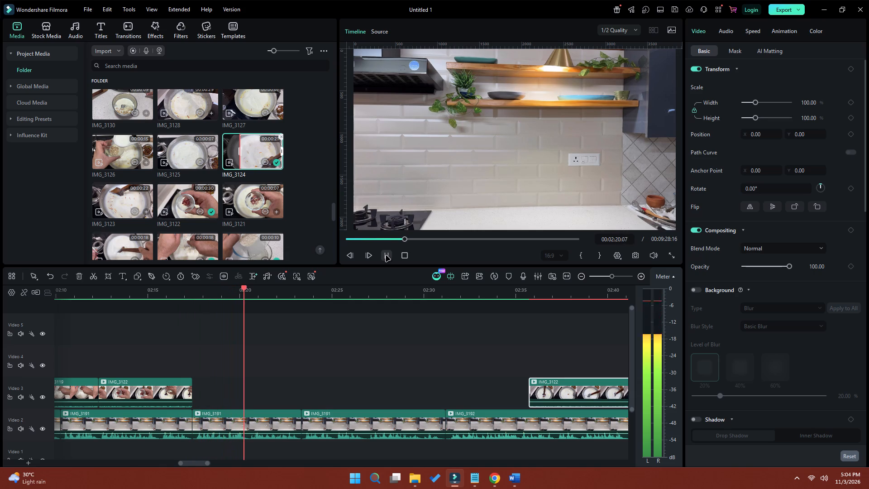
left_click(386, 256)
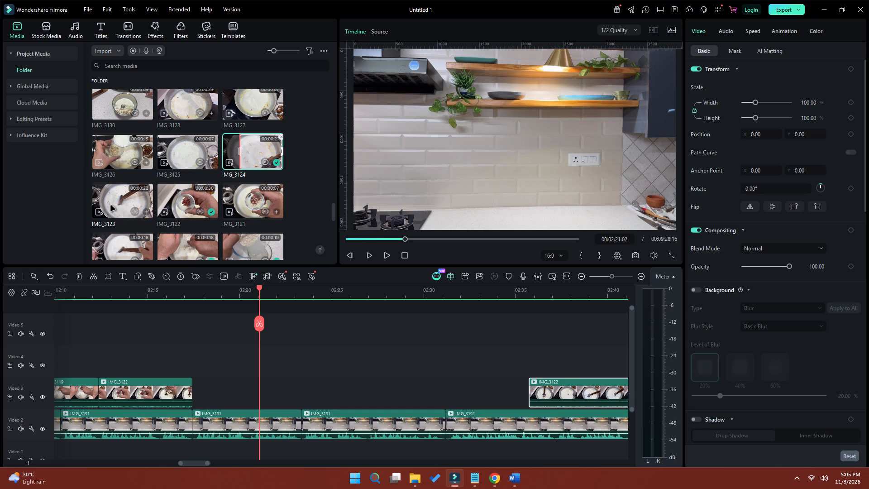
left_click(190, 147)
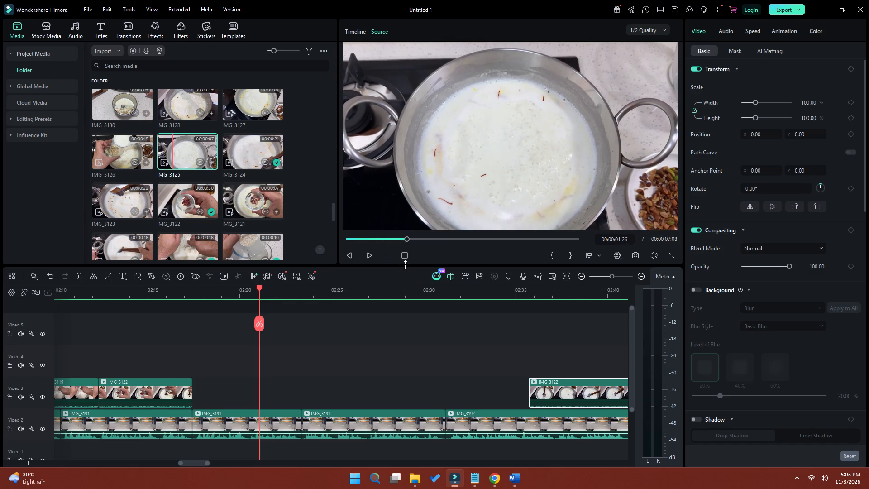
left_click(387, 255)
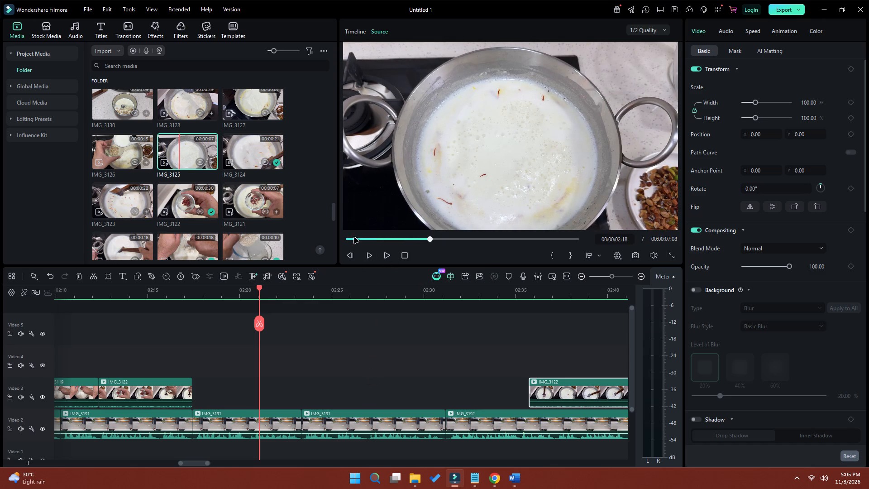
left_click(189, 157)
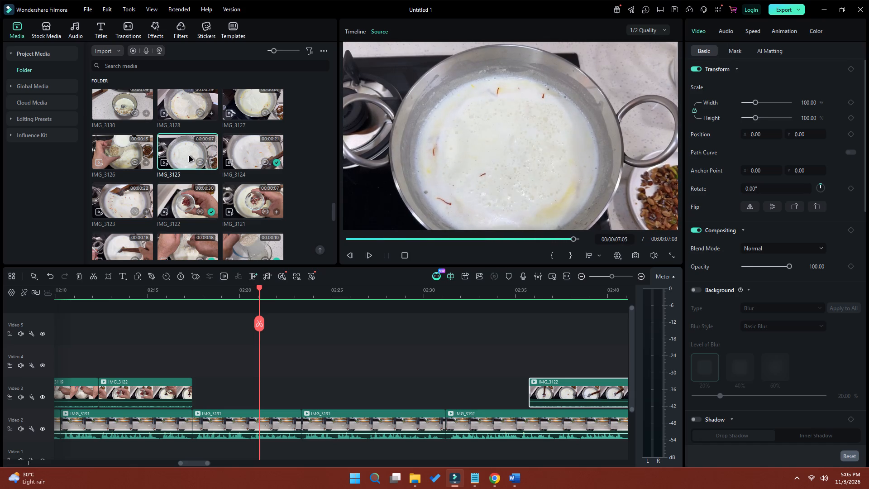
left_click(109, 291)
left_click(387, 254)
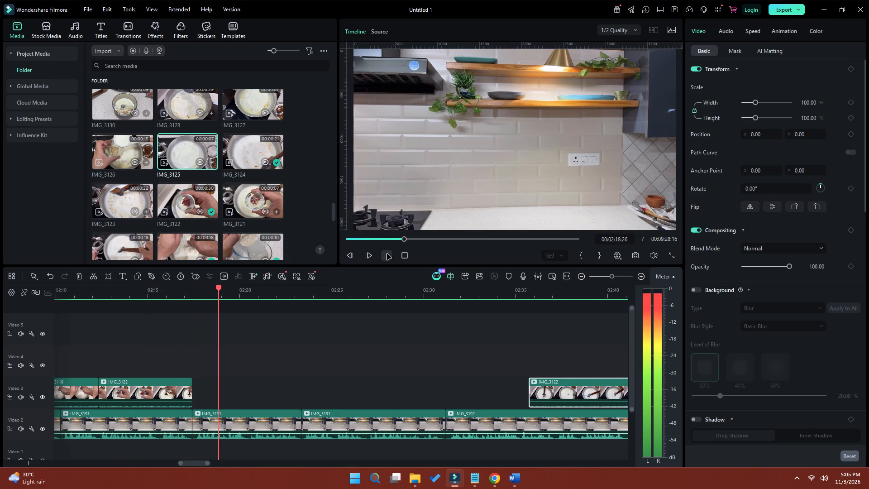
left_click(387, 254)
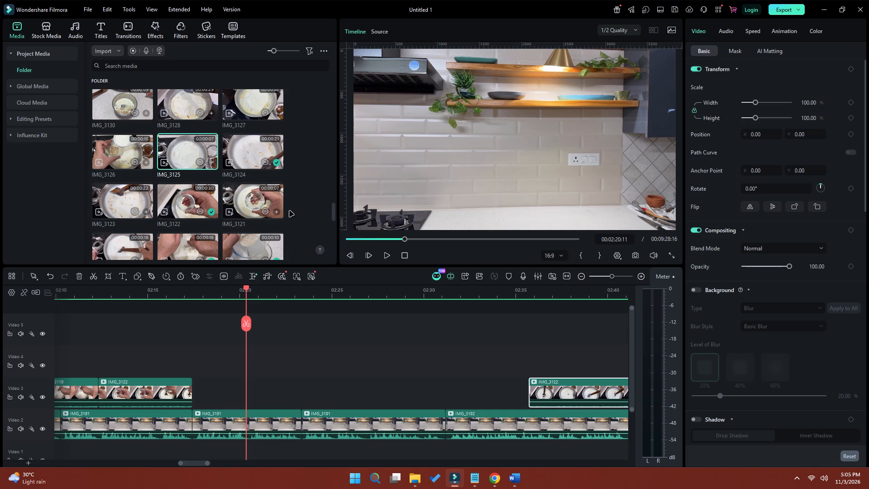
left_click_drag(255, 204, 232, 351)
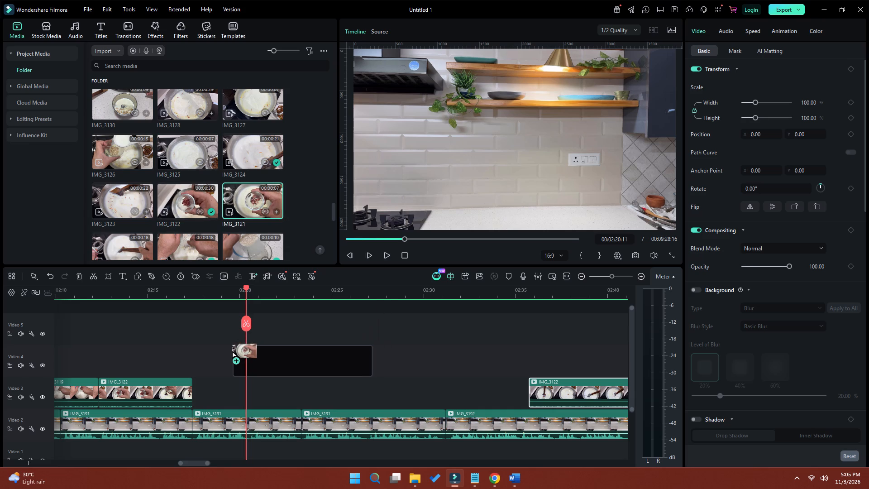
left_click_drag(232, 351, 240, 210)
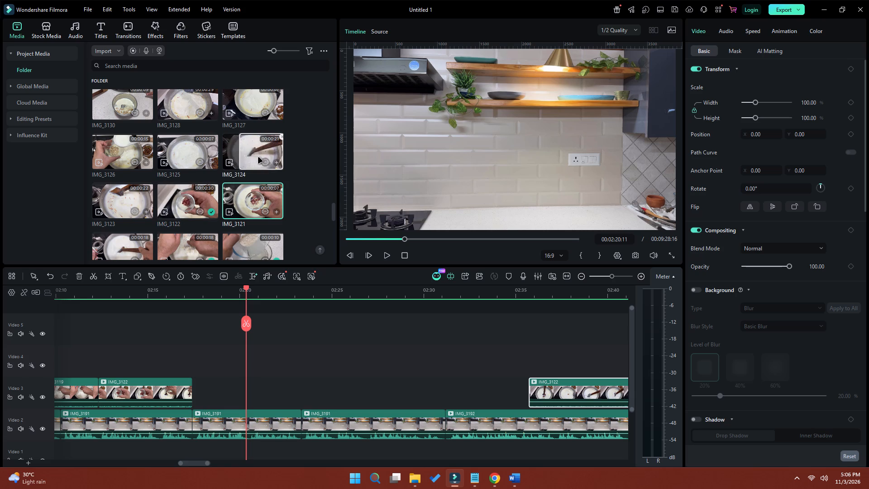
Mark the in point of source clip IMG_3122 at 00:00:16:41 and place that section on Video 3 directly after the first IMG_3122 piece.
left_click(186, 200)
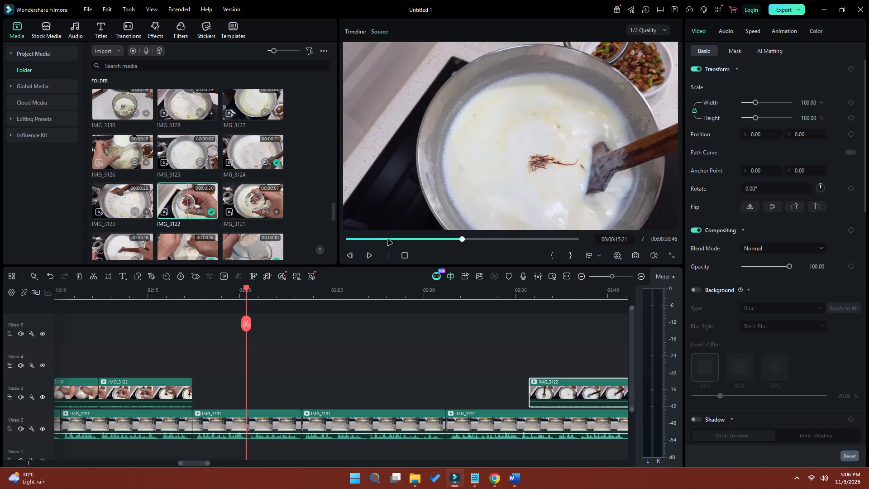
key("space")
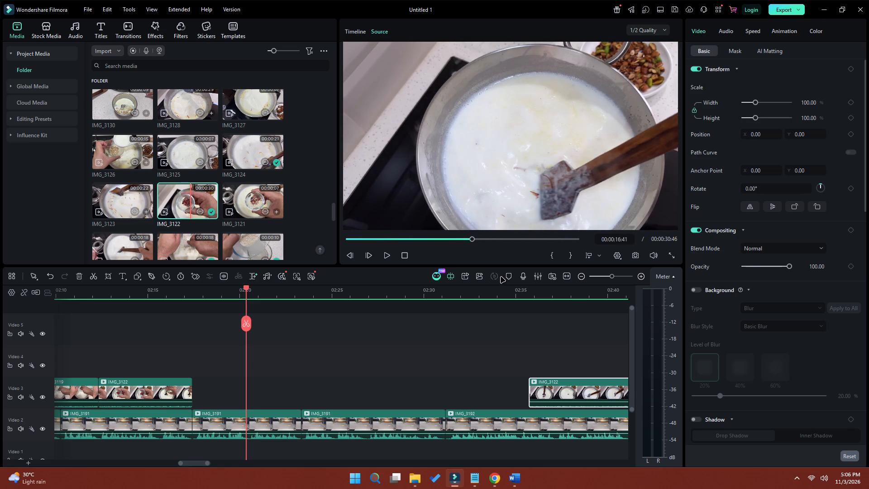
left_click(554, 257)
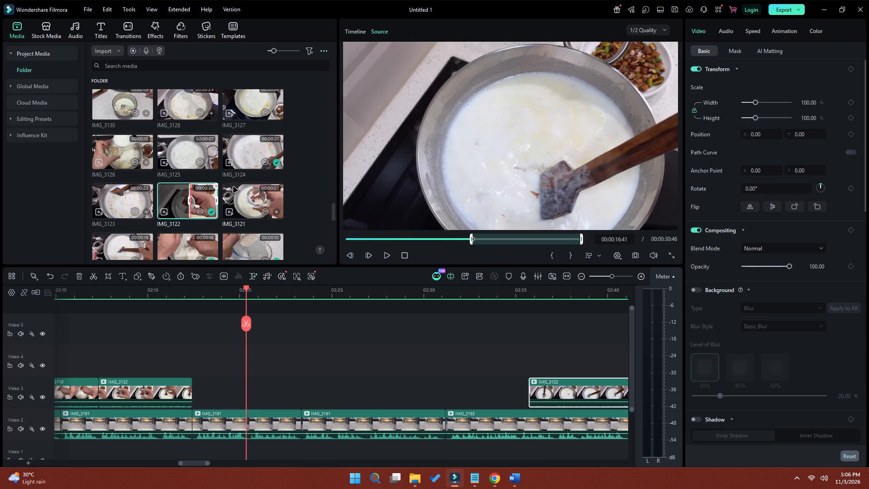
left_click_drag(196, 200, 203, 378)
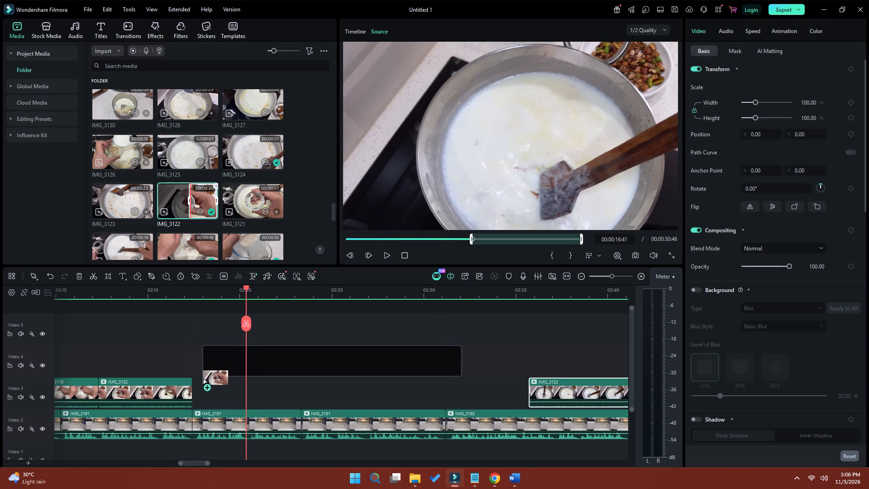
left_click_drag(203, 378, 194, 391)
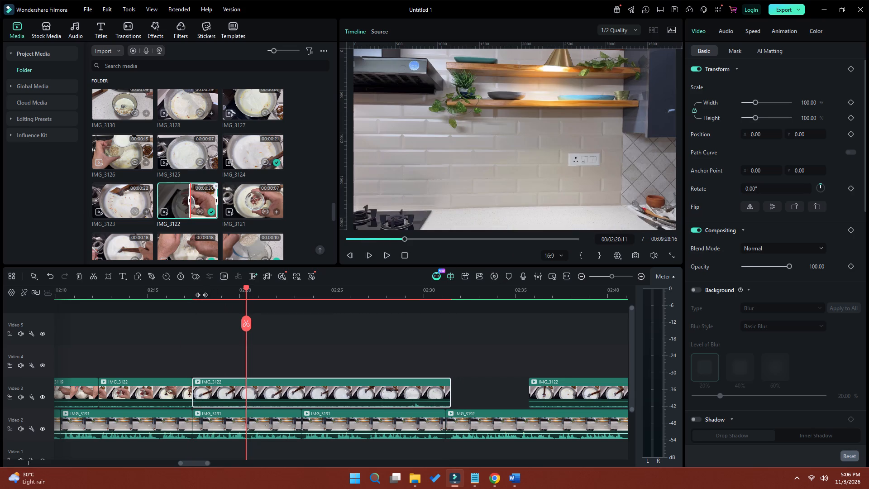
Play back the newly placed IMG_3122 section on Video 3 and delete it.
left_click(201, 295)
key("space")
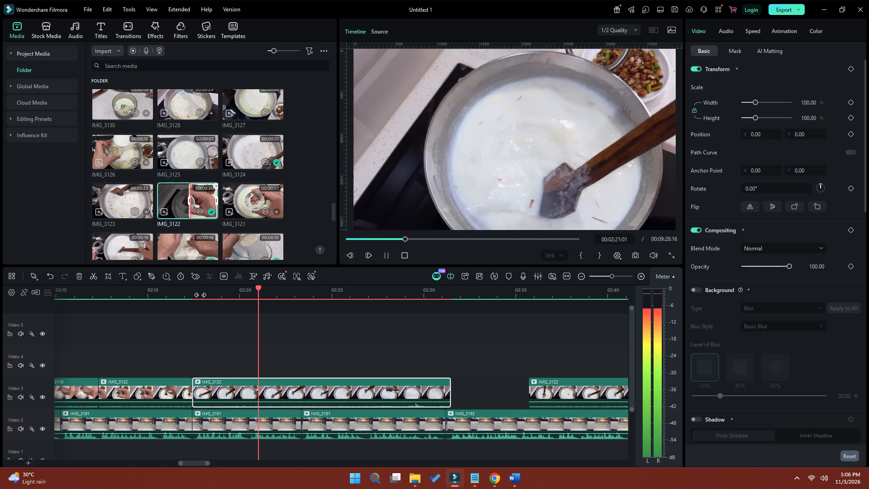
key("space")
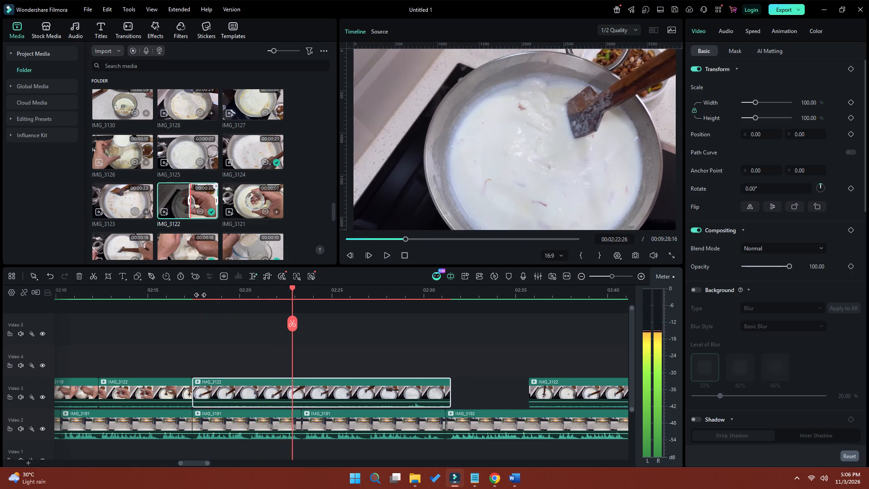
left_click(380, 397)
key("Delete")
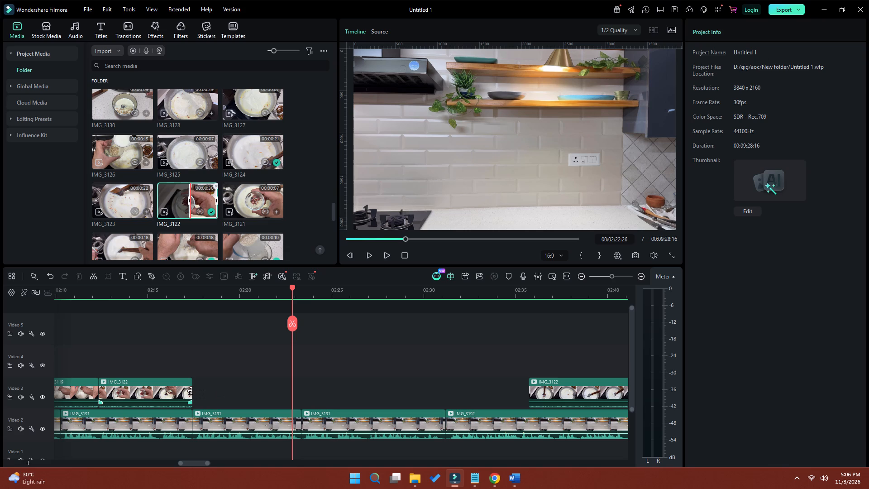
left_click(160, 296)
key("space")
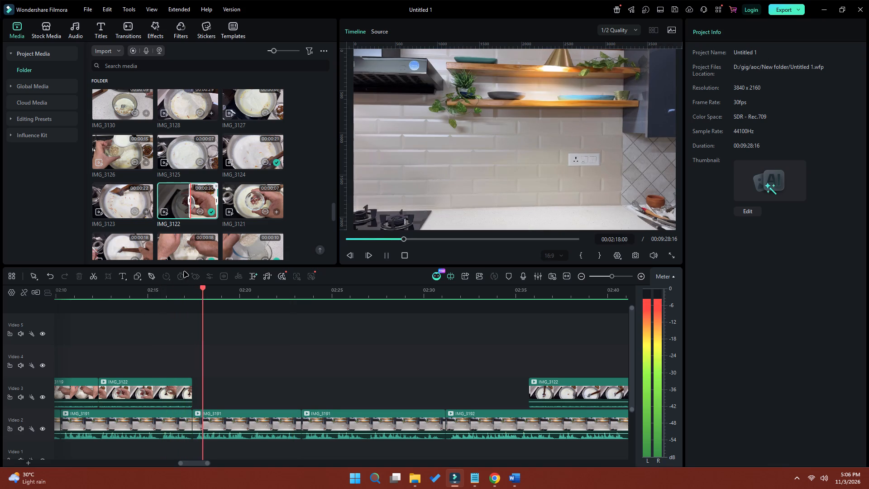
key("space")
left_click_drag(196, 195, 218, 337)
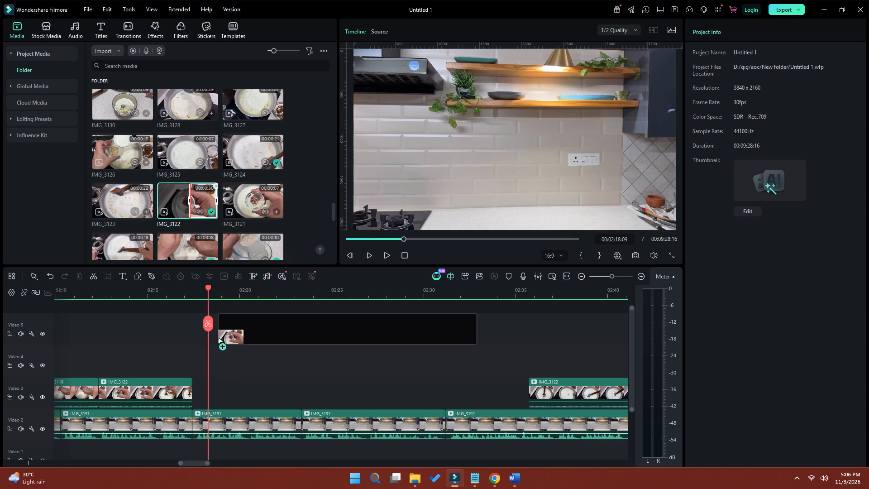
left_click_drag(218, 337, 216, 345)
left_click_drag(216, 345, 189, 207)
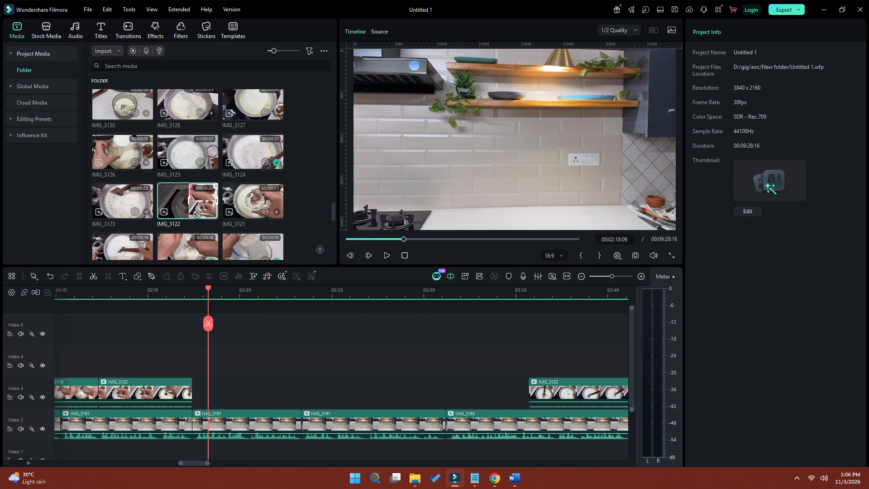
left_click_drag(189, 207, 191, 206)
Move the later IMG_3122 piece on Video 3 directly after the first IMG_3122 piece and play it back.
left_click_drag(547, 391, 218, 388)
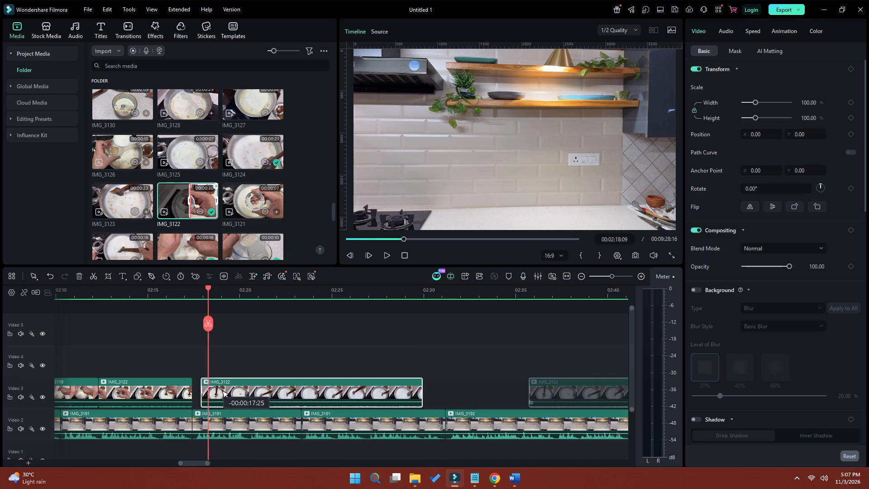
left_click_drag(218, 388, 212, 388)
left_click(187, 296)
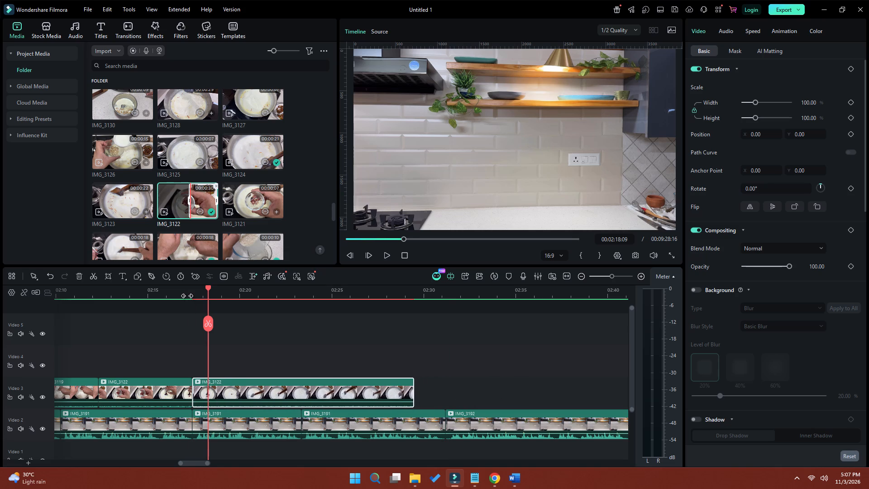
key("space")
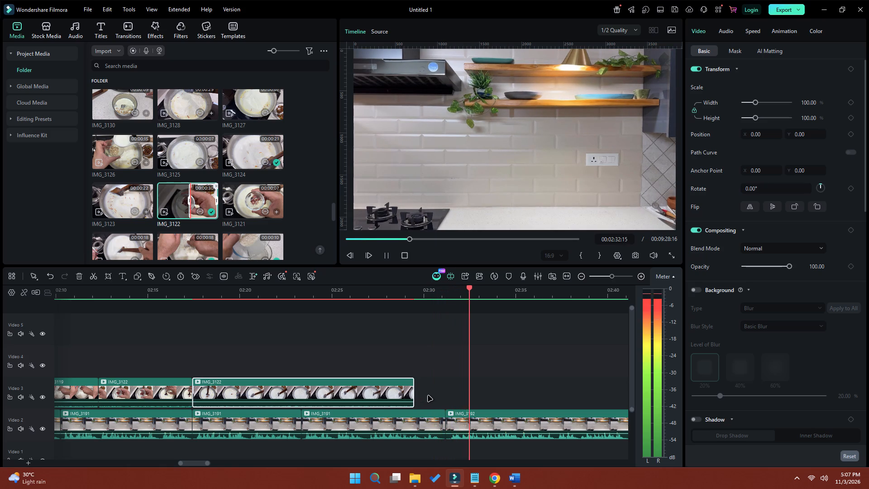
key("space")
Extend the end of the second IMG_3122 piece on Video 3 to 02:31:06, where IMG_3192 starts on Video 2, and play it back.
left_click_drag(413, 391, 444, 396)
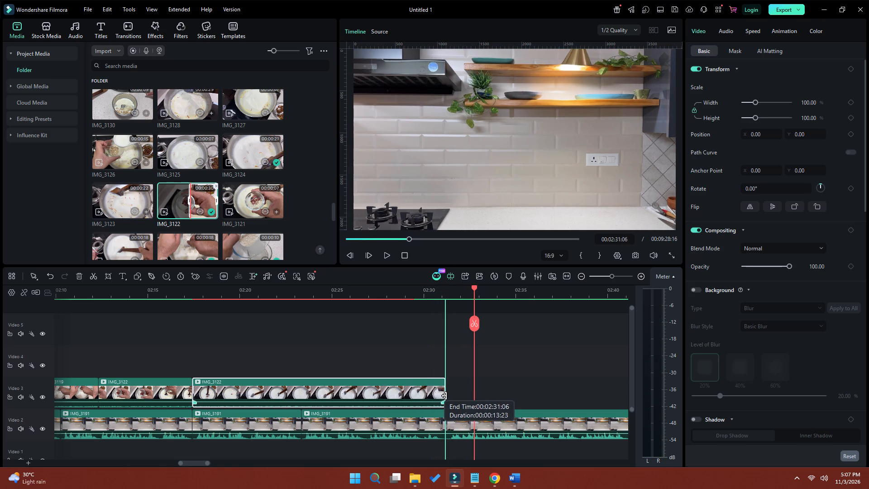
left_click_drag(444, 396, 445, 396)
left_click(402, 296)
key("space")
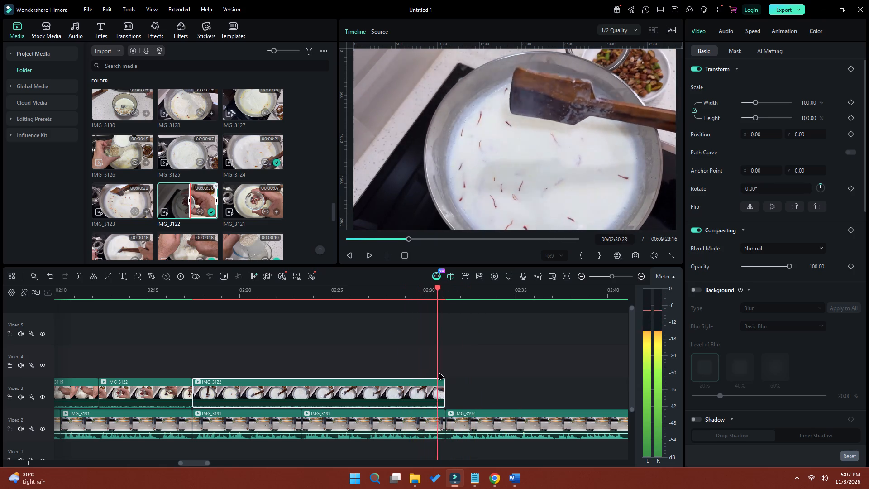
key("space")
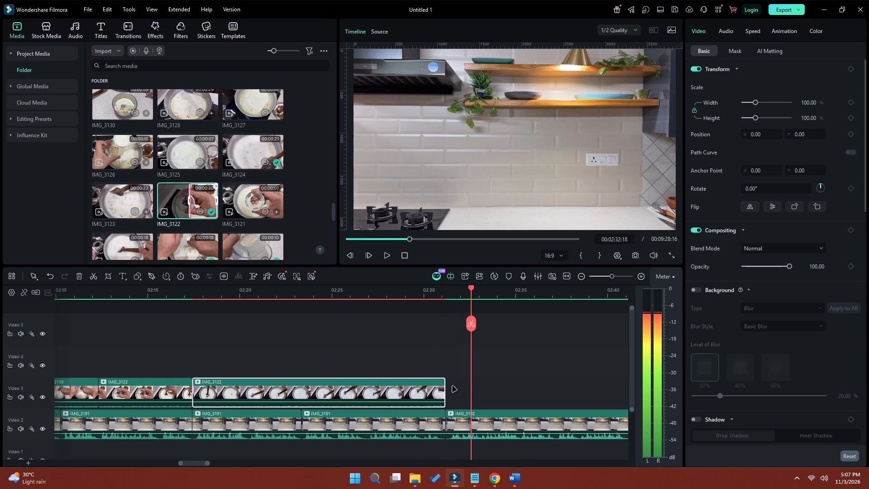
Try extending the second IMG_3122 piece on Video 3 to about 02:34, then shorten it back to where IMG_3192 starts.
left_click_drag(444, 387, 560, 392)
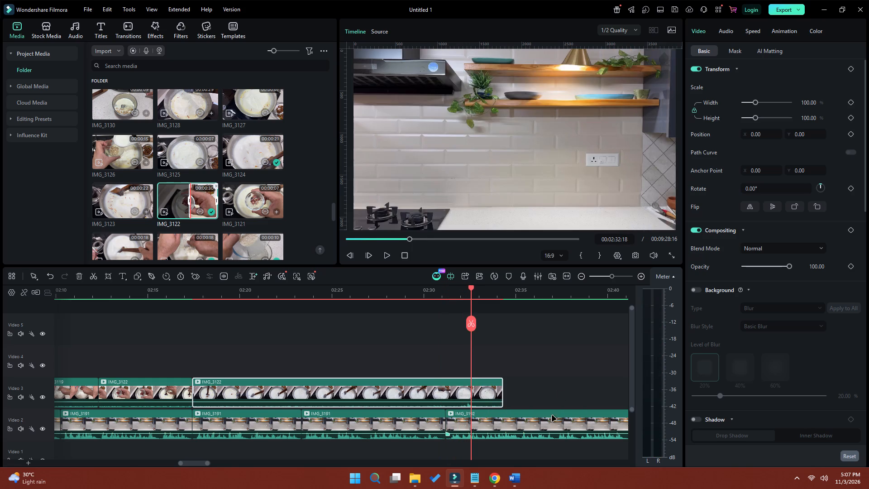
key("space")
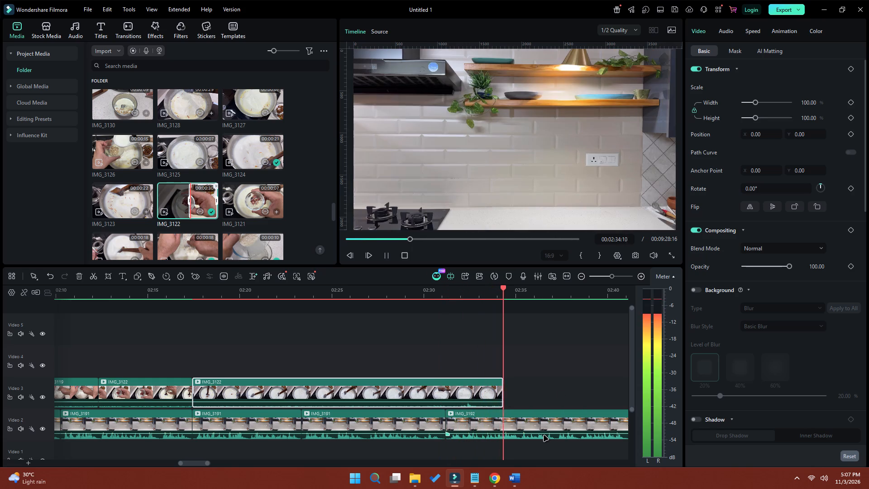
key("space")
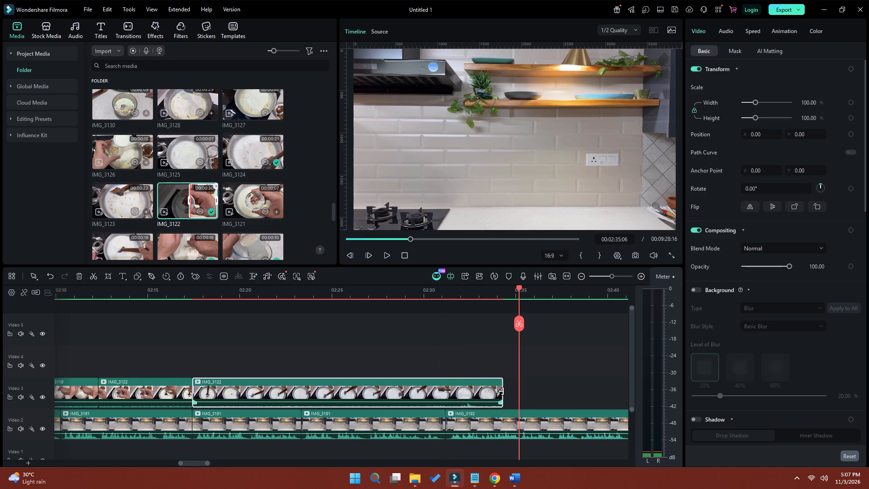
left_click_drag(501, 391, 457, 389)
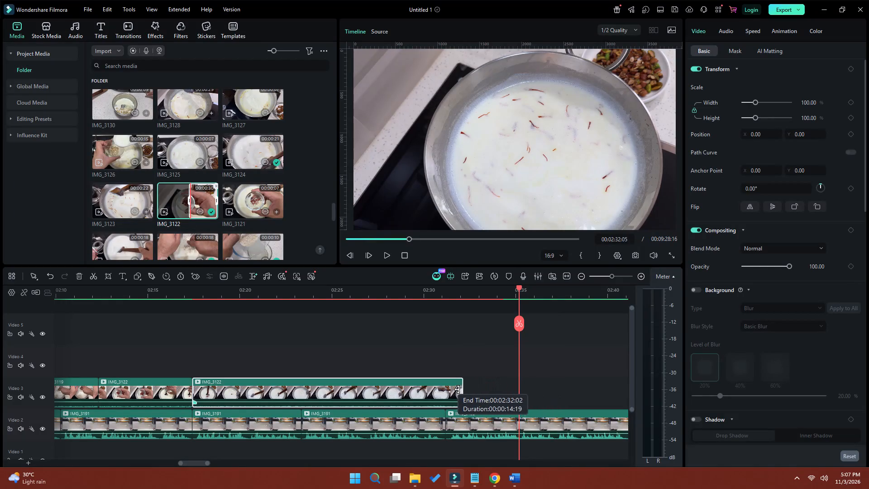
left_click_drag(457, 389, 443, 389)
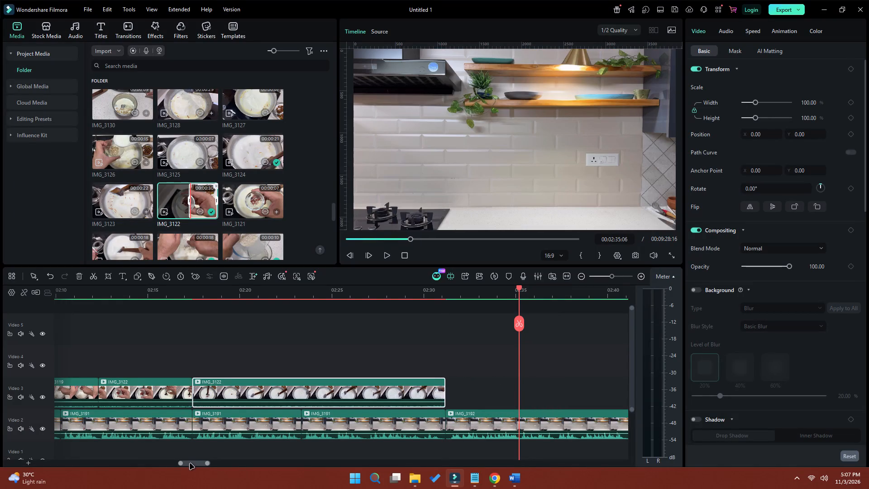
Place the marked section of source clip IMG_3122 on Video 3 directly after the second IMG_3122 piece.
left_click_drag(190, 463, 195, 463)
left_click(297, 292)
key("space")
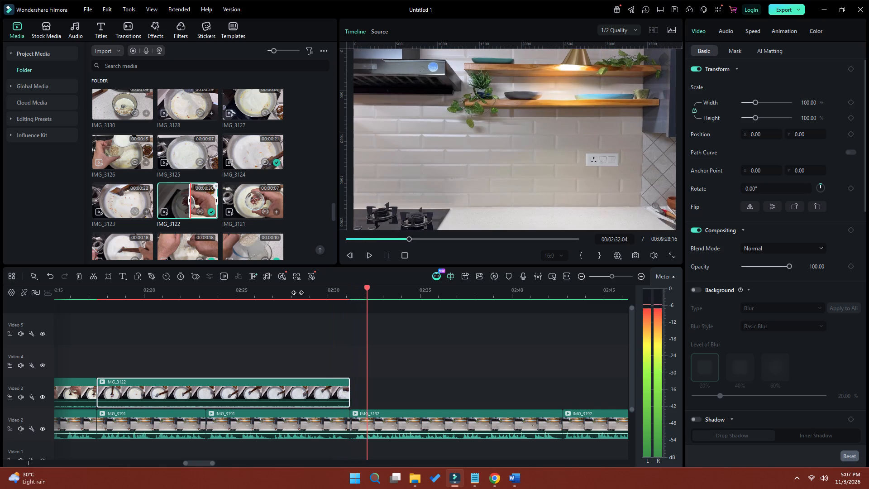
key("space")
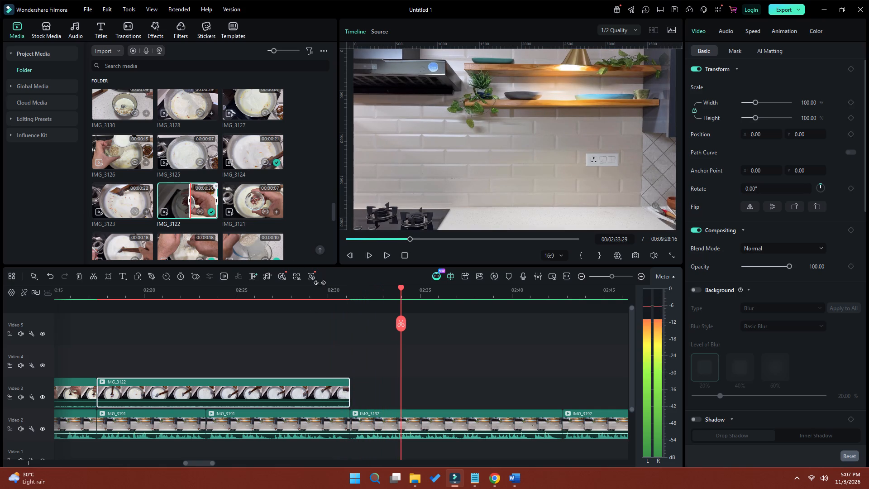
left_click_drag(199, 203, 372, 315)
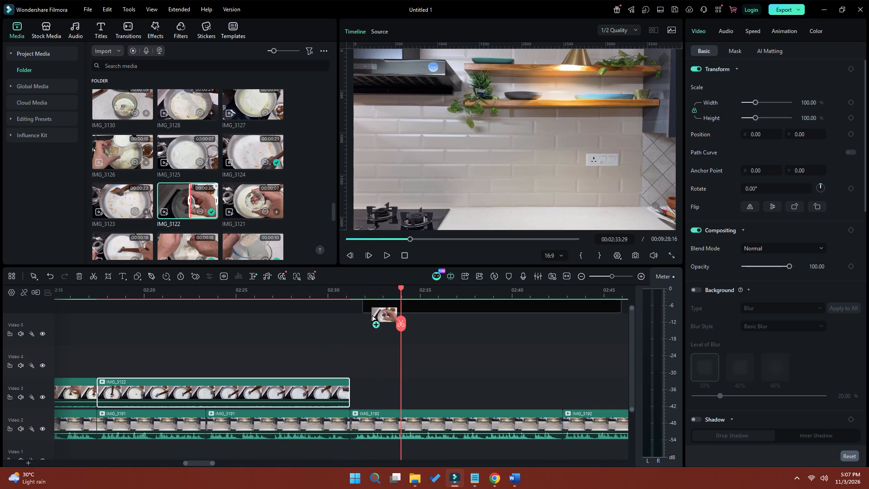
left_click_drag(372, 315, 352, 381)
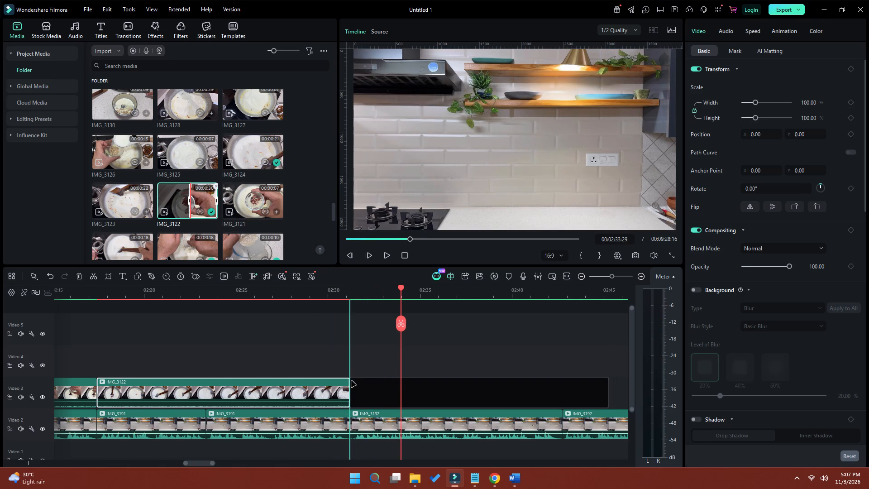
Play around the join of the last two IMG_3122 pieces and trim the second piece's end on Video 3 to 02:28:17.
left_click(321, 290)
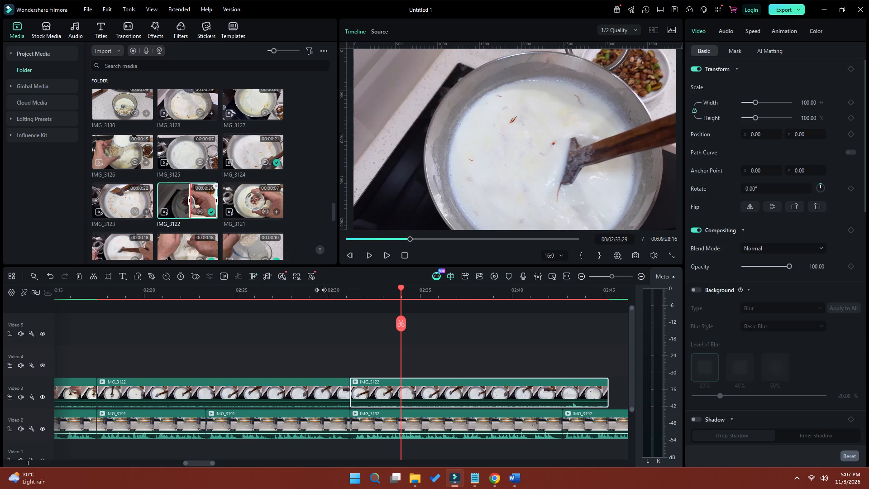
key("space")
key("space")
left_click(297, 288)
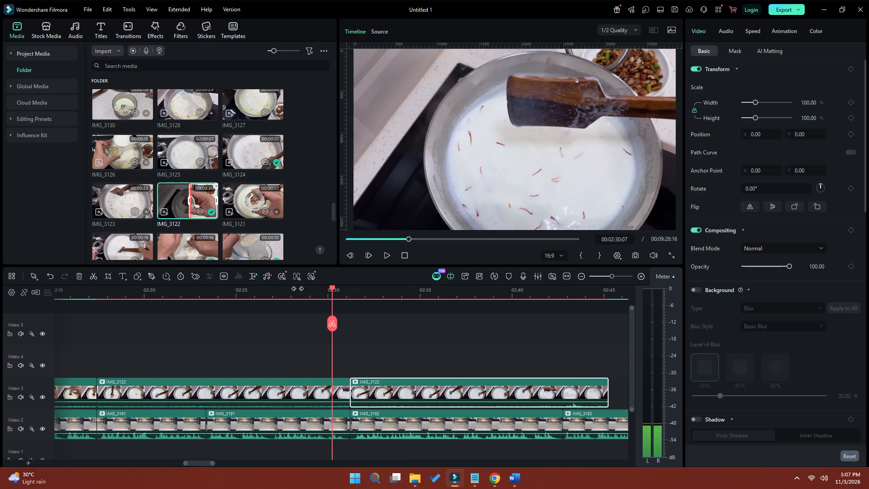
key("space")
key("space")
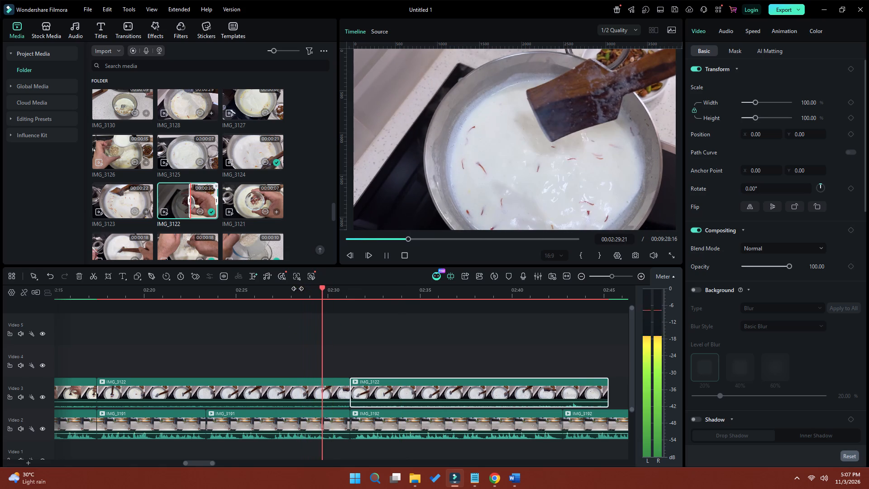
left_click_drag(323, 288, 309, 288)
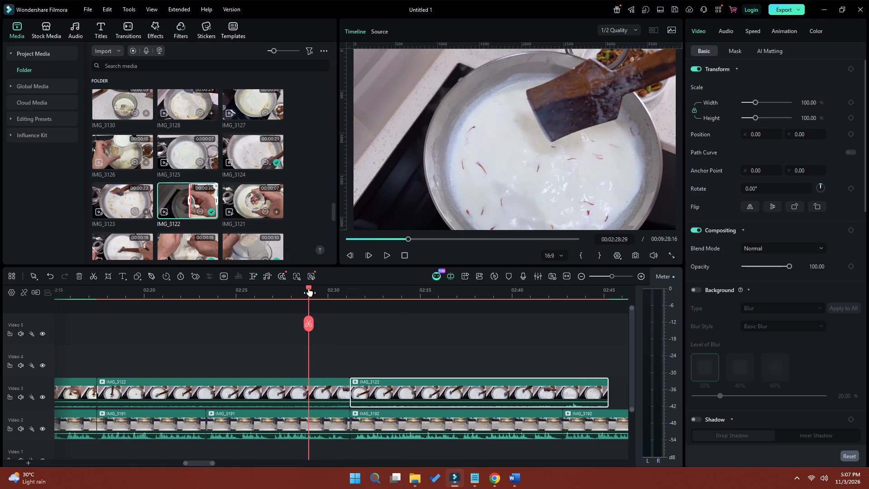
left_click_drag(309, 288, 301, 289)
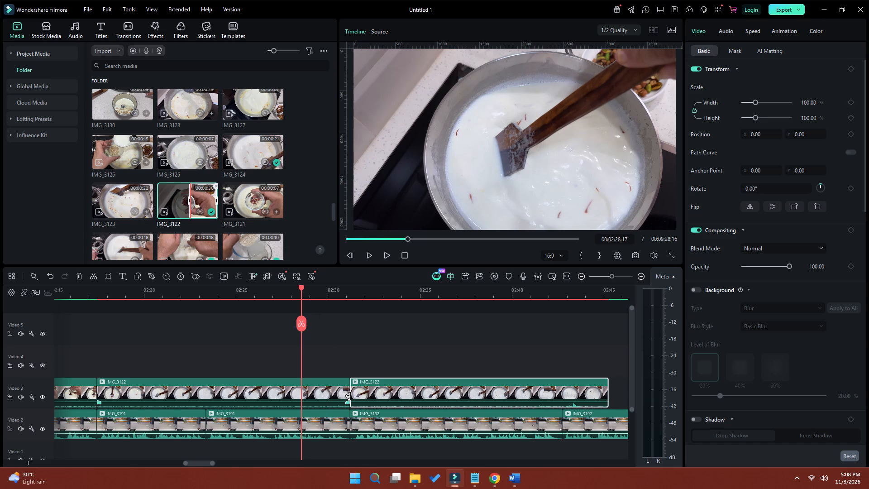
left_click_drag(348, 396, 301, 395)
Move the third IMG_3122 piece on Video 3 against the trimmed second piece and play back across the join into the gap.
left_click_drag(383, 396, 337, 393)
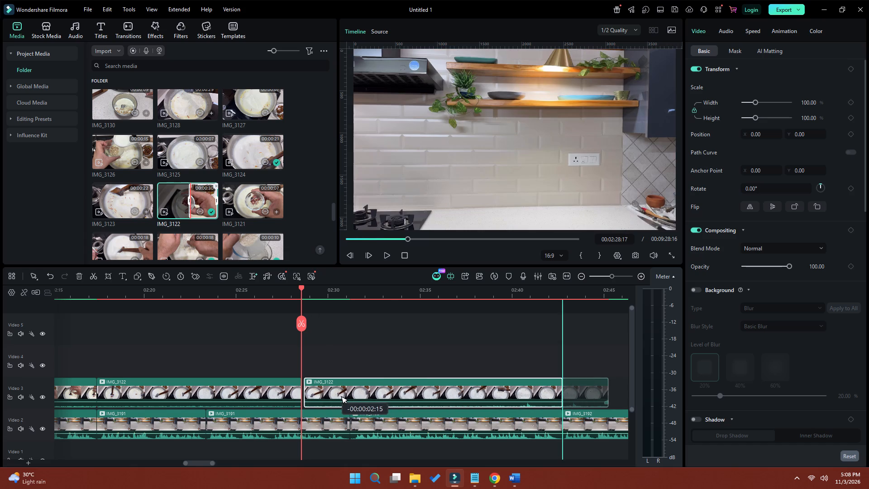
left_click_drag(337, 393, 334, 393)
key("space")
key("space")
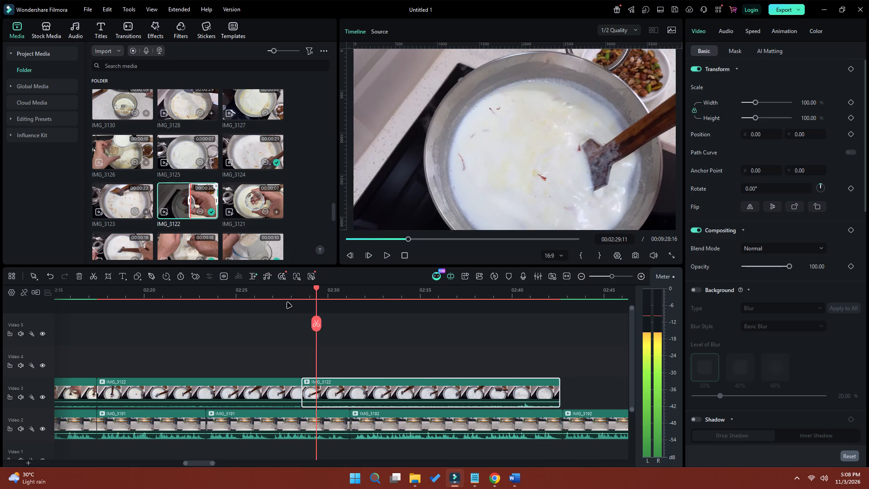
left_click(291, 290)
key("space")
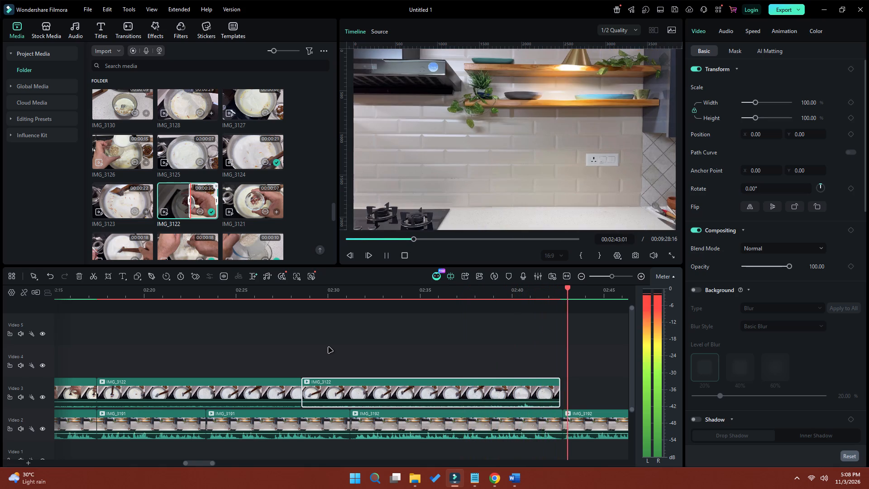
key("space")
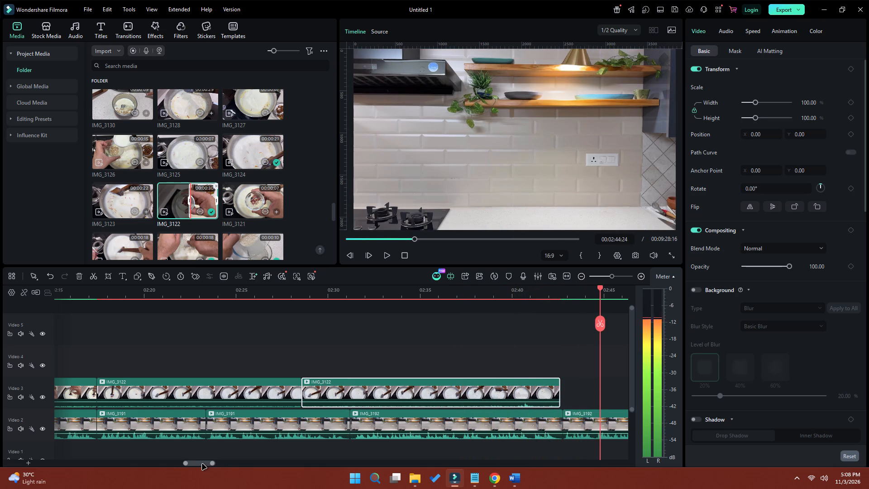
Scrub through the third IMG_3122 piece on Video 3 from about 02:30 to 02:37 to check its stirring footage.
left_click_drag(202, 464, 216, 464)
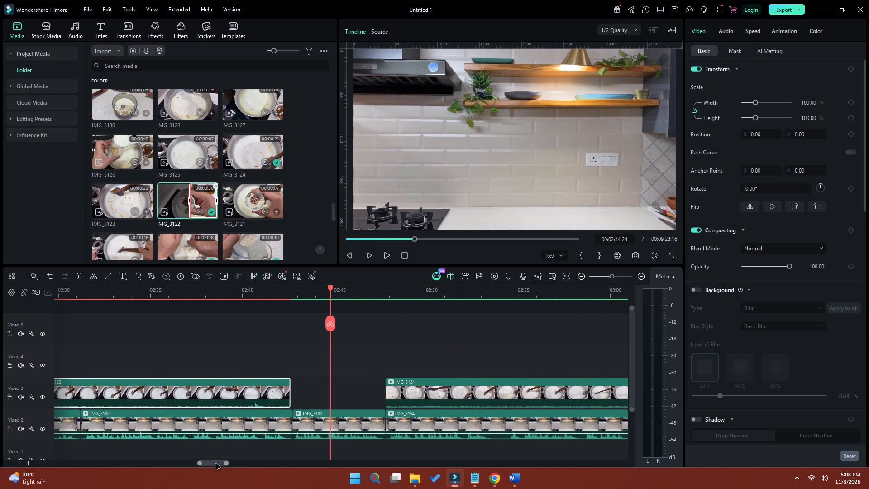
left_click_drag(216, 464, 213, 464)
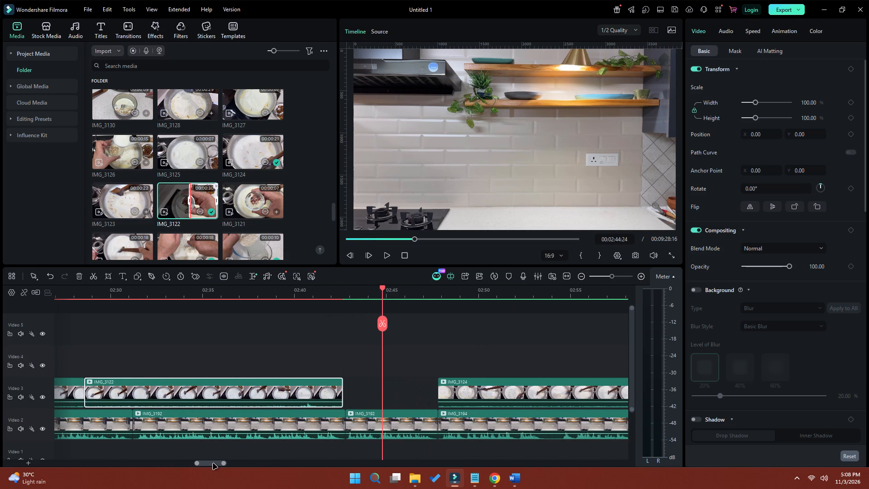
left_click_drag(213, 464, 212, 464)
left_click(115, 292)
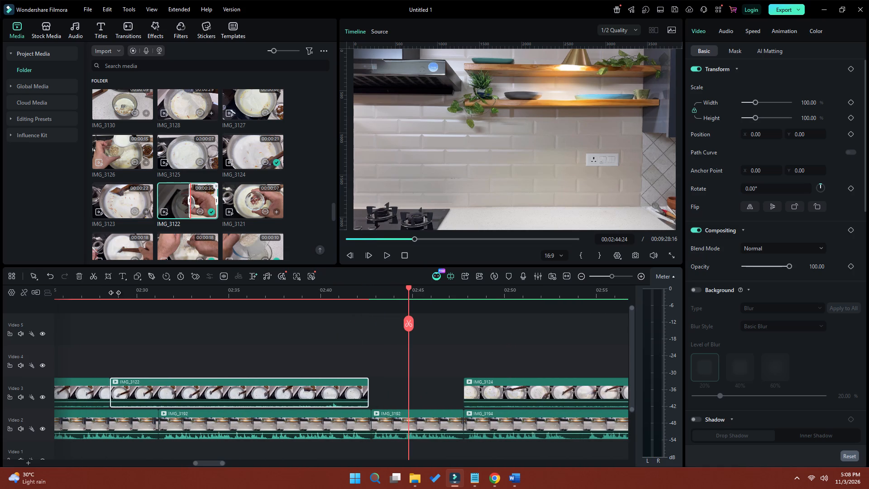
left_click_drag(115, 288, 144, 293)
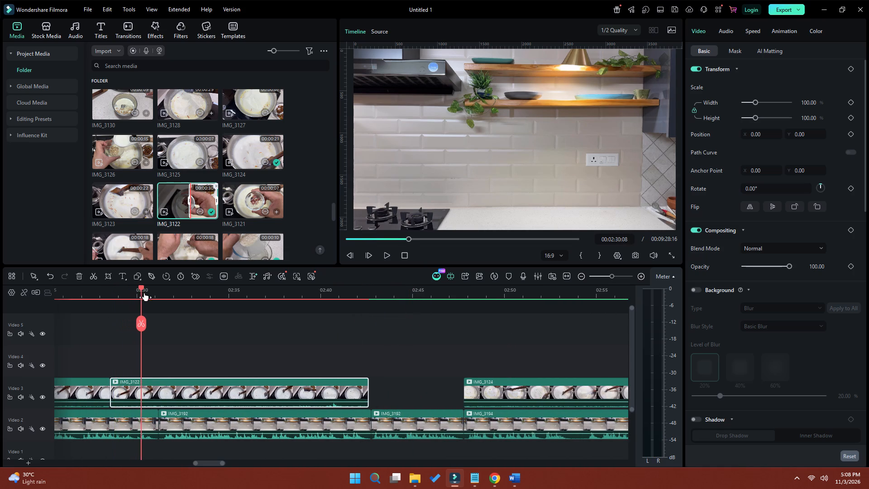
left_click_drag(144, 293, 237, 296)
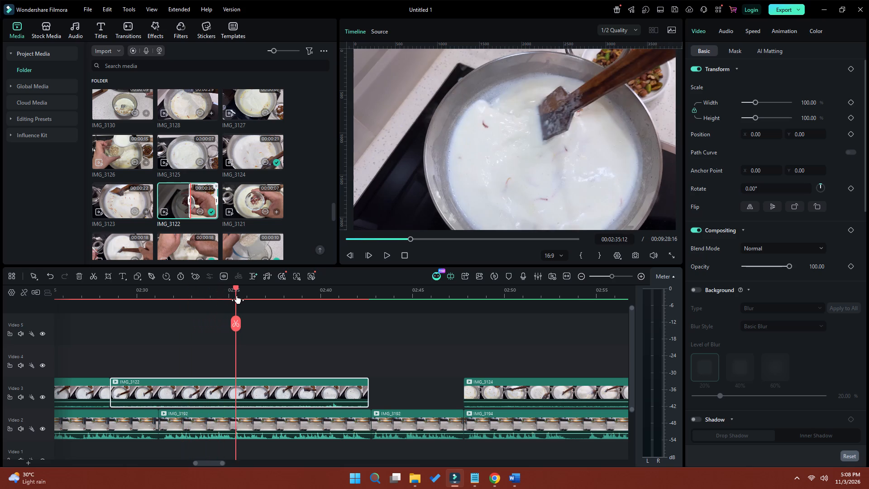
left_click_drag(237, 296, 282, 296)
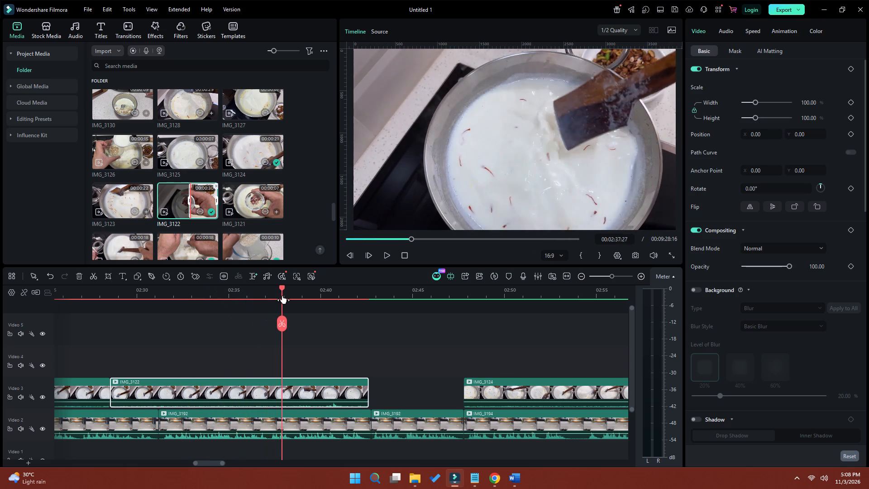
left_click_drag(282, 296, 275, 295)
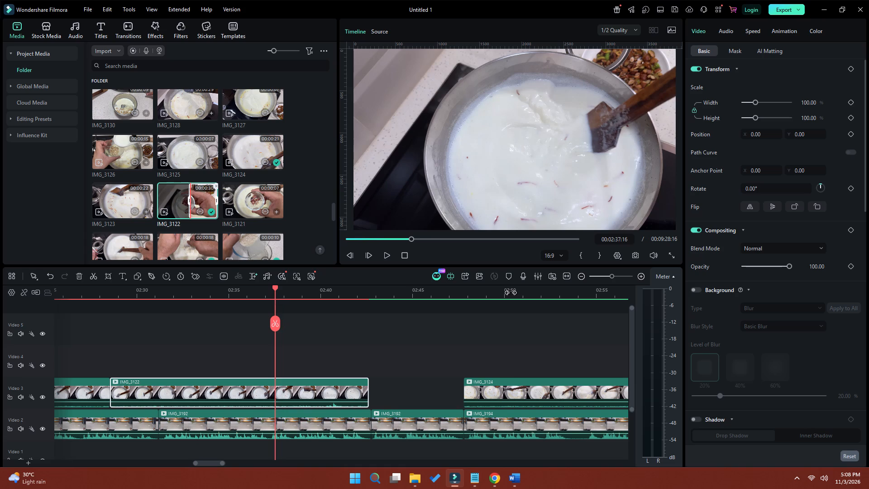
Play back the beginning of IMG_3124 on Video 3 and extend its start earlier to about 02:46, into the gap.
left_click(462, 292)
key("space")
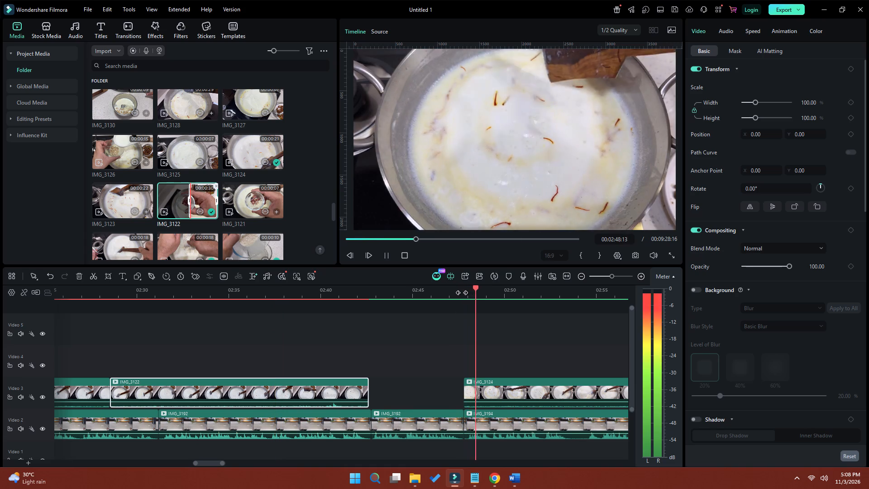
key("space")
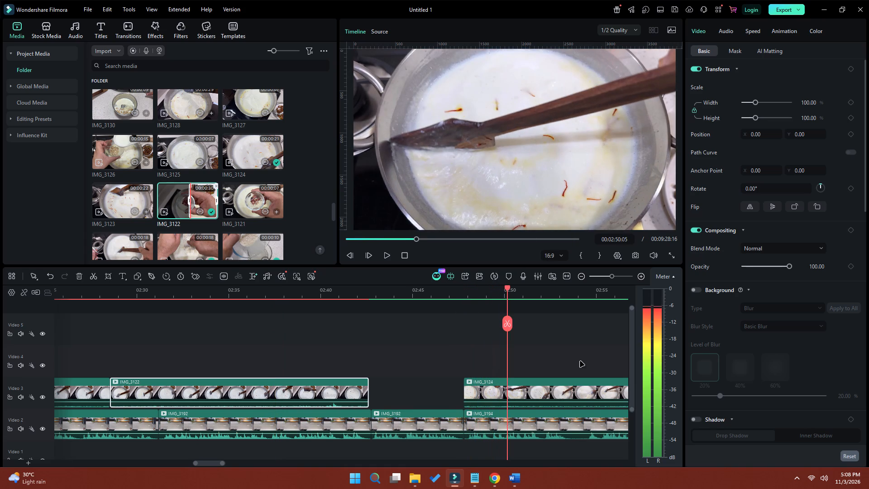
left_click_drag(467, 389, 437, 389)
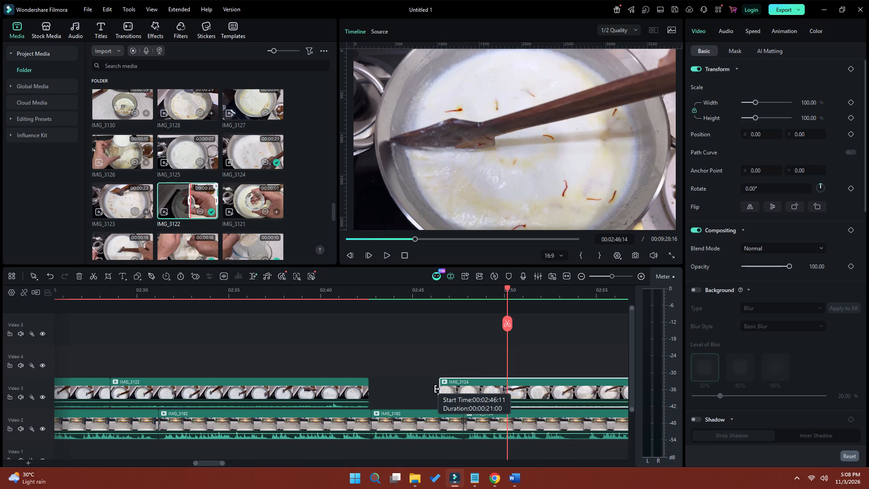
left_click_drag(437, 389, 396, 388)
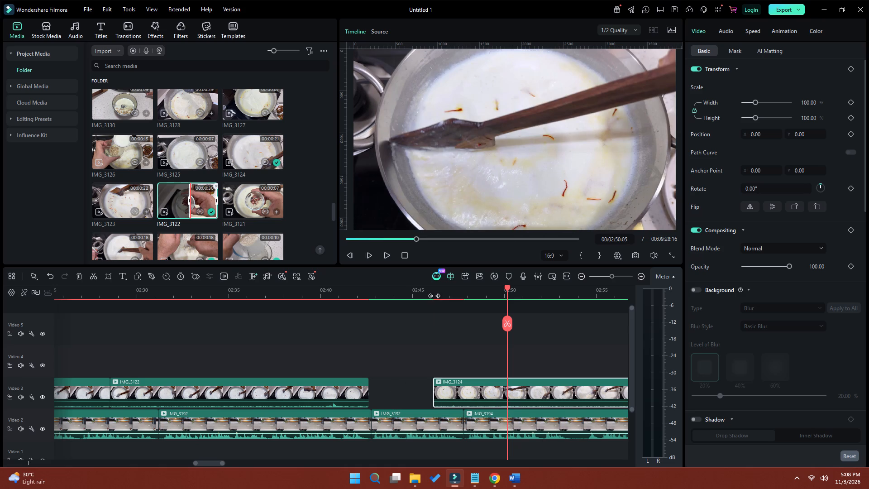
Play back the beginning of IMG_3124 on Video 3 and split the clip at 02:47:24, above the start of IMG_3194.
left_click(432, 295)
key("space")
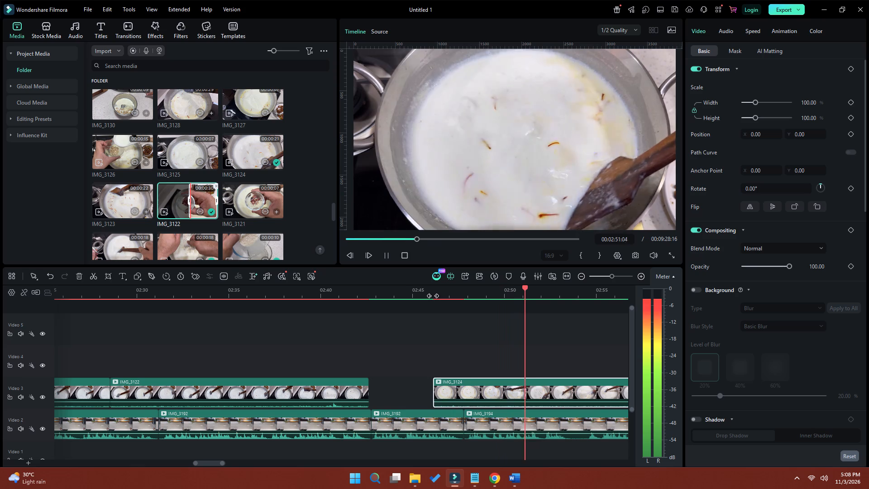
key("space")
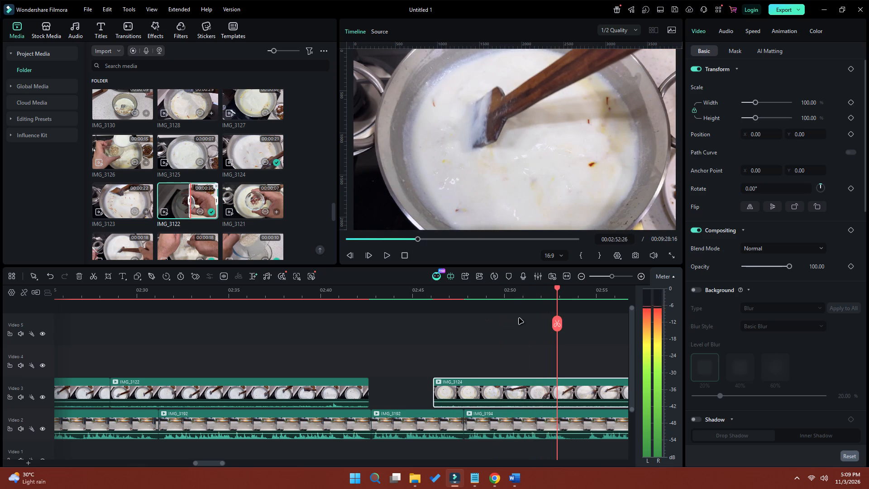
left_click(449, 294)
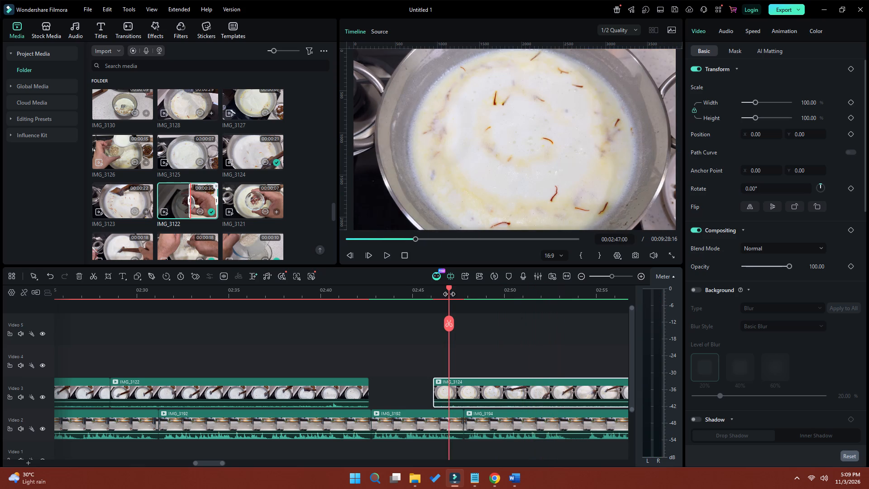
key("space")
key("space")
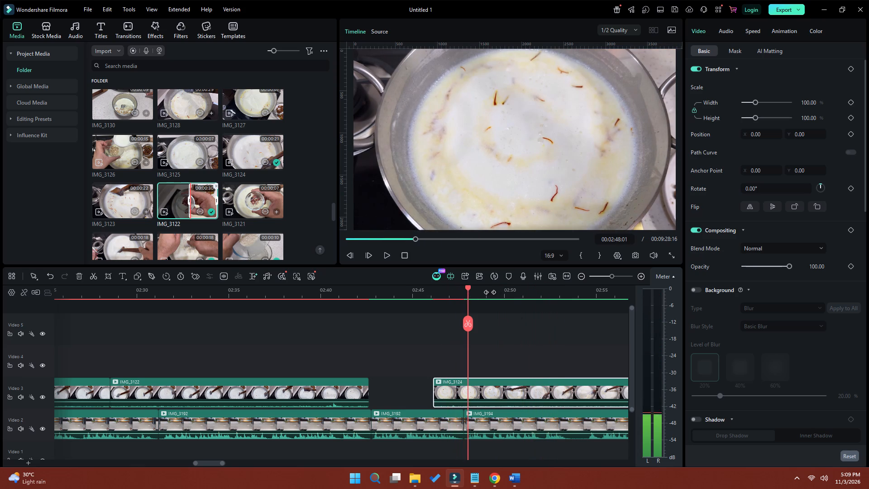
left_click(468, 288)
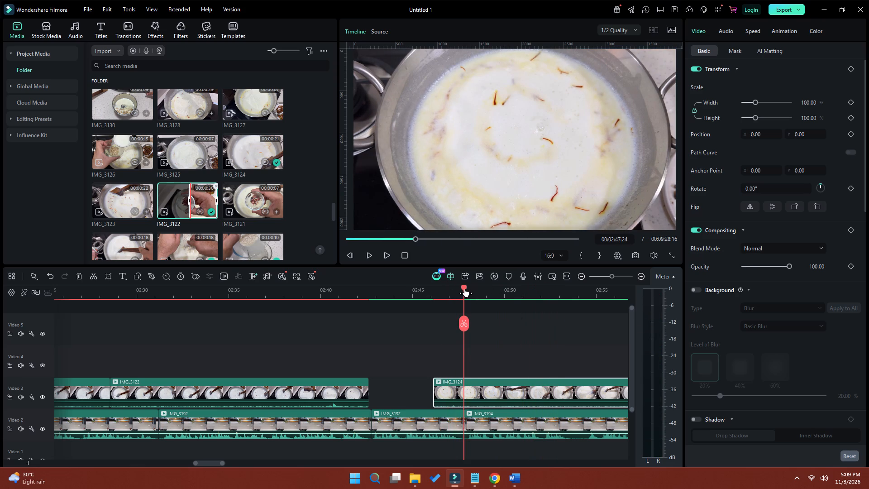
left_click(470, 389)
left_click(464, 324)
Review the last seconds of the third IMG_3122 piece on Video 3, playing it back from about 02:39.
left_click(328, 297)
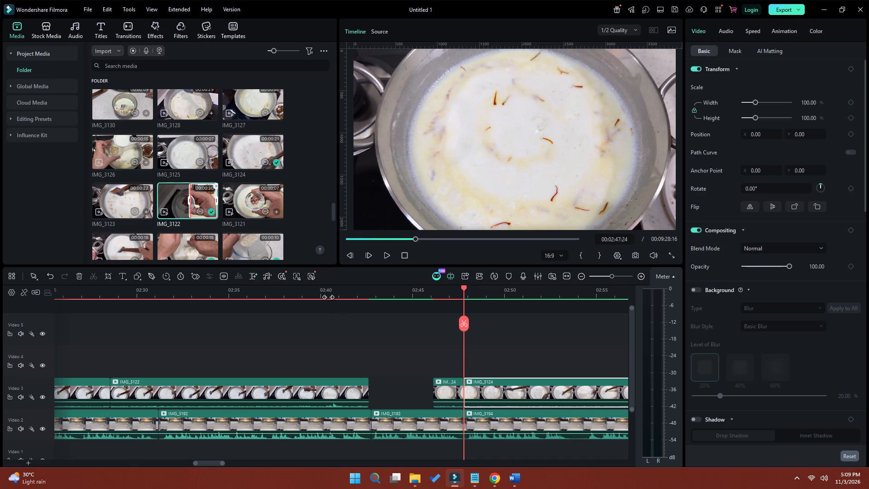
left_click_drag(329, 288, 335, 289)
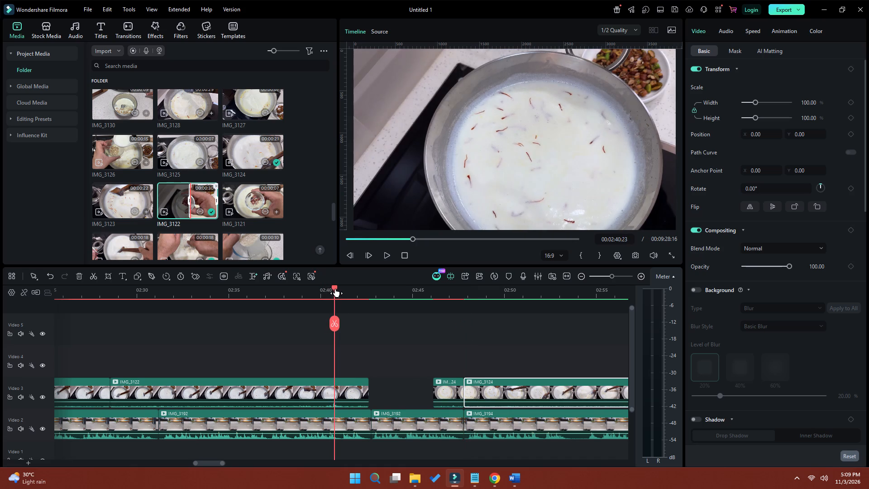
left_click_drag(335, 289, 316, 291)
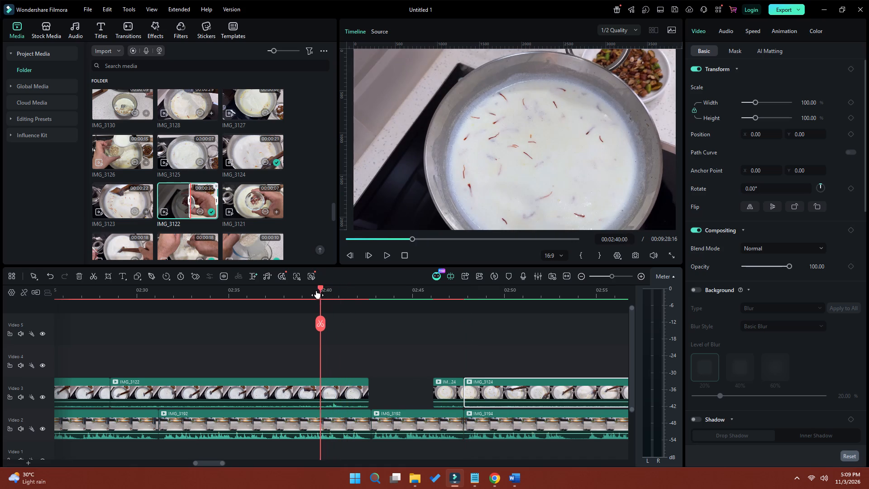
left_click_drag(316, 291, 309, 291)
key("space")
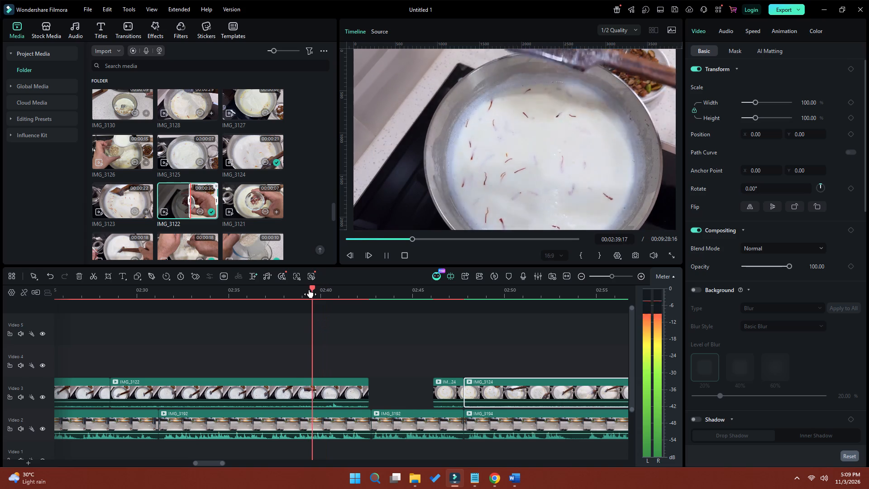
key("space")
key("space")
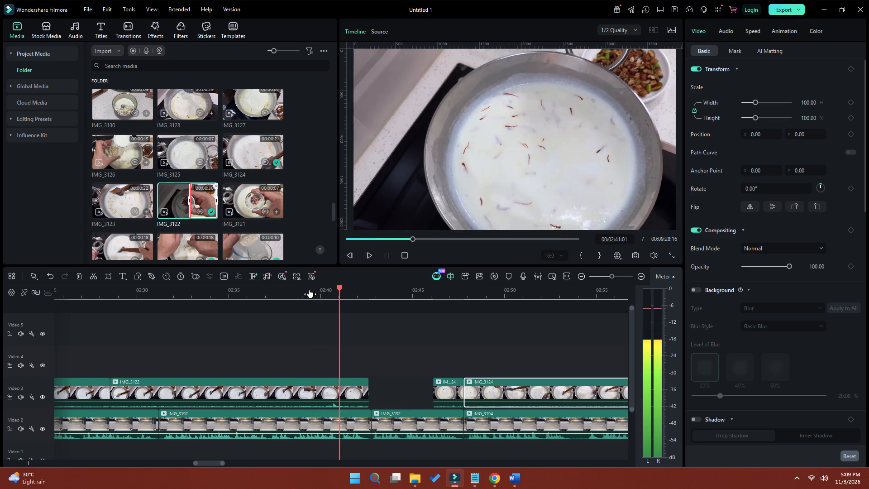
key("space")
Split the third IMG_3122 piece on Video 3 at 02:37:13 and delete the part after the cut.
left_click_drag(347, 288, 331, 288)
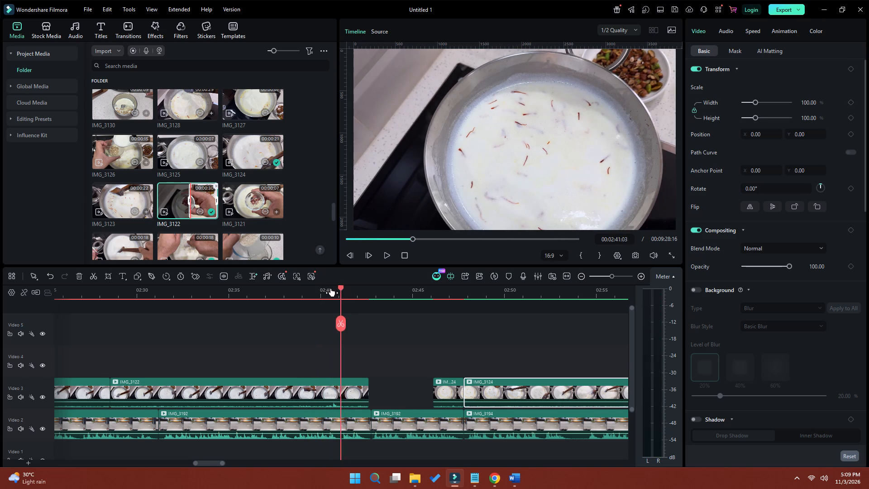
left_click_drag(331, 288, 299, 289)
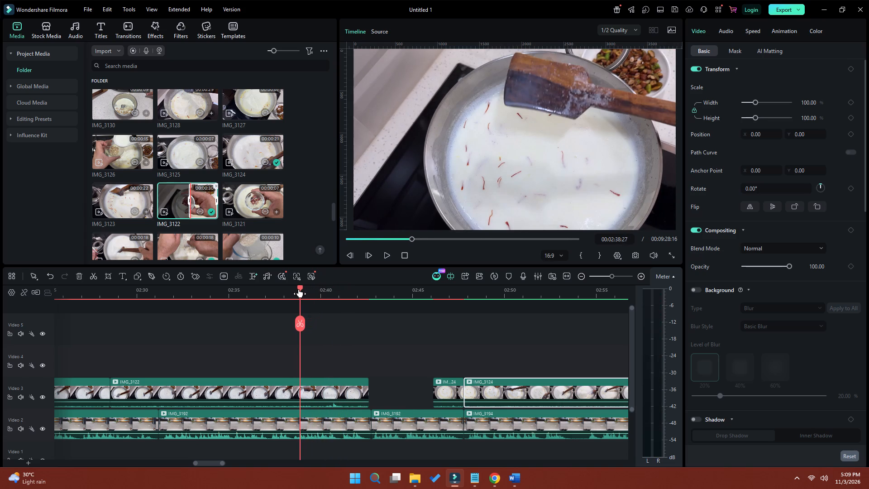
left_click_drag(299, 289, 273, 288)
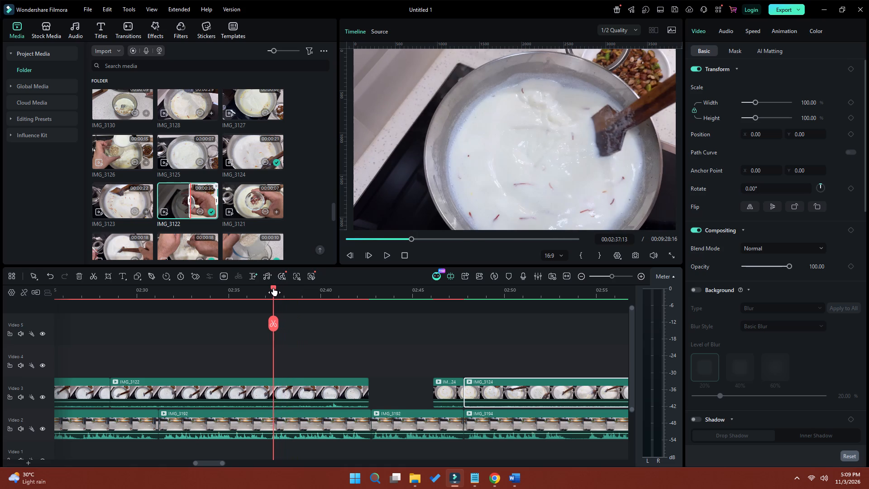
left_click_drag(273, 288, 280, 288)
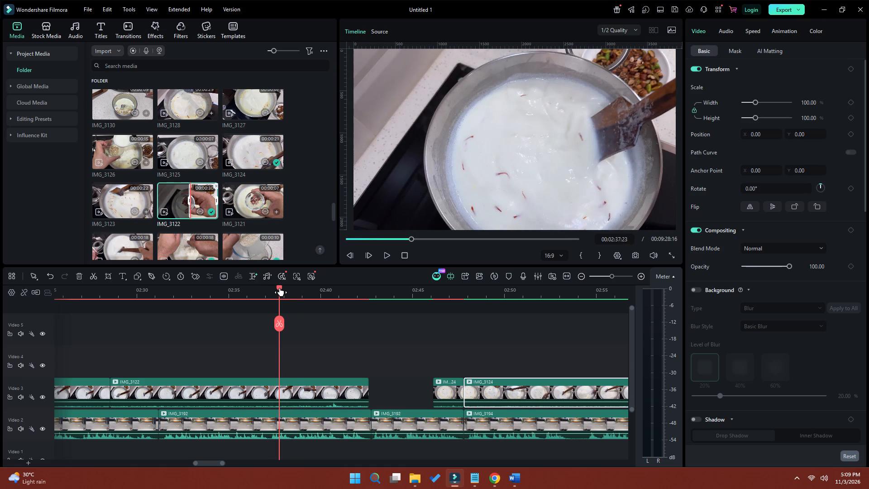
left_click_drag(280, 288, 295, 289)
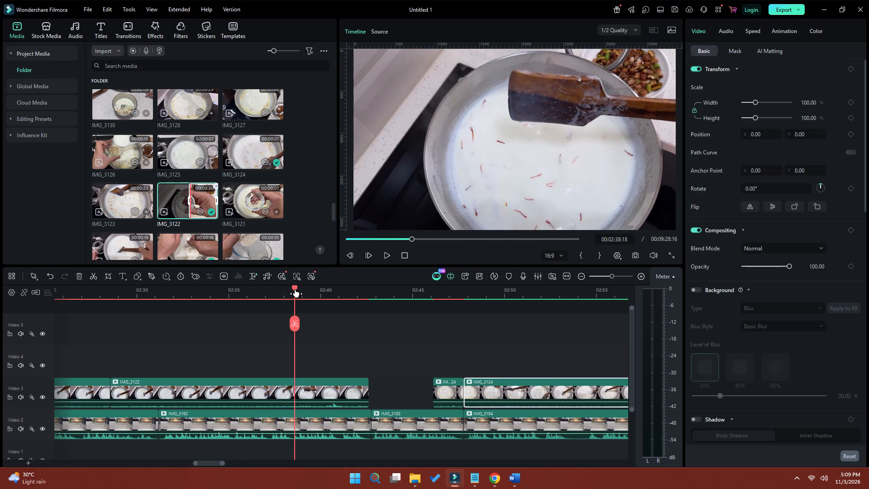
left_click_drag(295, 289, 280, 288)
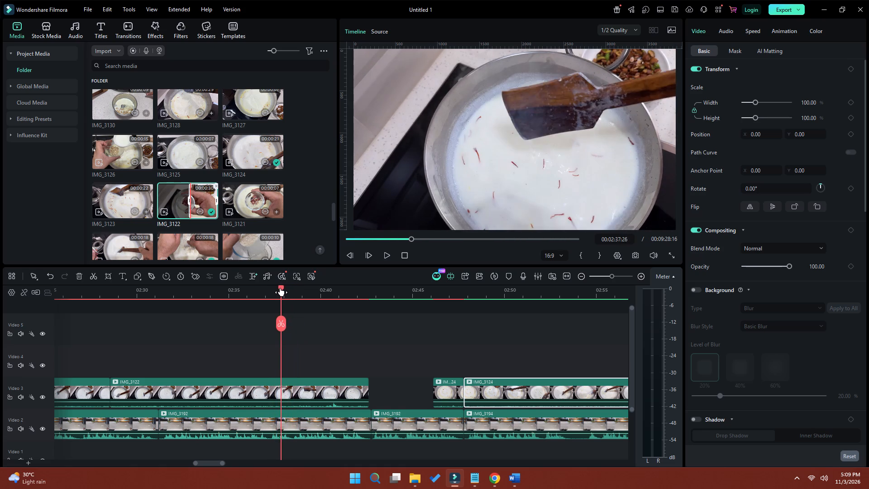
left_click_drag(280, 288, 273, 287)
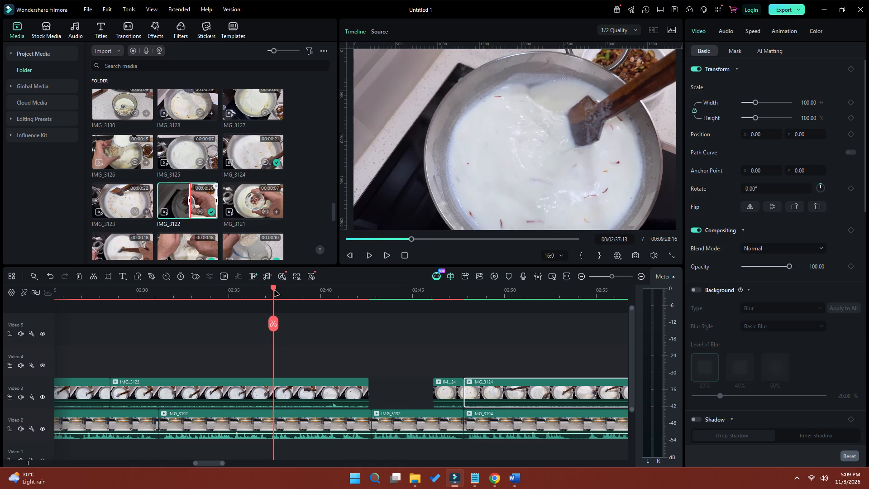
left_click(291, 392)
left_click(272, 323)
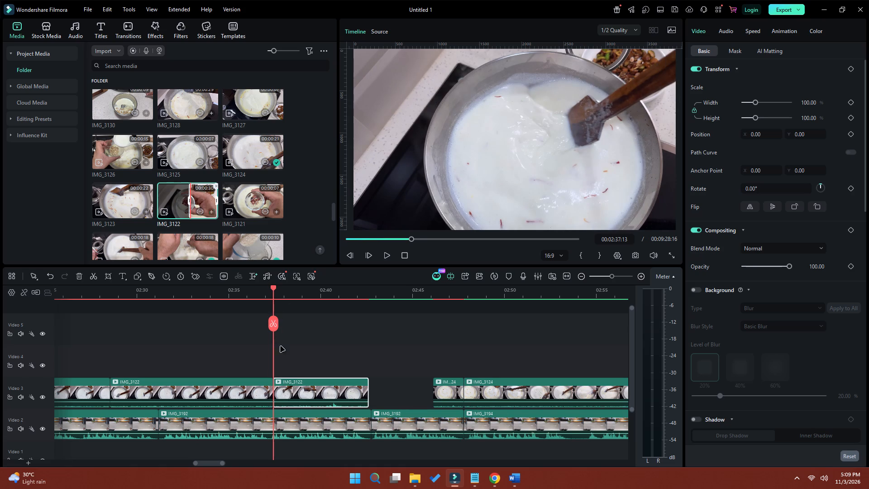
left_click(298, 393)
key("Delete")
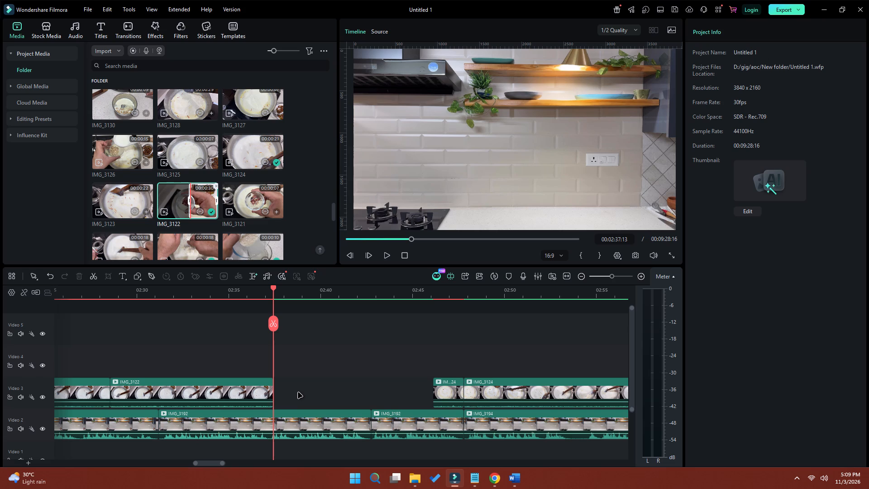
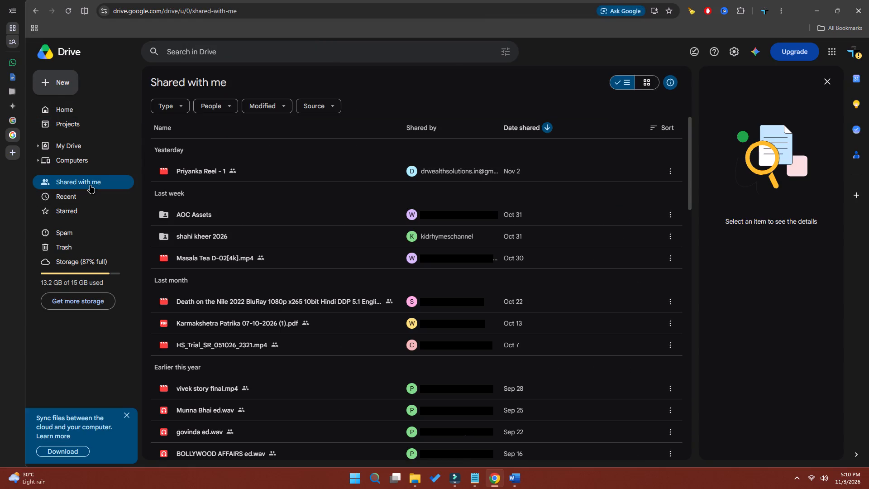
double_click(229, 220)
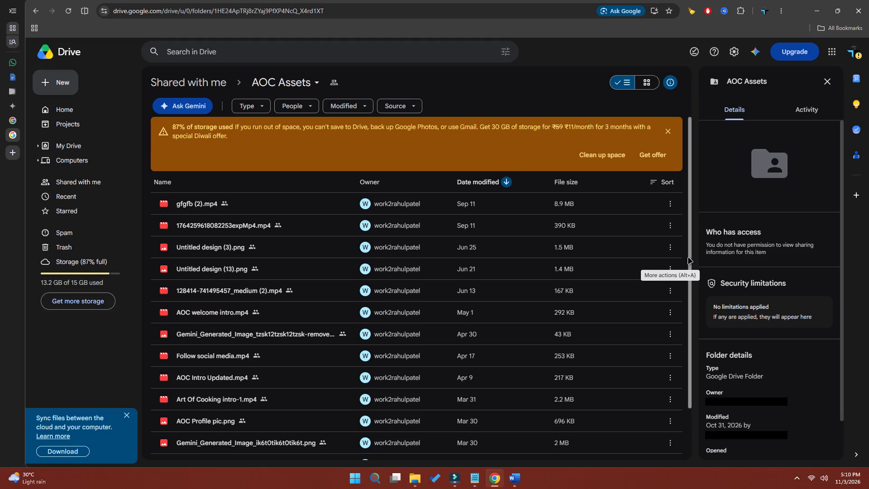
left_click_drag(689, 258, 683, 346)
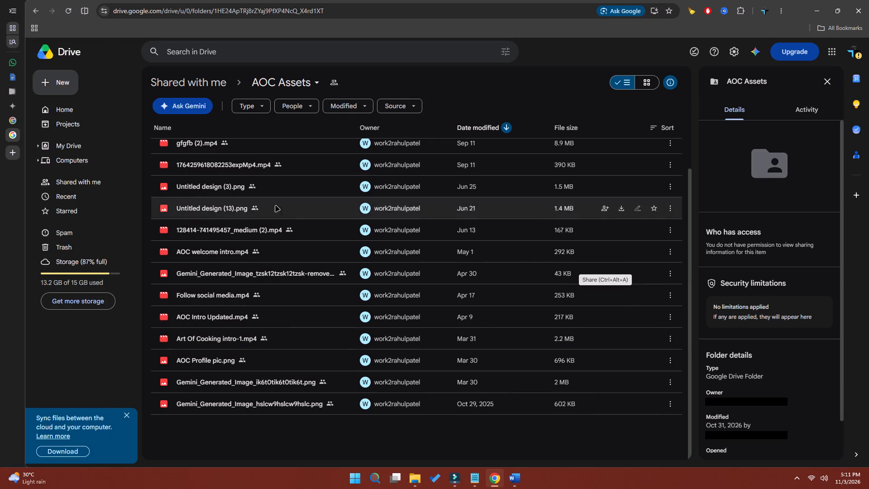
left_click(99, 179)
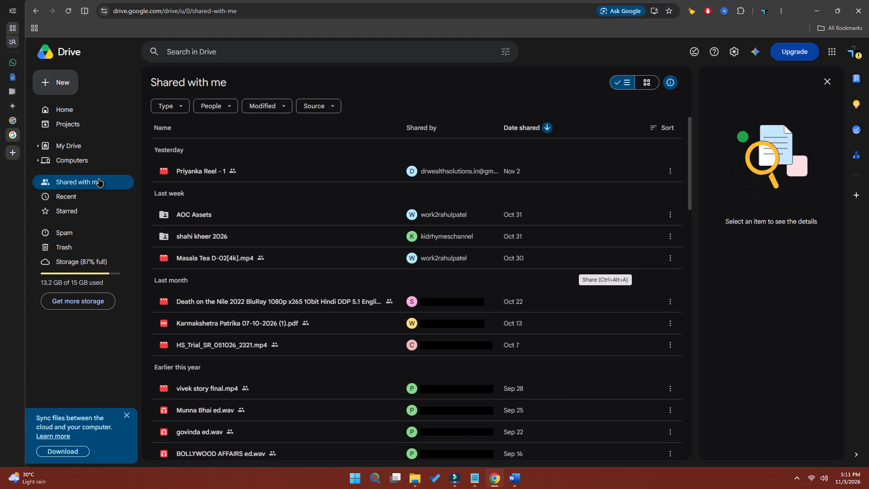
double_click(251, 213)
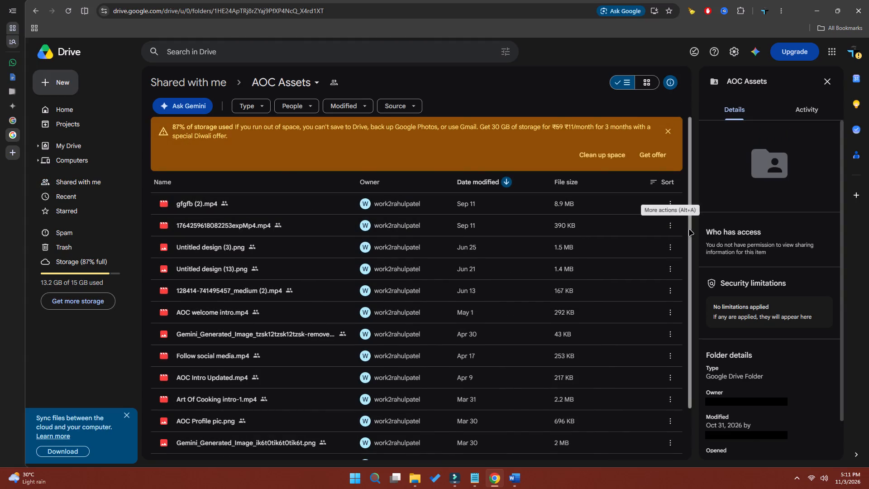
left_click(302, 229)
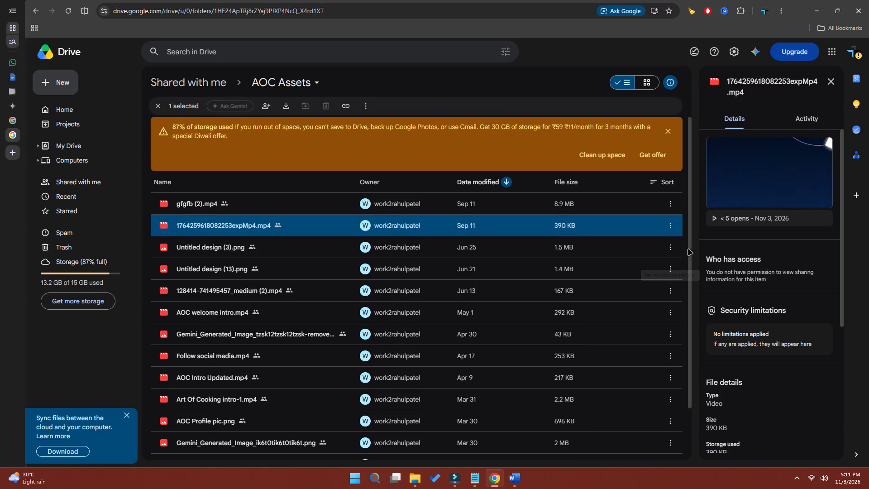
left_click_drag(691, 252, 688, 317)
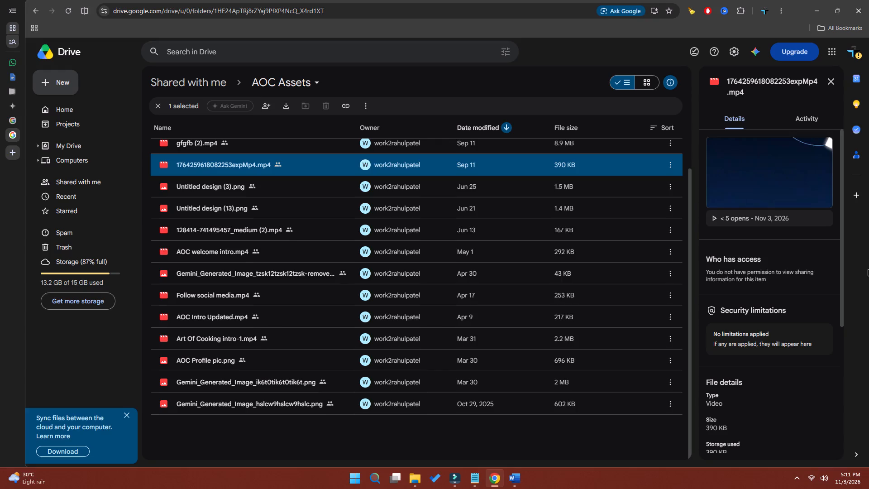
left_click_drag(841, 180, 846, 322)
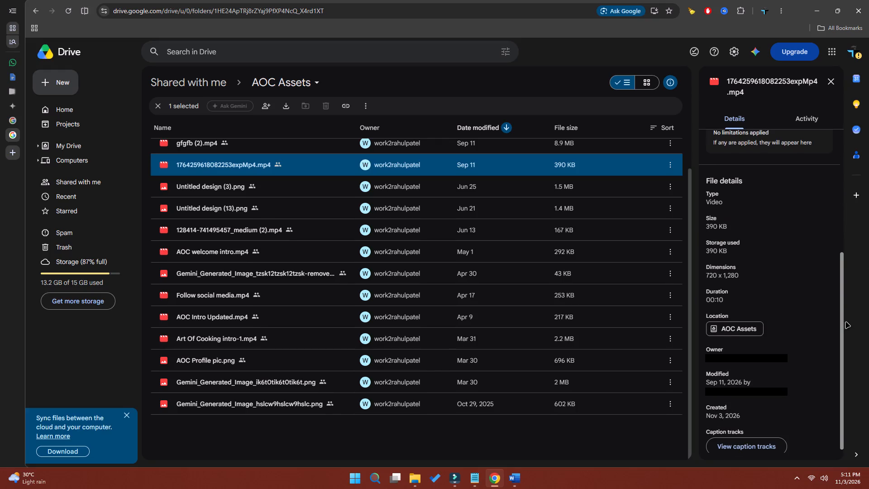
left_click_drag(846, 322, 842, 298)
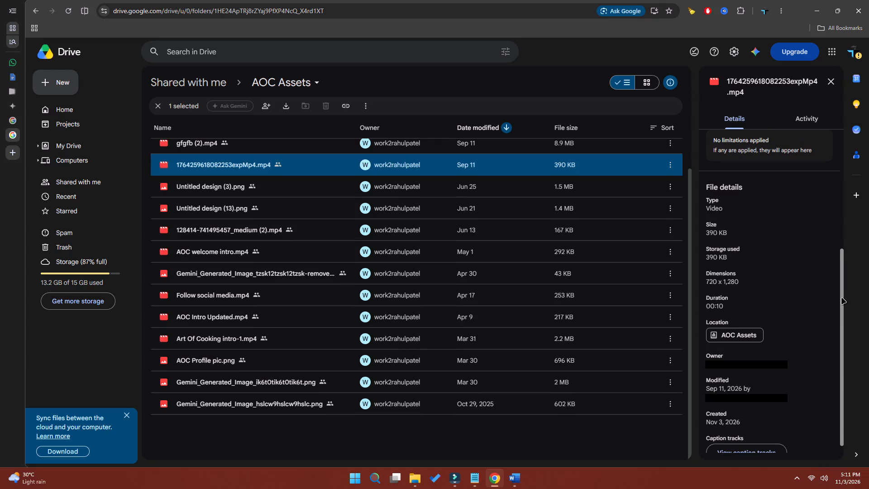
left_click_drag(842, 298, 845, 326)
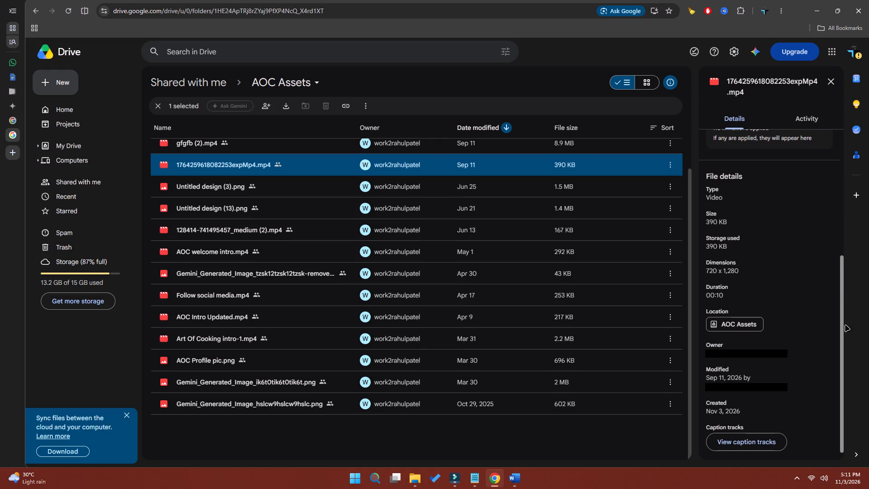
left_click_drag(845, 326, 857, 184)
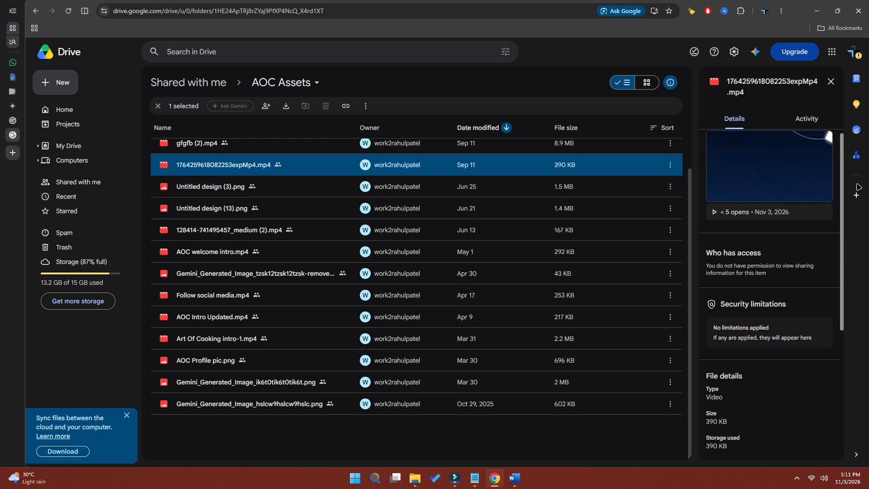
left_click_drag(857, 184, 854, 161)
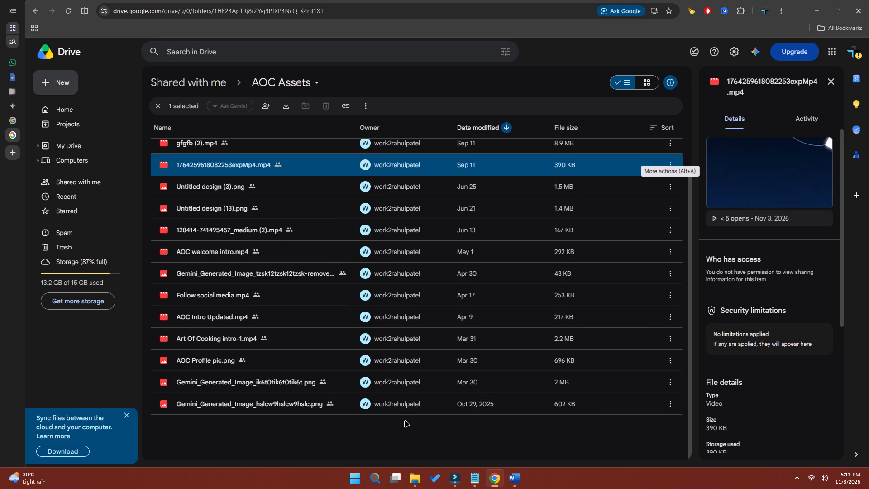
Download all files in the AOC Assets folder as a ZIP archive named "aoc asset" into D:\gig\aoc.
left_click_drag(377, 423, 392, 136)
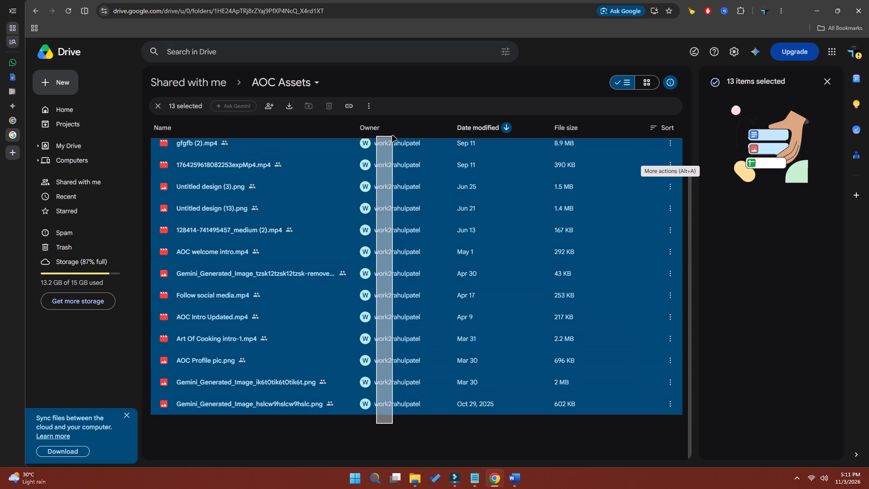
left_click_drag(392, 136, 402, 147)
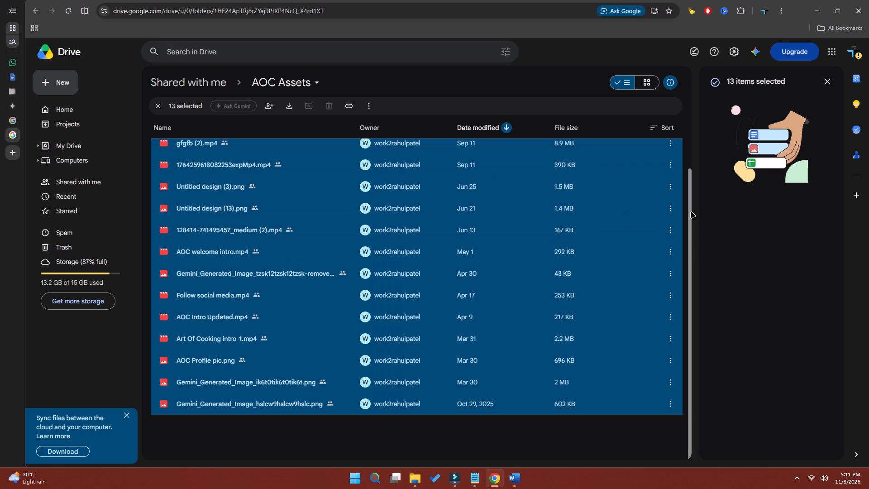
left_click(689, 212)
left_click_drag(689, 211, 688, 195)
left_click_drag(689, 195, 690, 148)
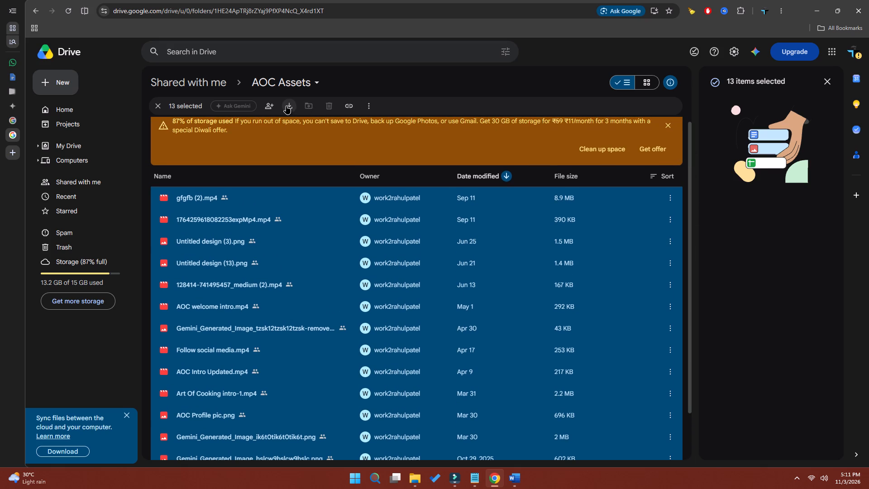
left_click(286, 105)
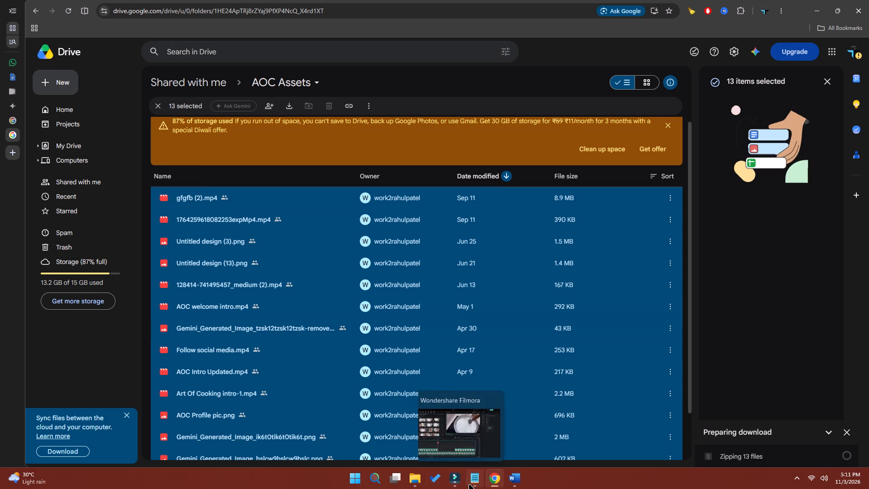
left_click(411, 481)
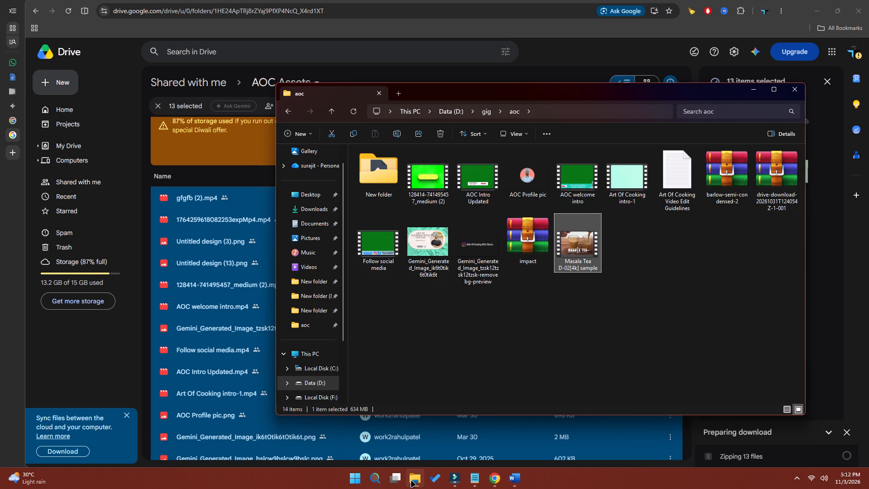
left_click(756, 90)
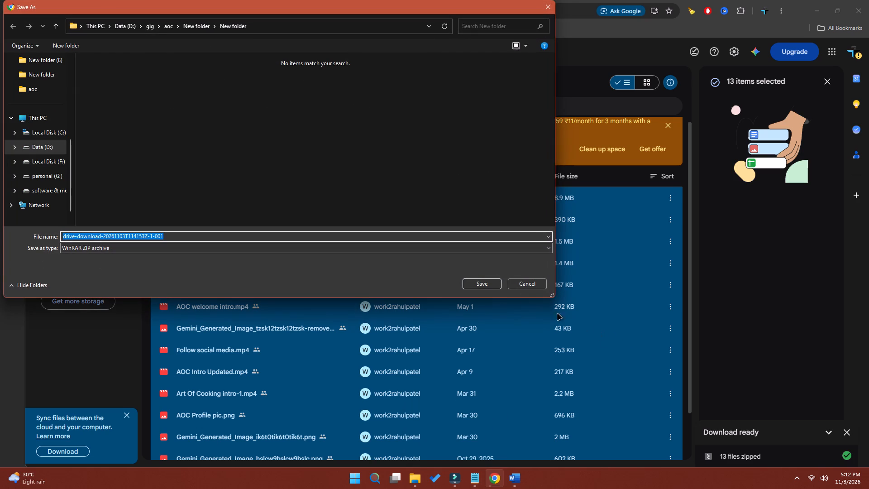
left_click(168, 24)
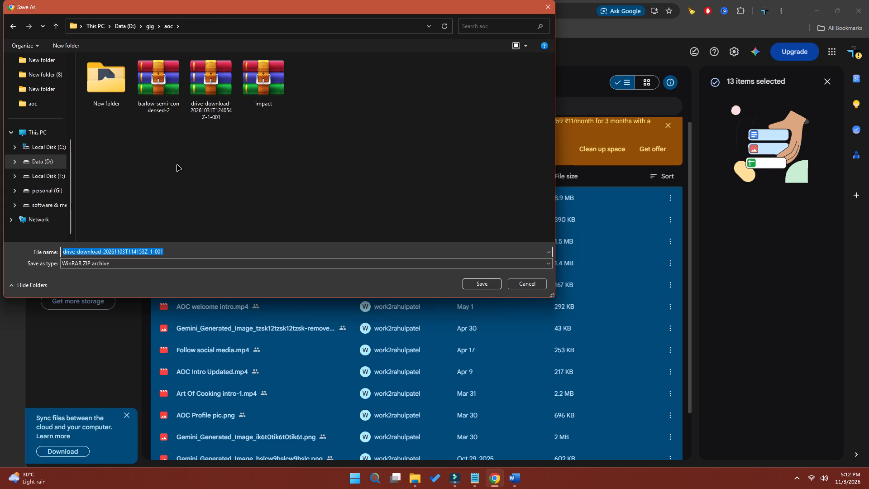
type("ao")
type("c asset")
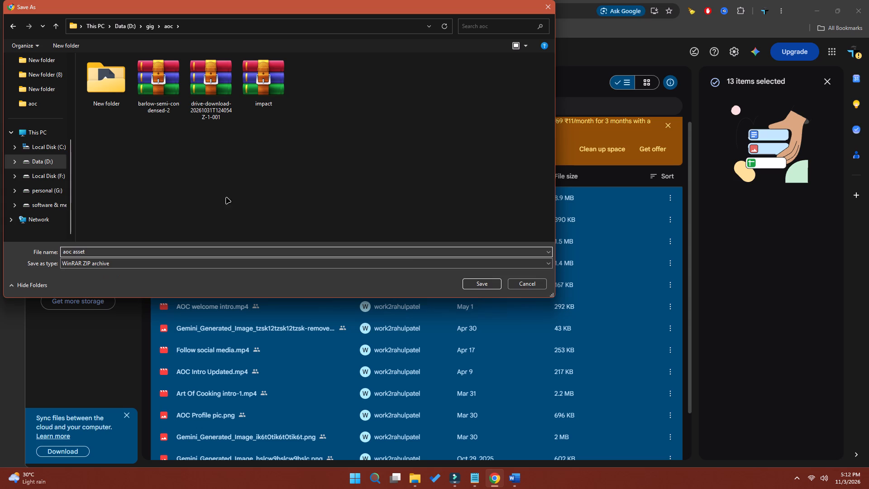
left_click(478, 281)
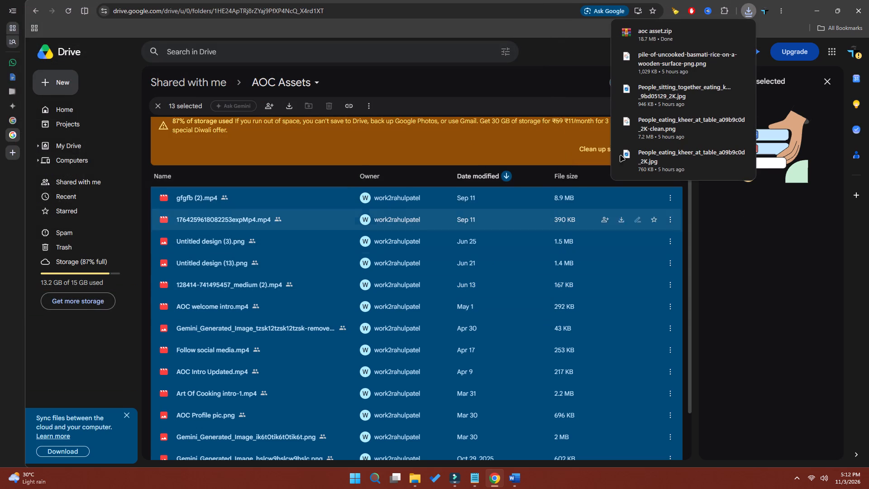
Show the downloaded aoc asset archive in its folder and extract it there with WinRAR, replacing all existing files.
left_click(723, 36)
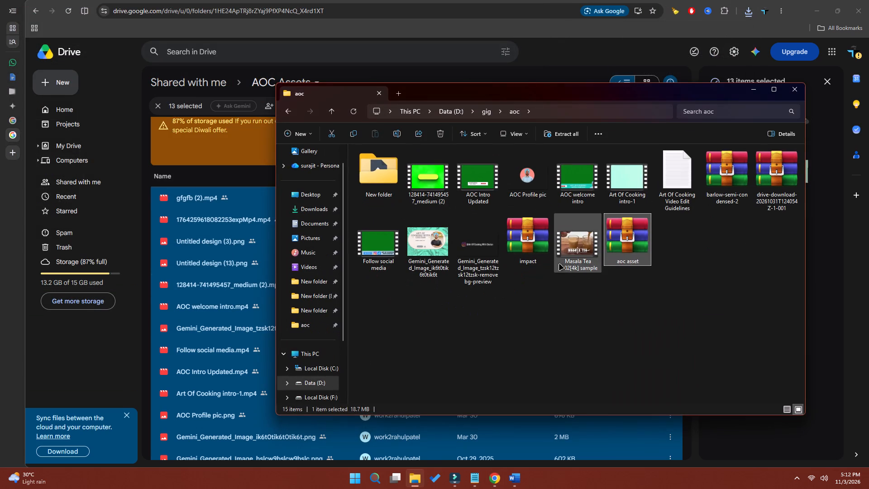
right_click(632, 243)
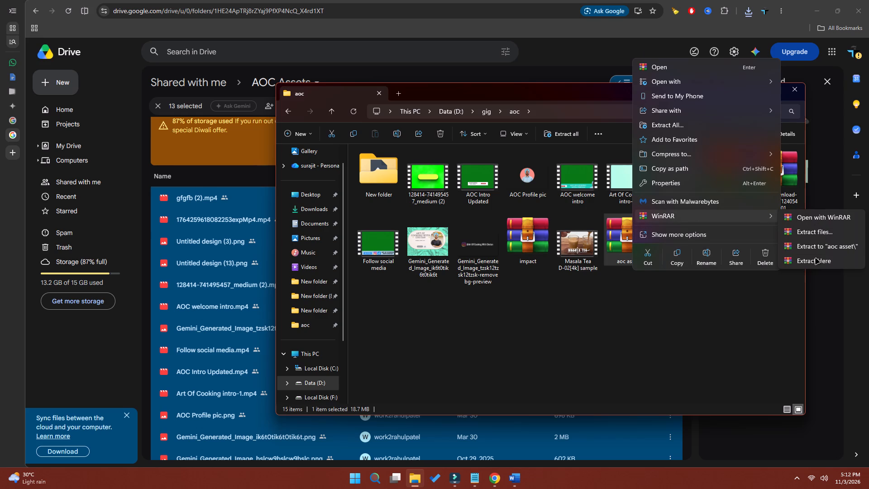
left_click(815, 262)
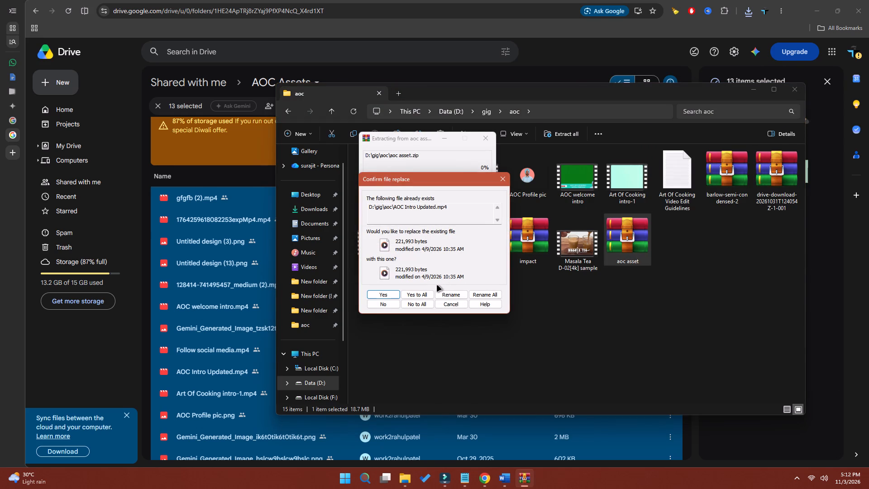
left_click(420, 294)
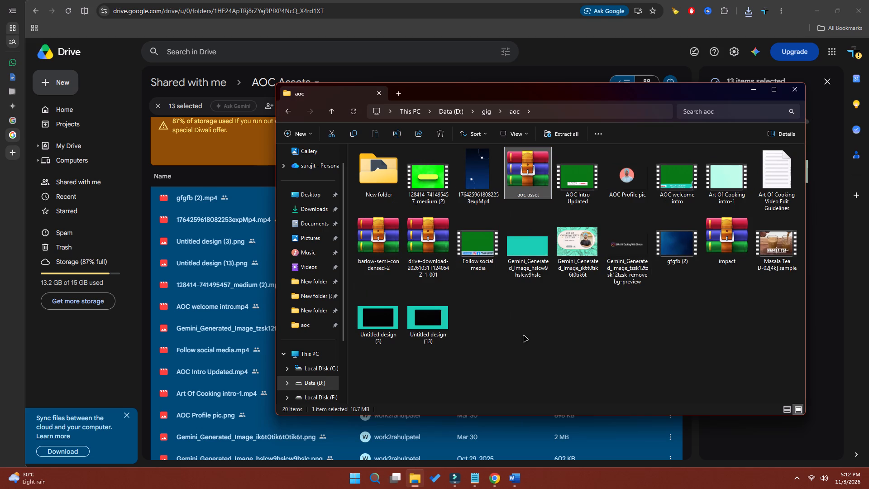
left_click(524, 336)
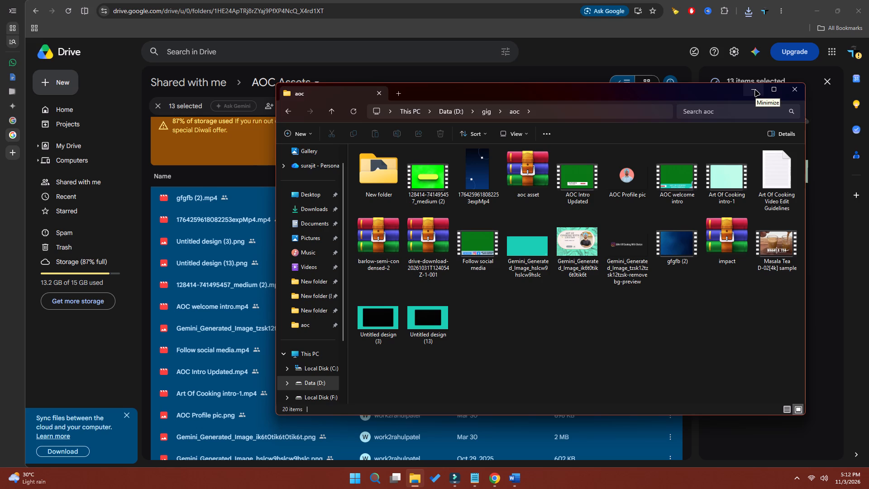
Preview the Art Of Cooking intro-1, AOC welcome intro and AOC Intro Updated videos from the aoc folder.
double_click(714, 179)
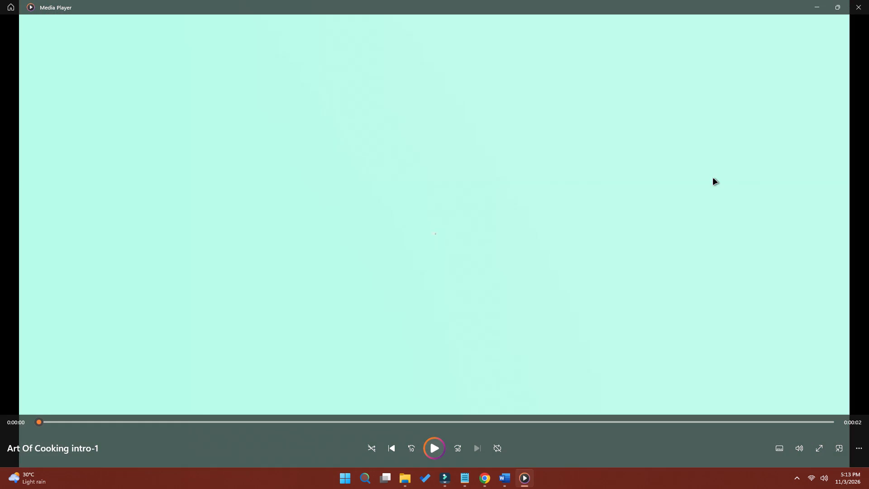
left_click(855, 9)
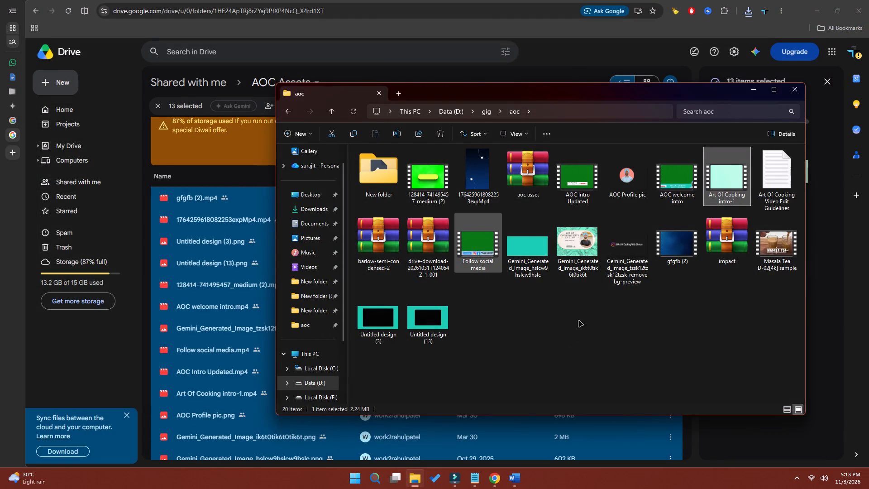
double_click(687, 172)
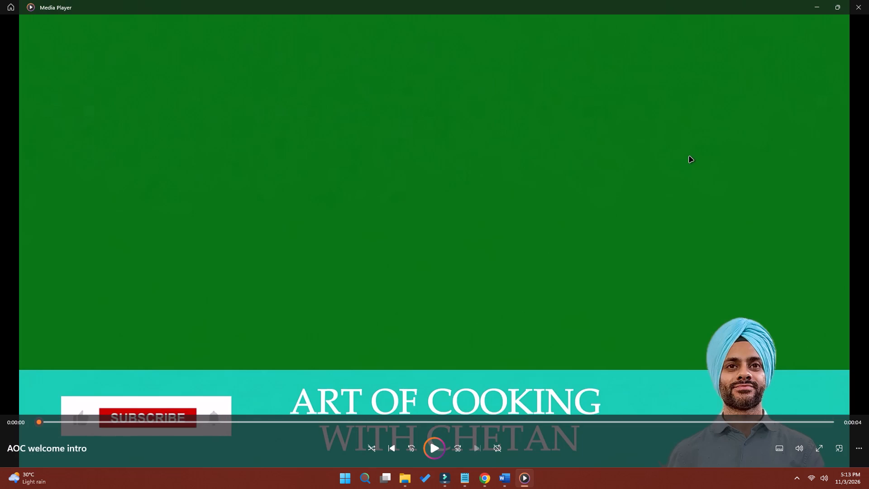
left_click(863, 3)
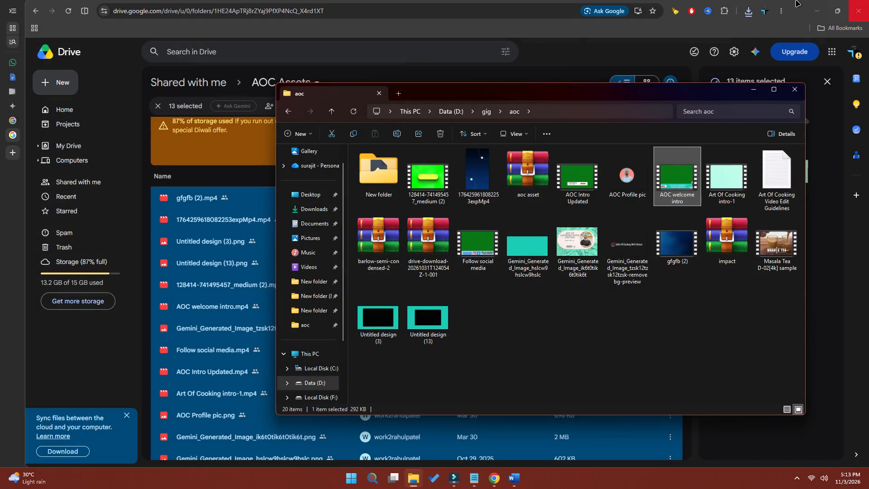
double_click(587, 171)
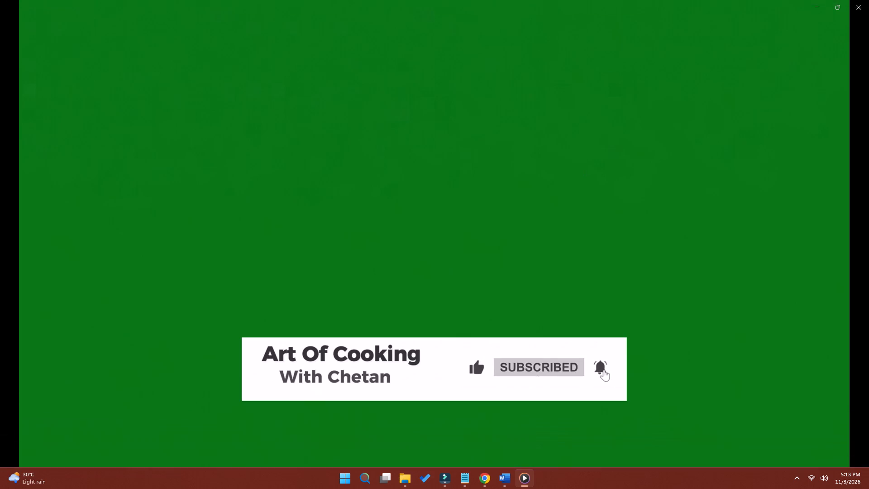
left_click(855, 6)
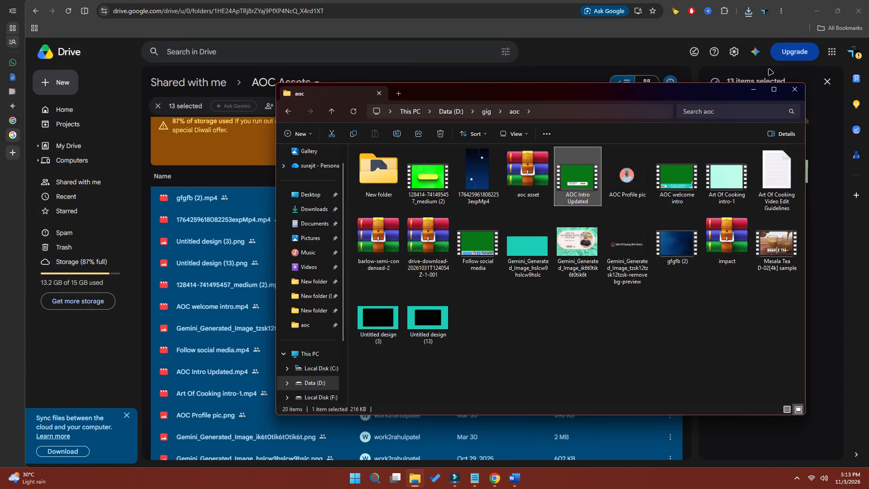
left_click(755, 91)
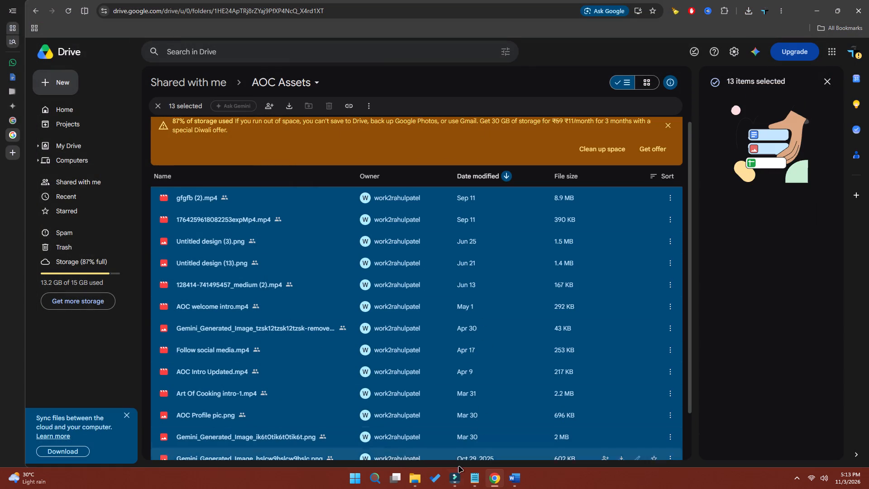
Switch back to Filmora and play back the end of the third IMG_3122 piece on Video 3 from about 02:33.
left_click(457, 483)
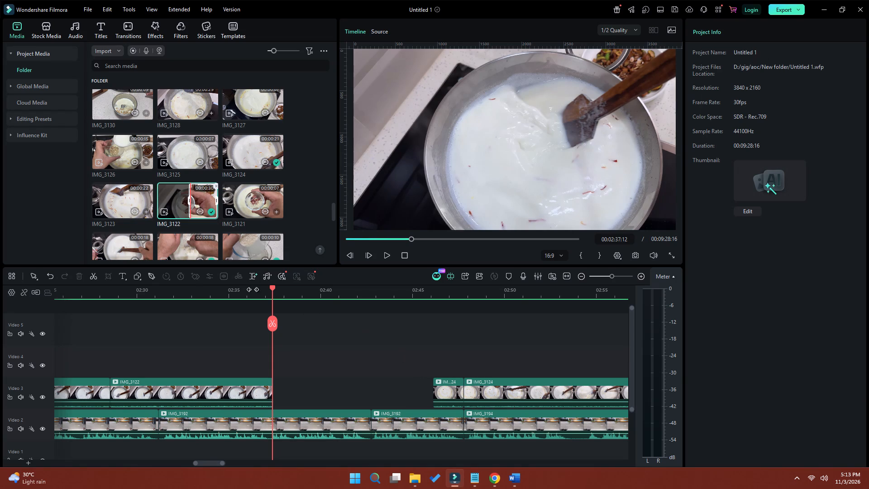
left_click(198, 296)
key("space")
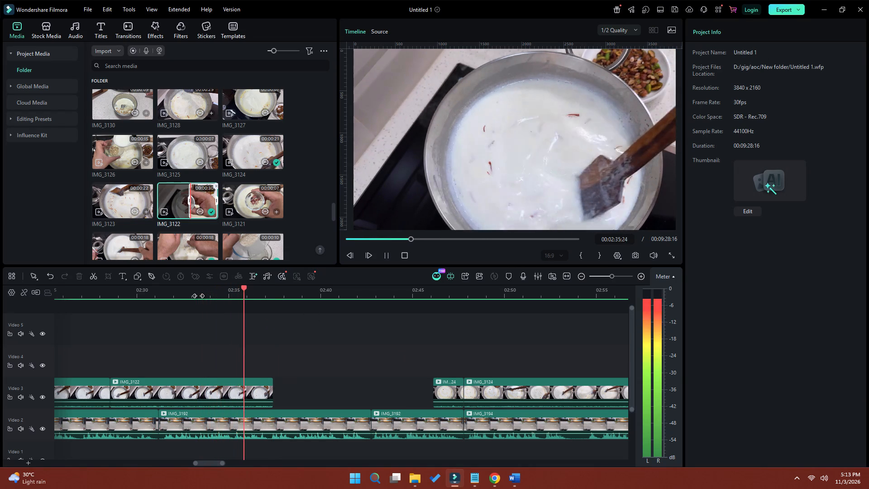
key("space")
key("space")
key("space")
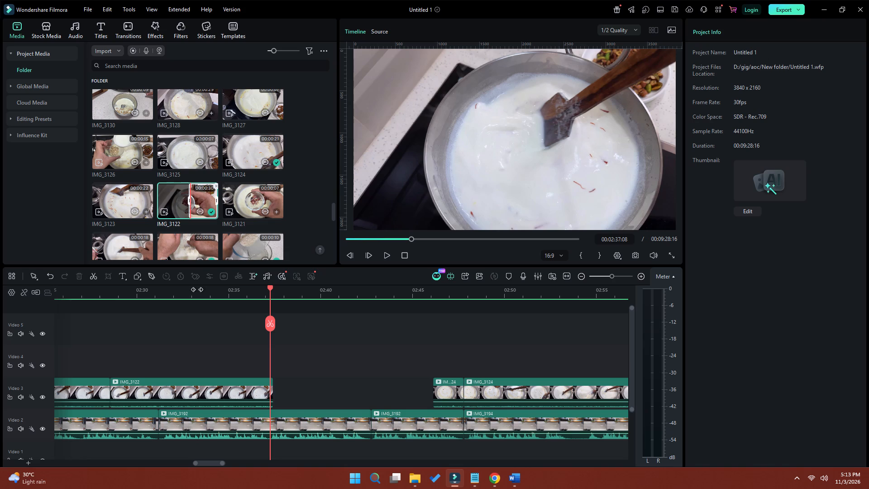
Fill the Video 3 gap from 02:37 to about 02:46 with the marked latter part of IMG_3122, trimmed to meet the IMG_3124 clip.
left_click(197, 205)
key("space")
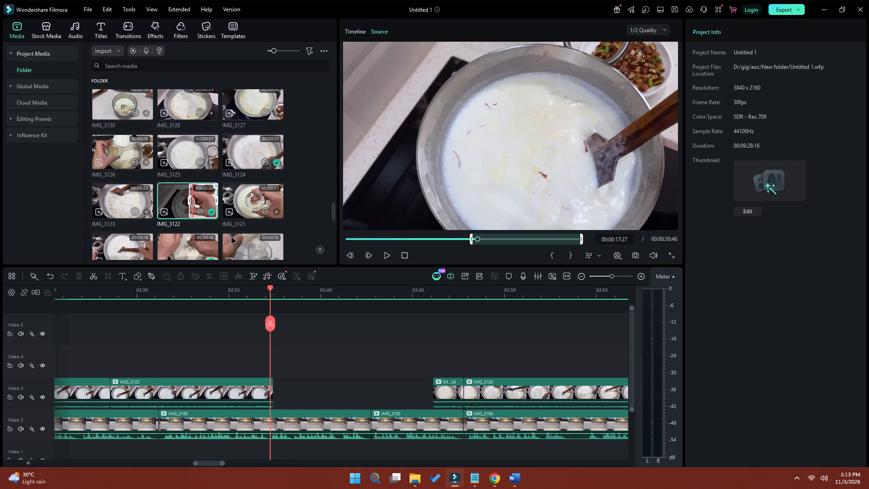
left_click_drag(199, 204, 277, 366)
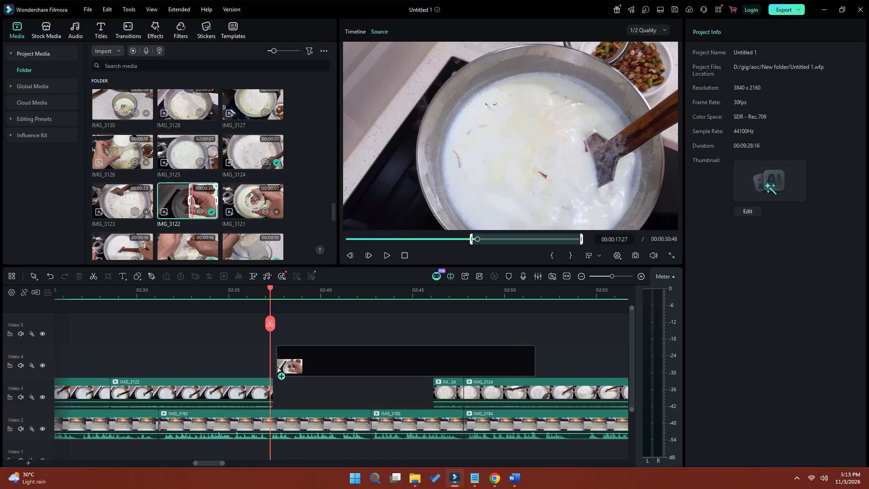
left_click_drag(277, 366, 276, 366)
key("space")
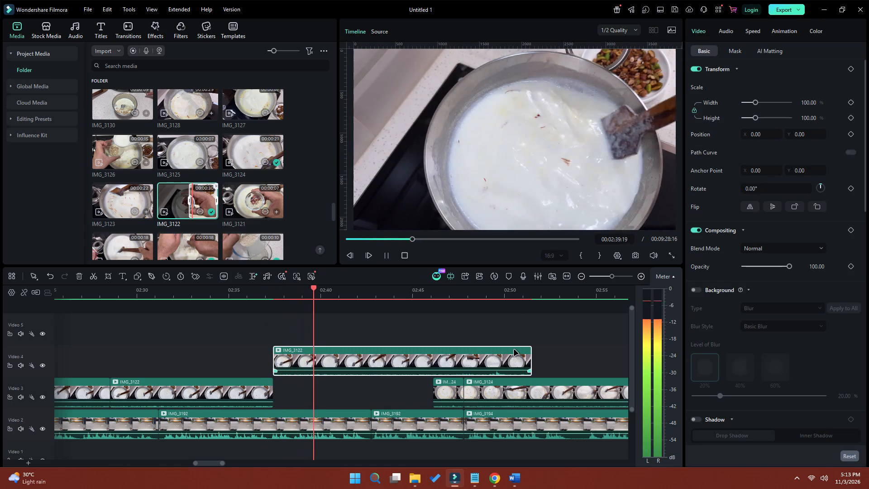
key("space")
left_click_drag(531, 359, 434, 370)
left_click_drag(386, 364, 387, 379)
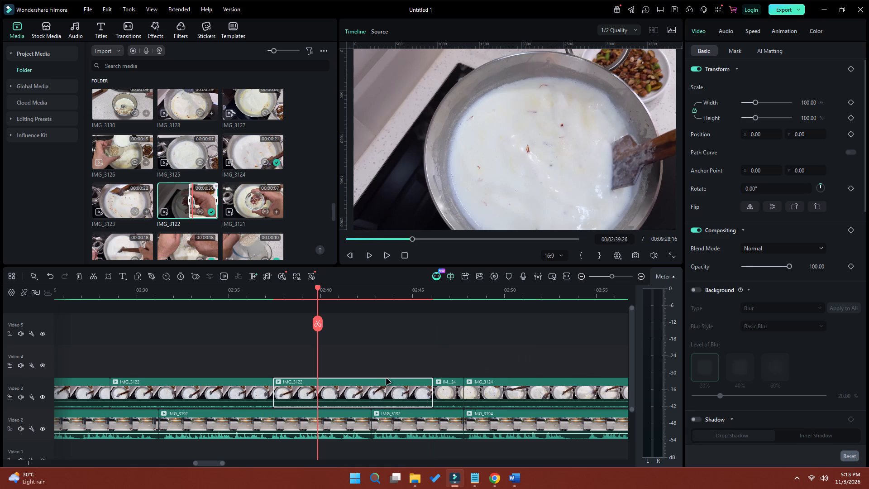
Play back the timeline from about 02:40 through the Video 3 close-ups and into the start of IMG_3195 on Video 2.
key("space")
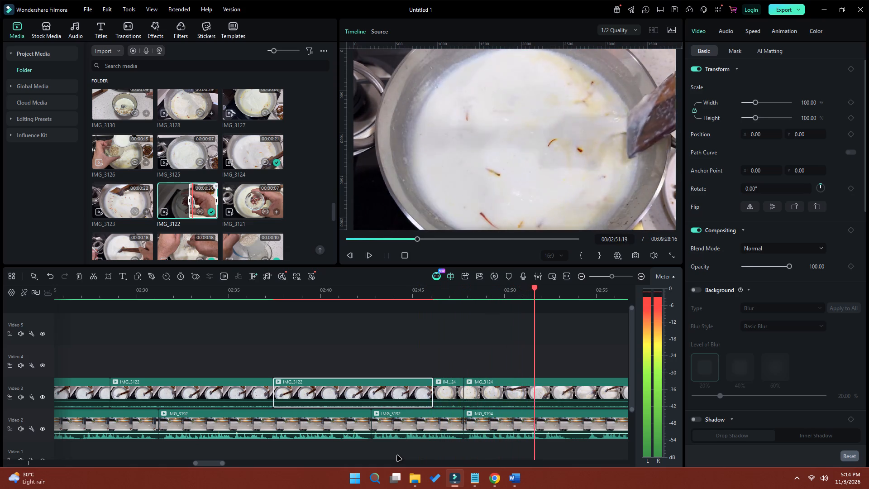
left_click_drag(204, 465, 205, 465)
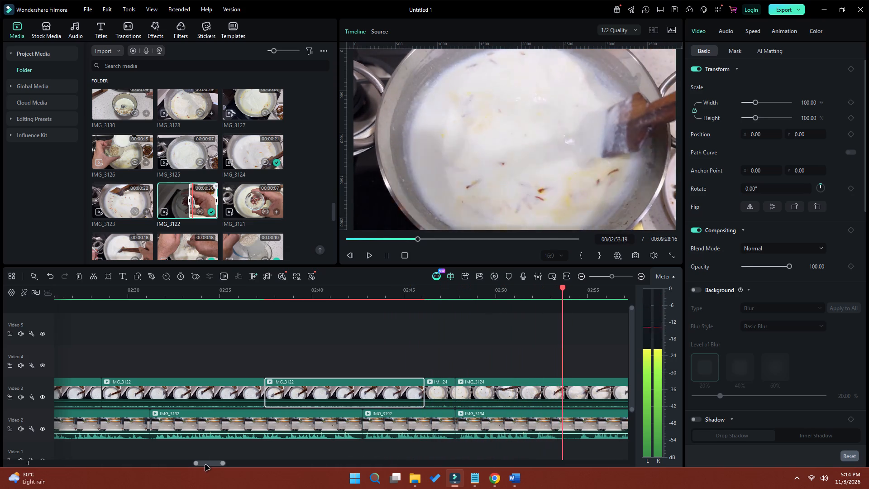
left_click_drag(205, 465, 220, 465)
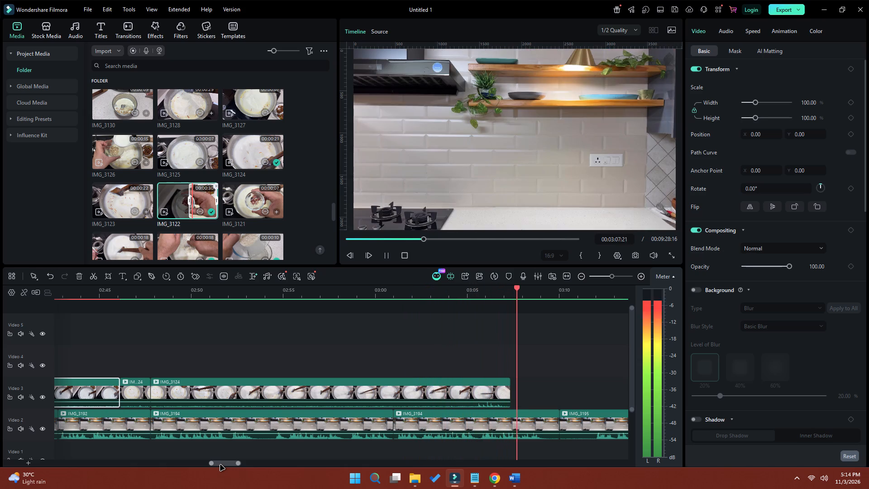
key("space")
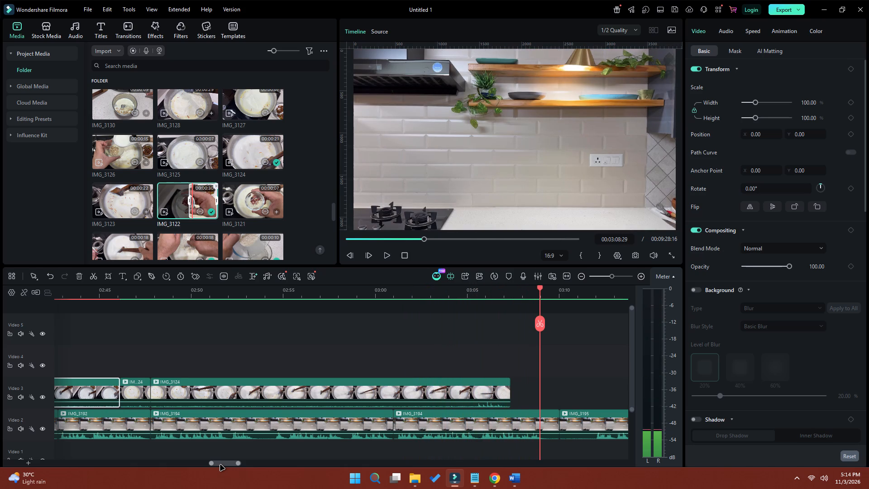
left_click_drag(221, 465, 227, 465)
key("space")
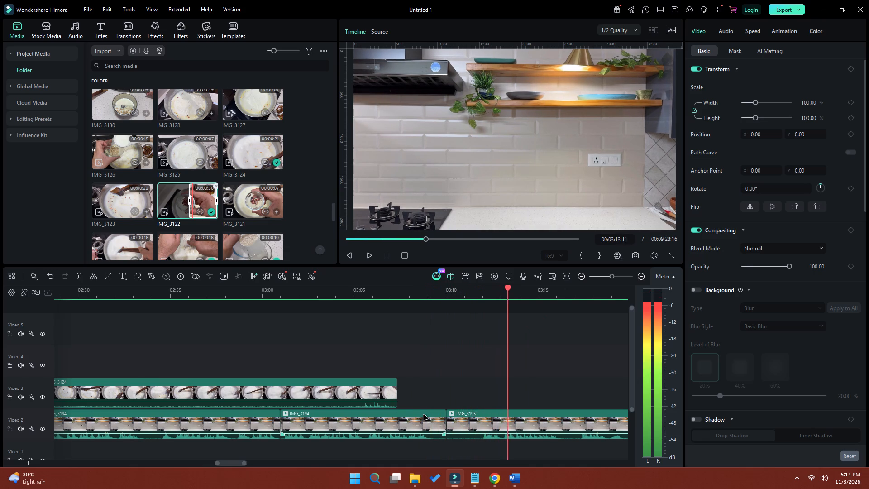
key("space")
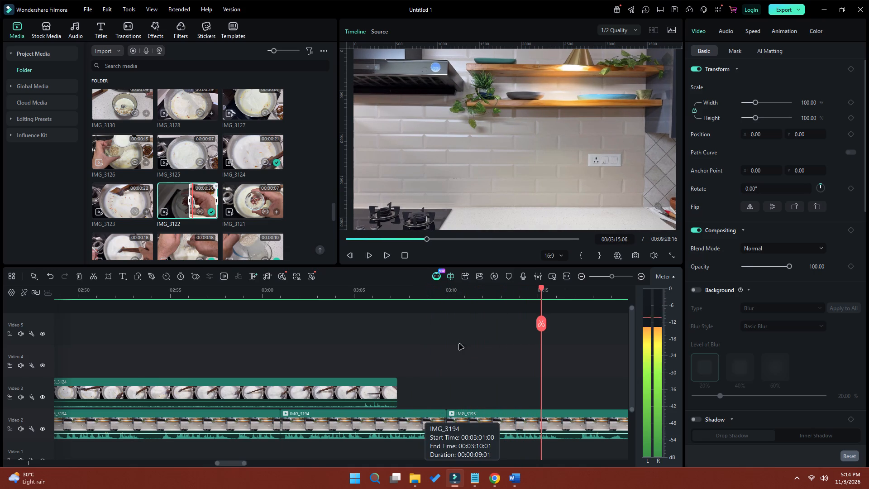
Split the last IMG_3194 piece on Video 2 at 03:09:12 and ripple-delete its leftover tail.
left_click(435, 296)
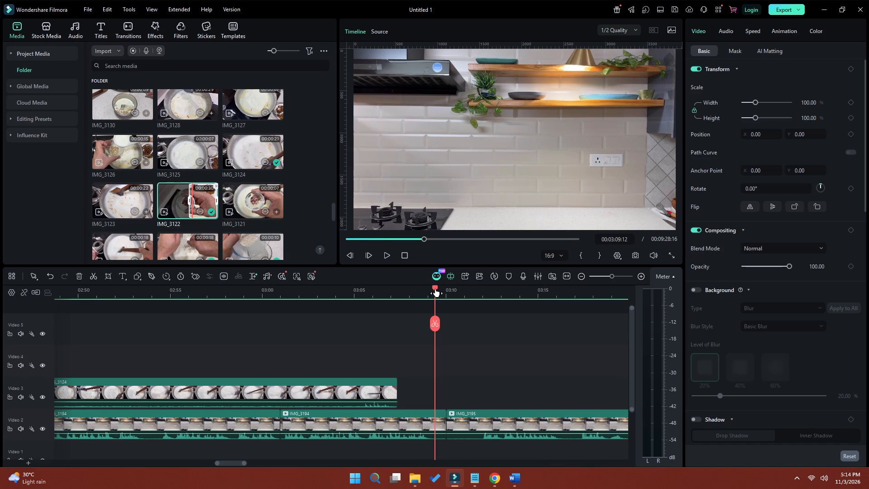
left_click(437, 326)
key("shift+Delete")
Split IMG_3195 on Video 2 at 03:11:05 and ripple-delete its opening piece.
left_click_drag(434, 288, 436, 288)
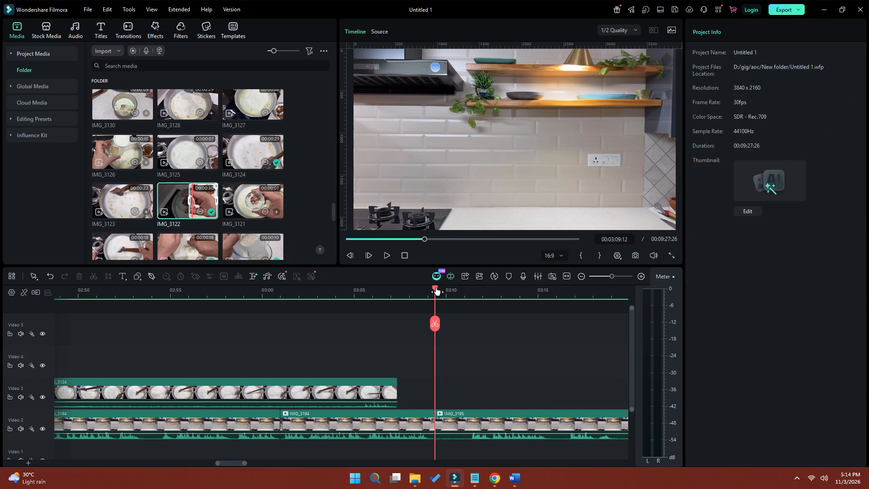
left_click_drag(436, 288, 467, 296)
left_click(466, 324)
left_click(454, 428)
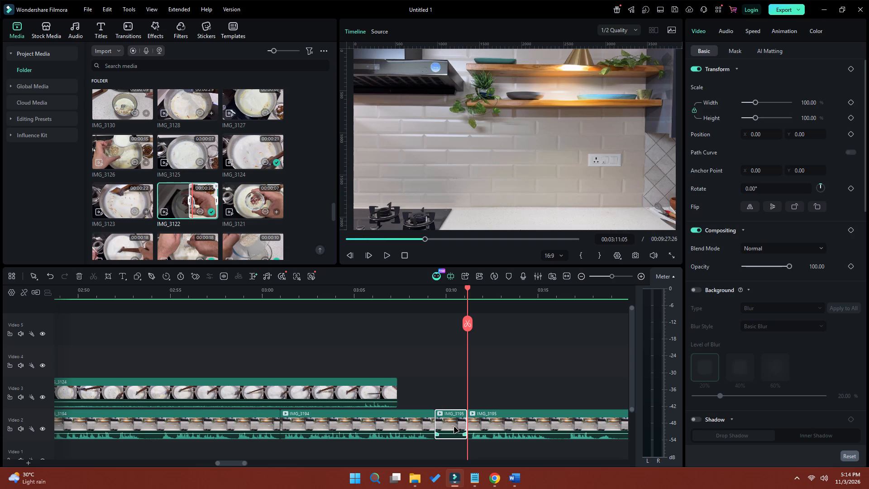
key("shift+Delete")
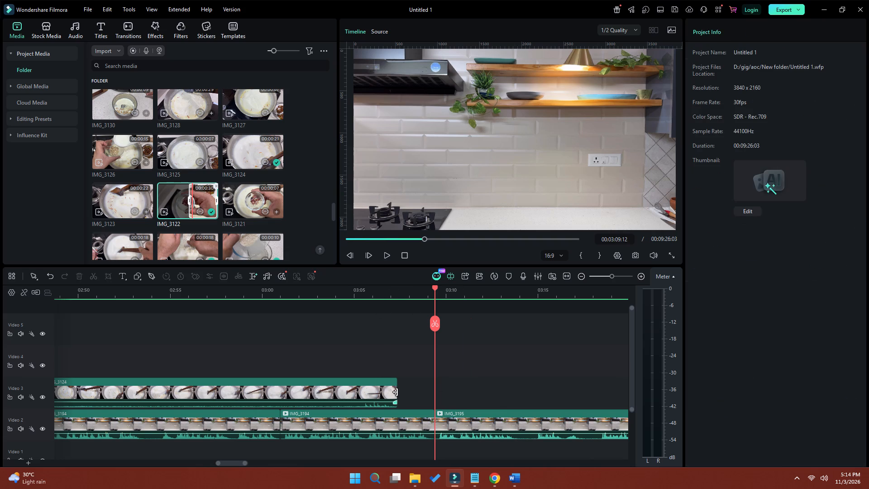
Shorten the long IMG_3124 close-up on Video 3 to end at the cut between the IMG_3194 pieces, about 03:01.
left_click_drag(396, 392, 344, 394)
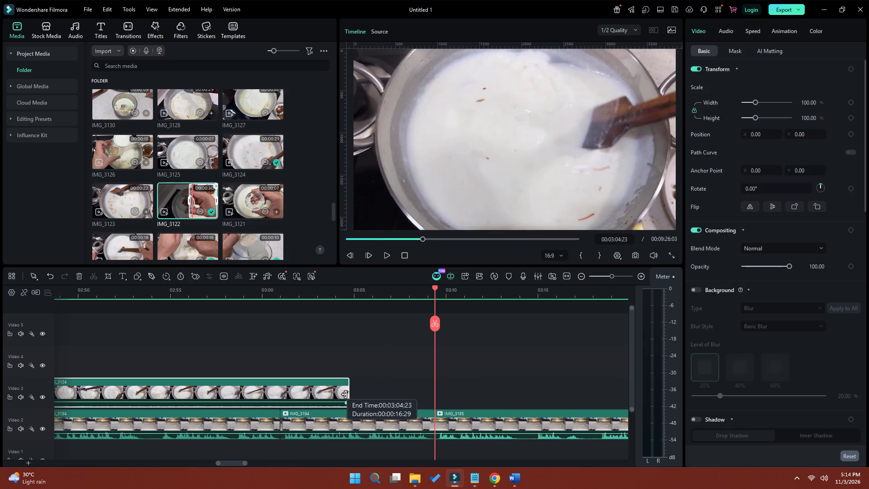
left_click_drag(344, 394, 318, 394)
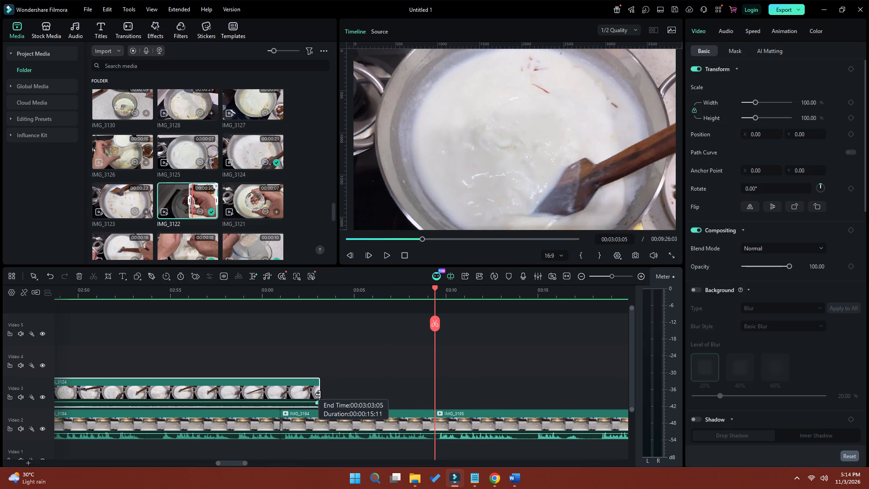
left_click_drag(318, 394, 280, 394)
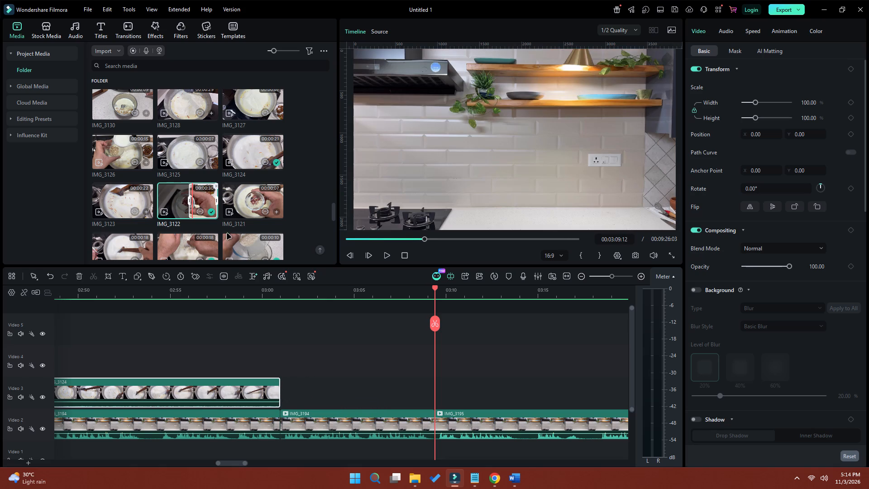
Place IMG_3125 on Video 3 so it ends at the IMG_3195 cut at 03:09:12, and preview its opening.
left_click_drag(183, 150, 292, 388)
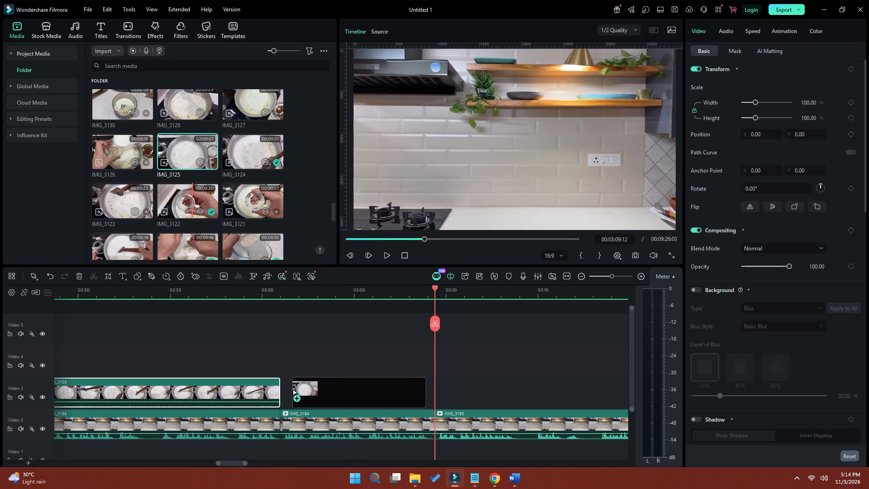
left_click_drag(292, 388, 303, 390)
left_click(318, 292)
key("space")
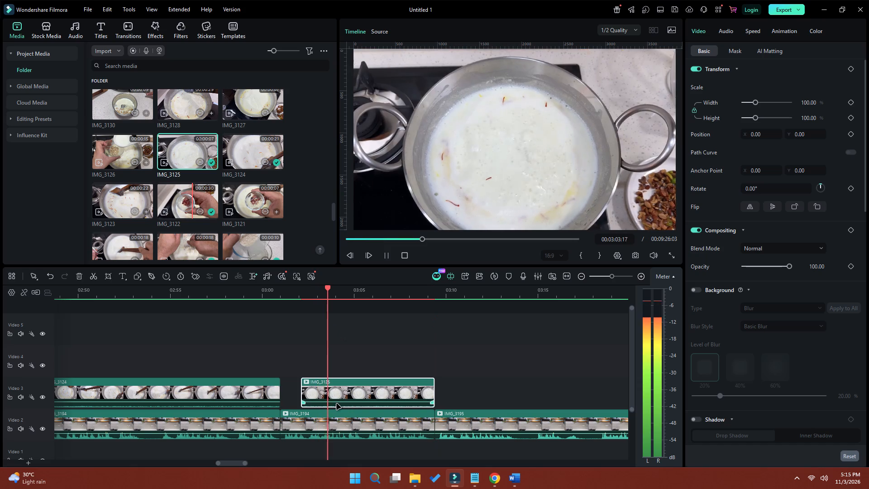
key("space")
Extend the end of IMG_3124 on Video 3 to 03:02:04 to meet IMG_3125, and play back the join through about 03:13.
left_click_drag(279, 391, 301, 393)
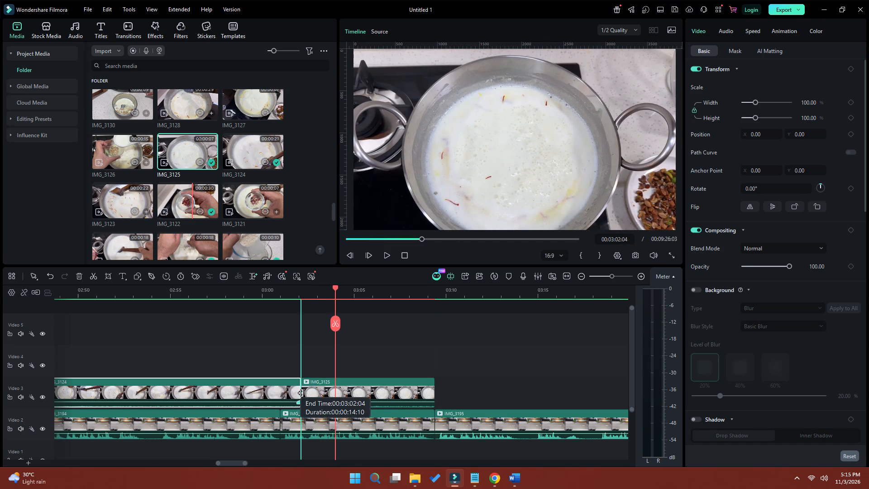
left_click_drag(301, 393, 301, 393)
key("space")
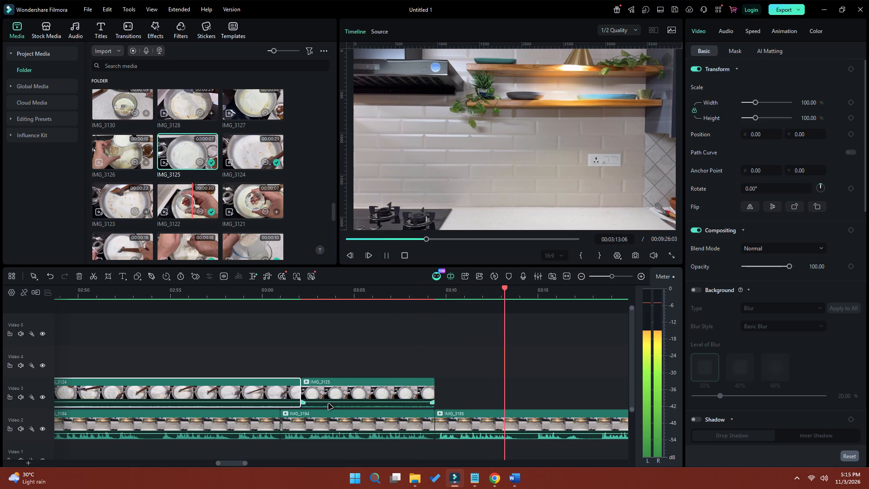
key("space")
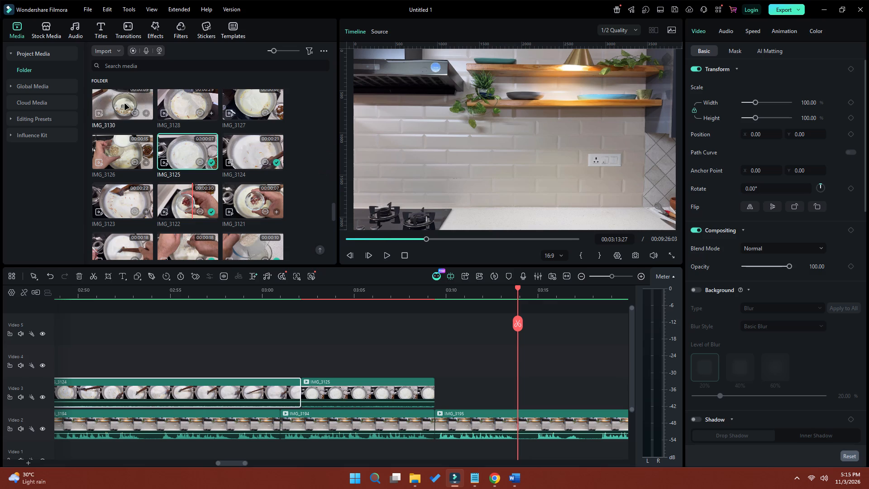
Preview the IMG_3126 source clip.
left_click(119, 160)
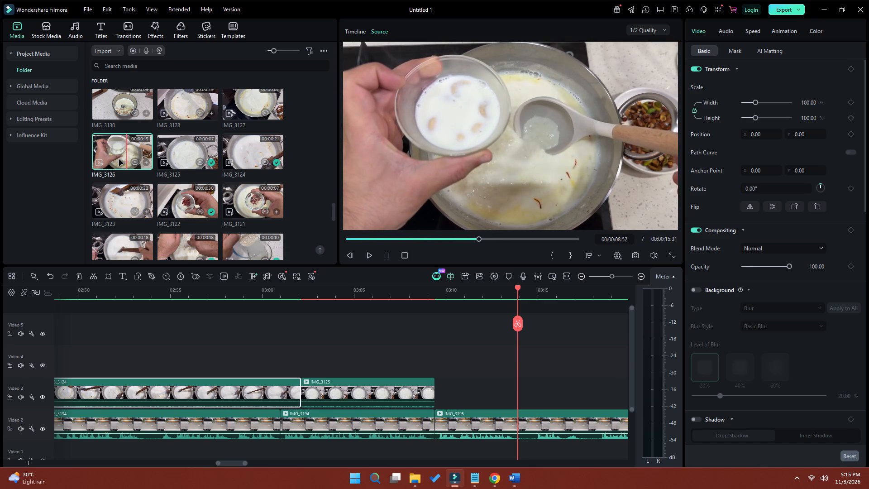
key("space")
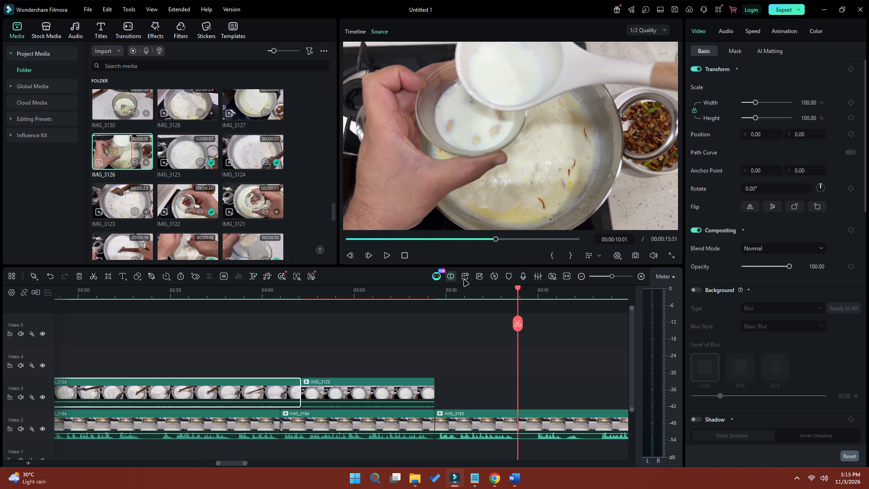
Play IMG_3195 on Video 2 from about 03:11 to find the end of the usable part, and split it at 03:13:26.
left_click(466, 295)
key("space")
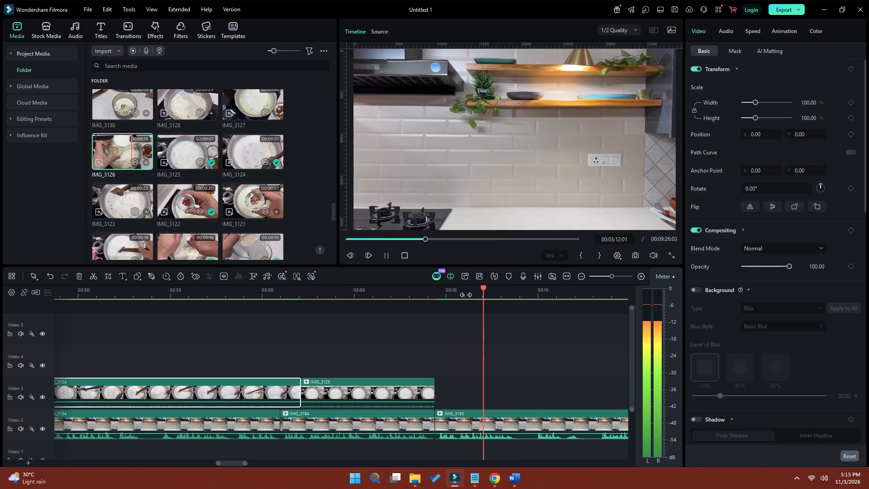
key("space")
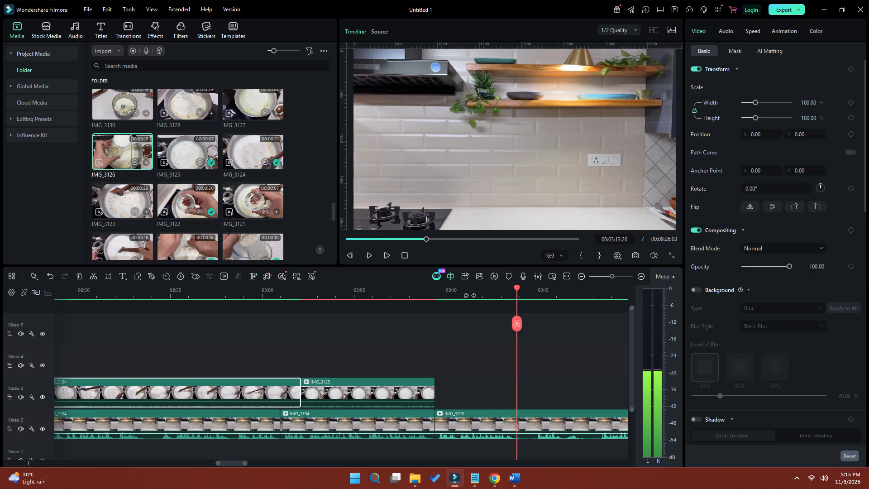
left_click(512, 323)
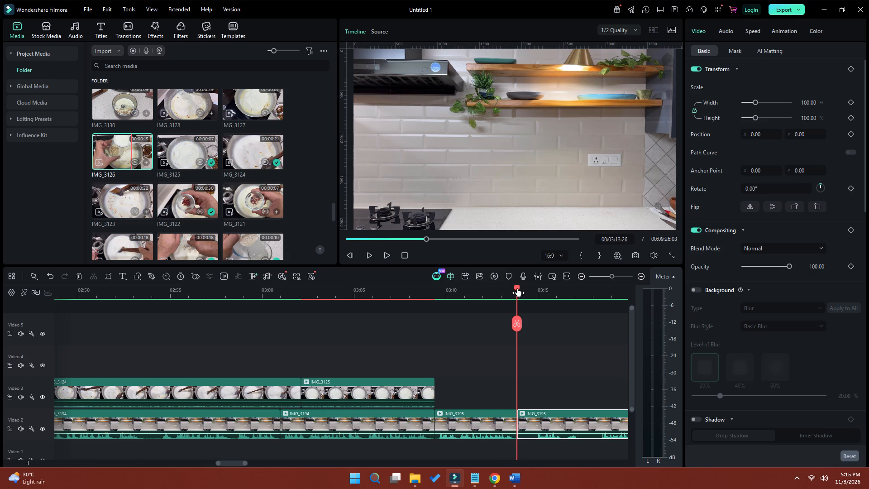
Review the remaining IMG_3195 footage, split it at 03:18:07 and ripple-delete the piece between 03:13:26 and that cut.
left_click_drag(517, 288, 536, 297)
key("space")
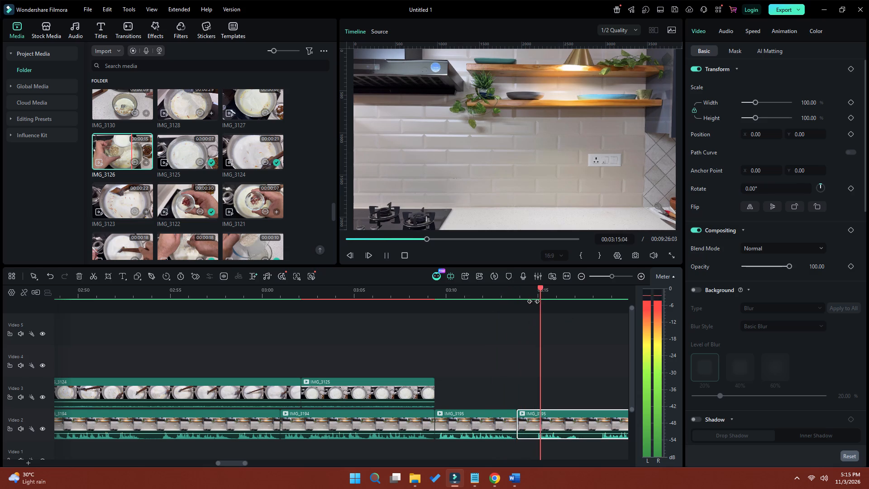
left_click_drag(238, 464, 244, 464)
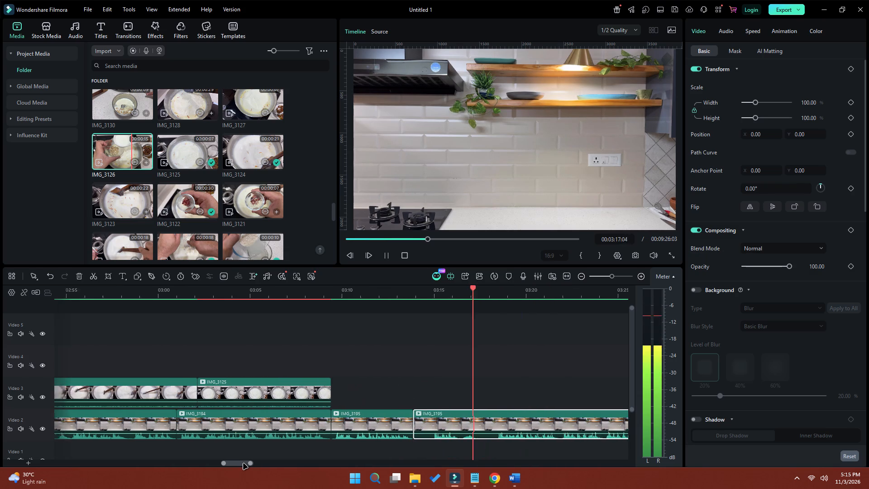
left_click_drag(244, 464, 248, 464)
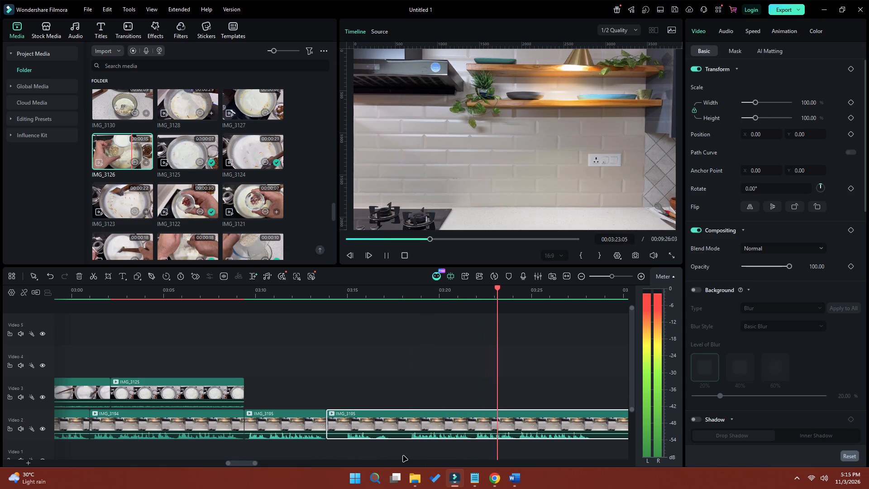
key("space")
left_click(410, 297)
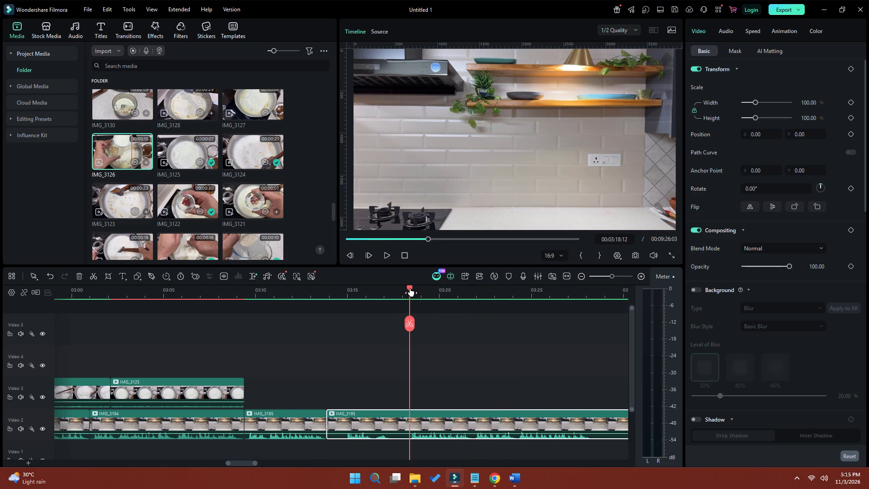
left_click_drag(410, 288, 406, 293)
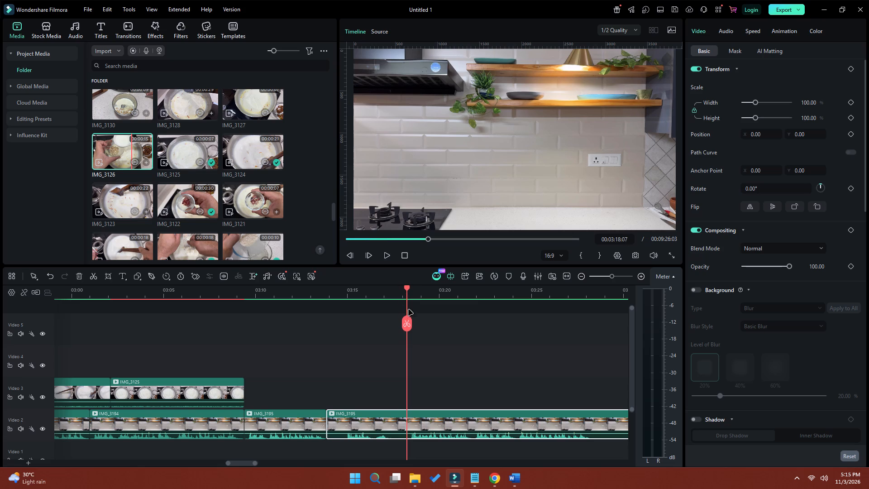
left_click(408, 328)
left_click(369, 422)
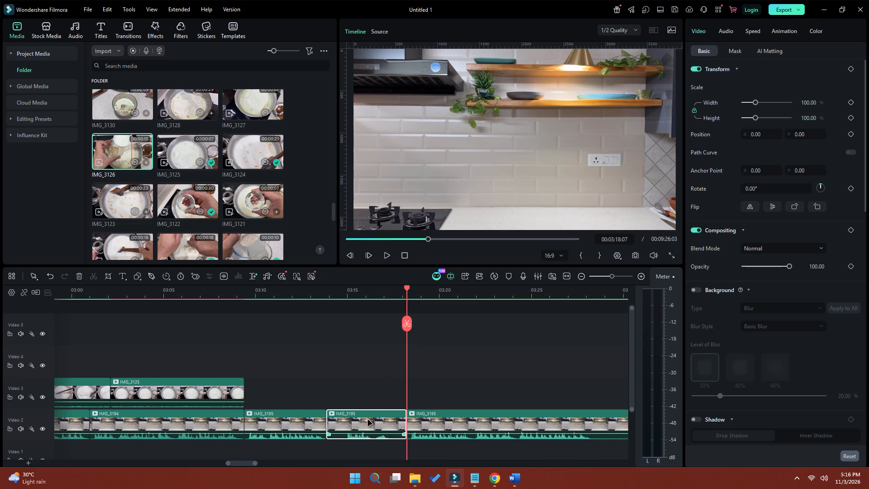
key("shift+Delete")
Play back the IMG_3195 join on Video 2 from about 03:12 to 03:29, and preview the IMG_3127 source clip.
left_click(306, 296)
key("space")
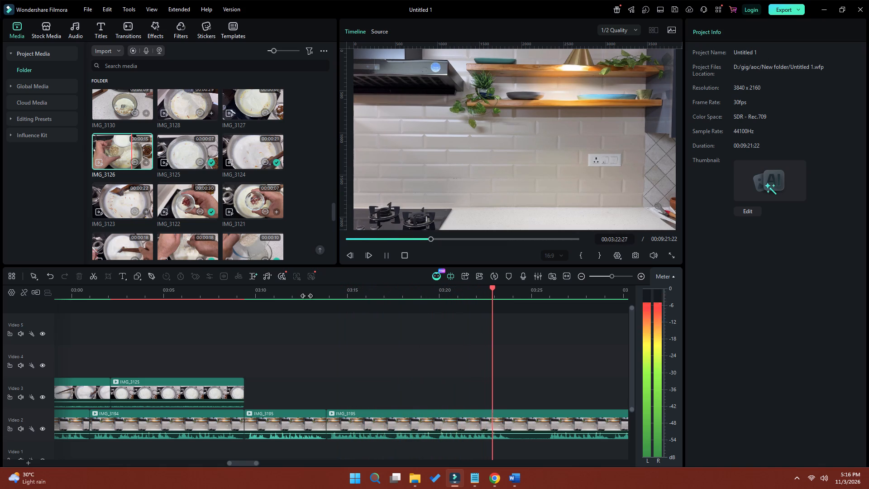
key("space")
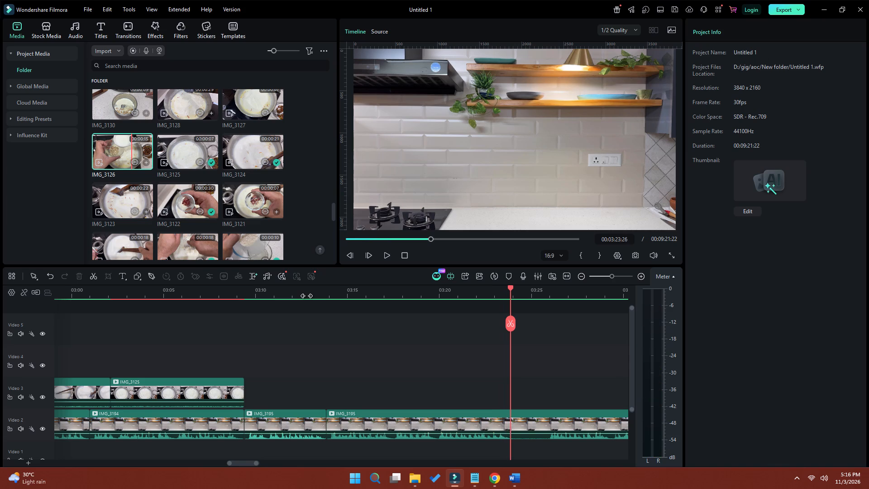
key("space")
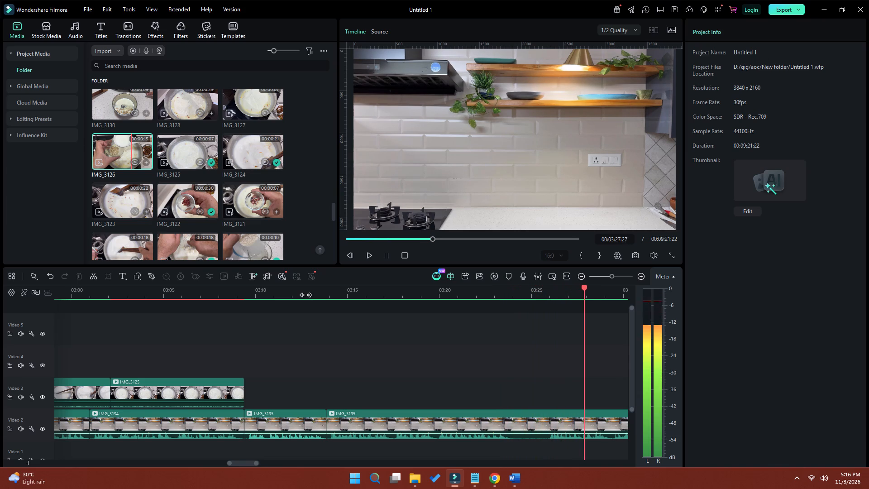
key("space")
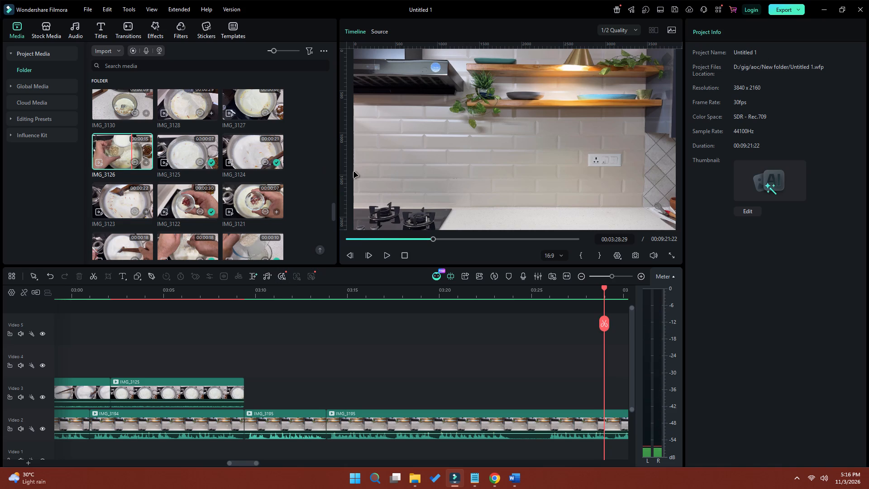
left_click_drag(334, 210, 334, 203)
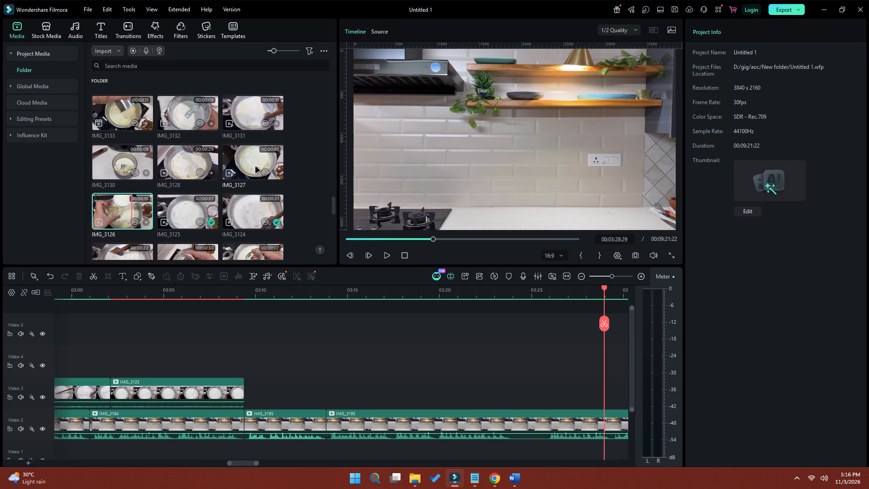
left_click(253, 165)
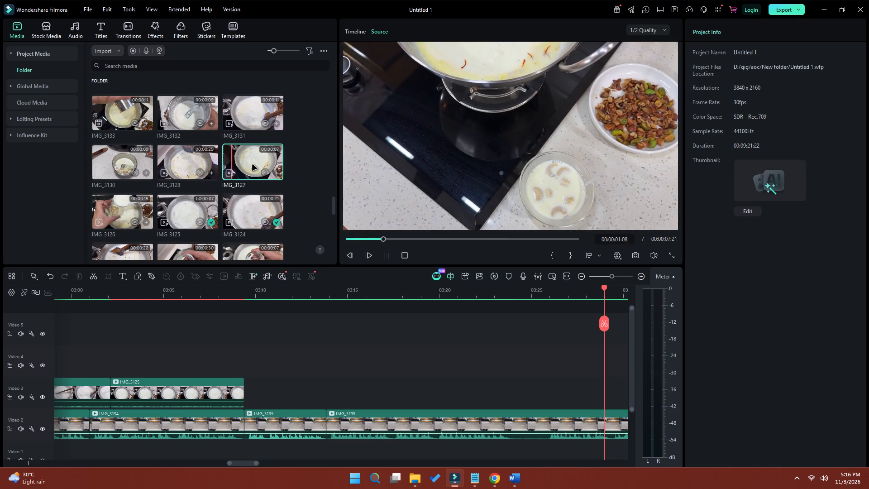
key("space")
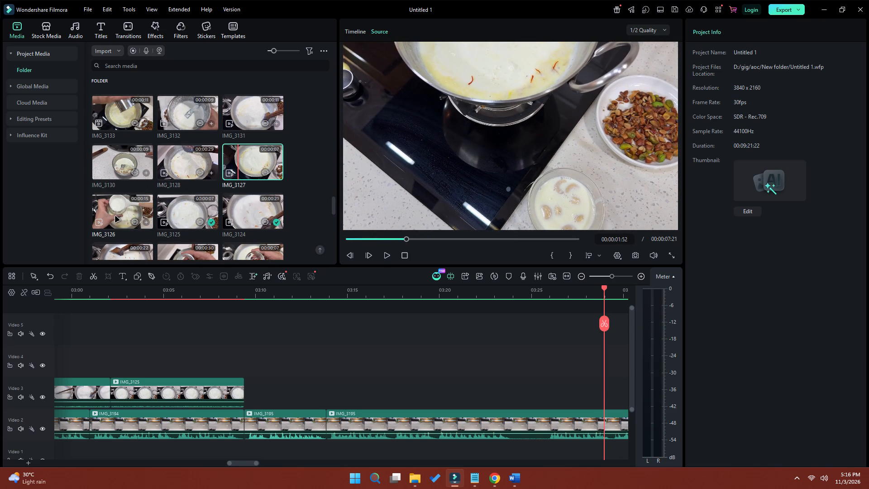
Place IMG_3126 on Video 3 directly after IMG_3125, at about 03:09, and play it back over the IMG_3195 footage.
left_click_drag(115, 216, 245, 394)
left_click(239, 296)
key("space")
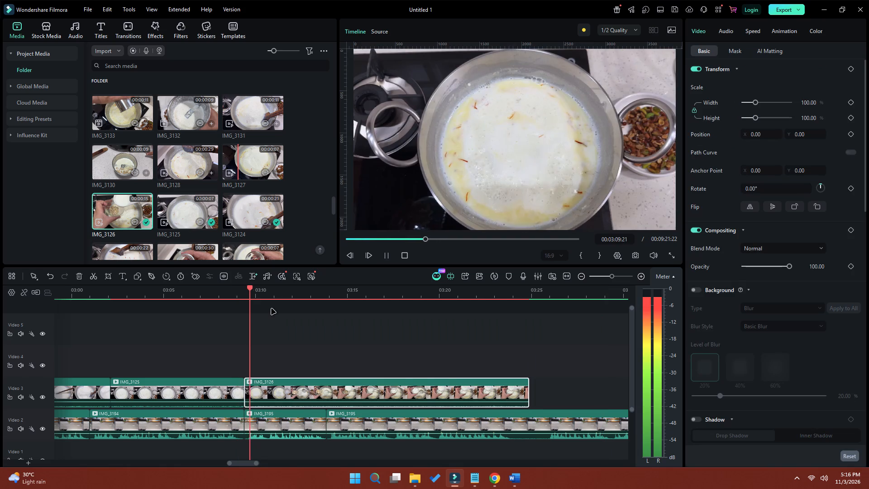
key("space")
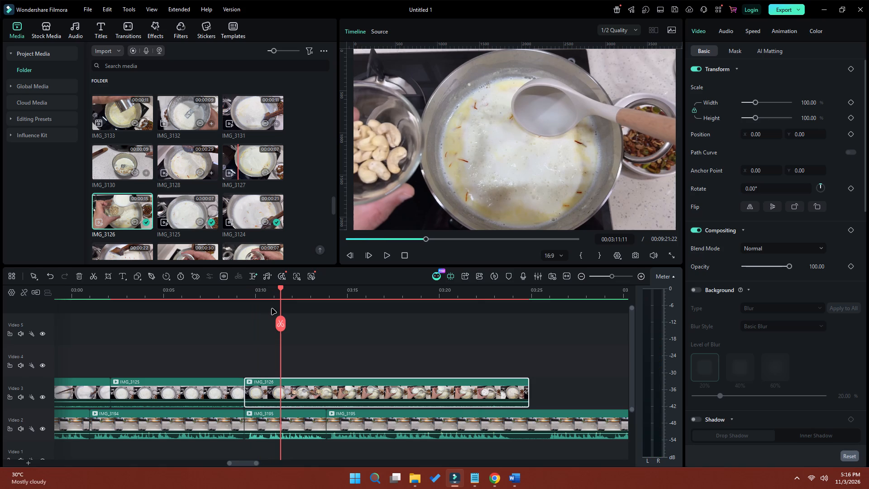
key("space")
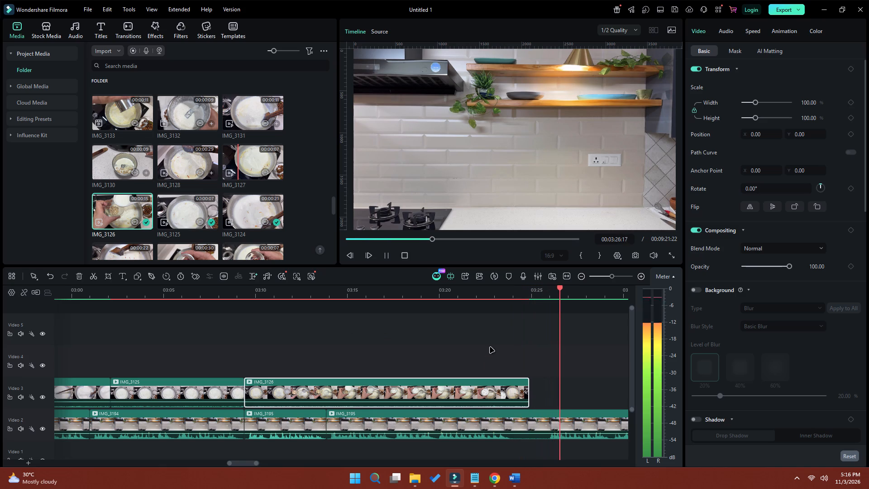
key("space")
Split IMG_3126 and IMG_3195 at 03:24:04 and IMG_3195 again at 03:25:21, and ripple-delete the pieces after the first cut on both tracks.
left_click(515, 294)
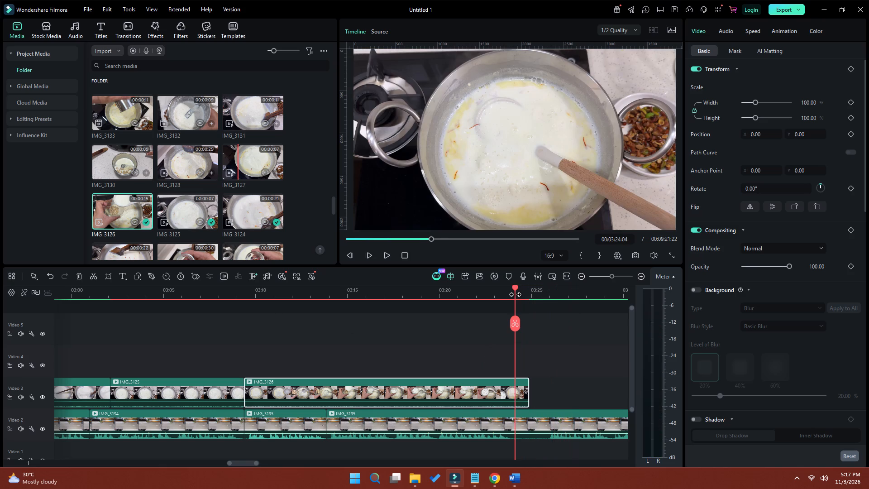
left_click(514, 323)
left_click(514, 323)
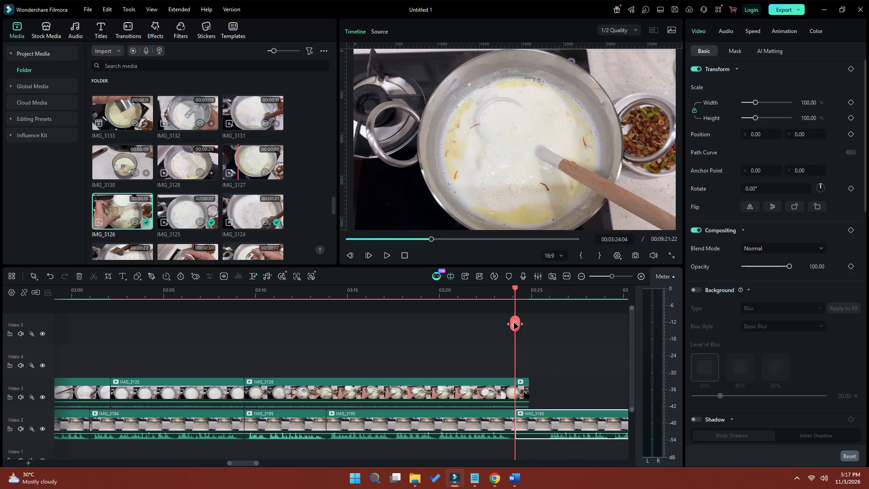
left_click_drag(516, 287, 546, 299)
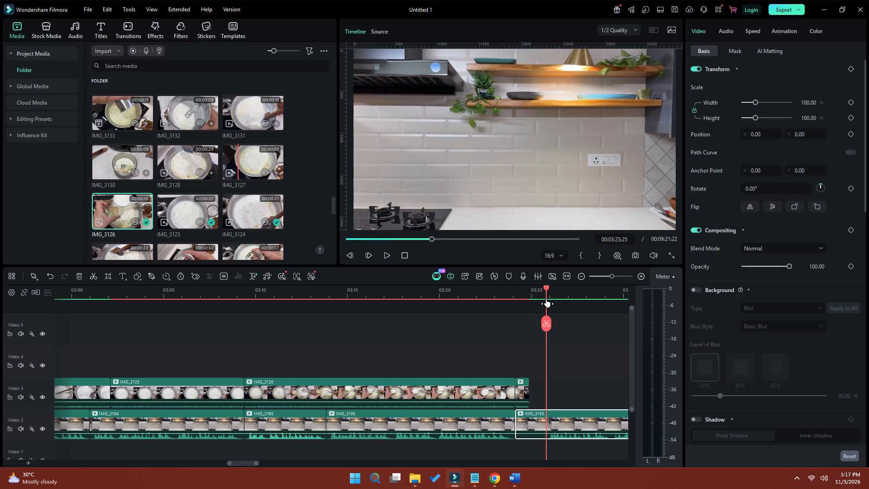
left_click_drag(546, 299, 544, 299)
left_click(545, 323)
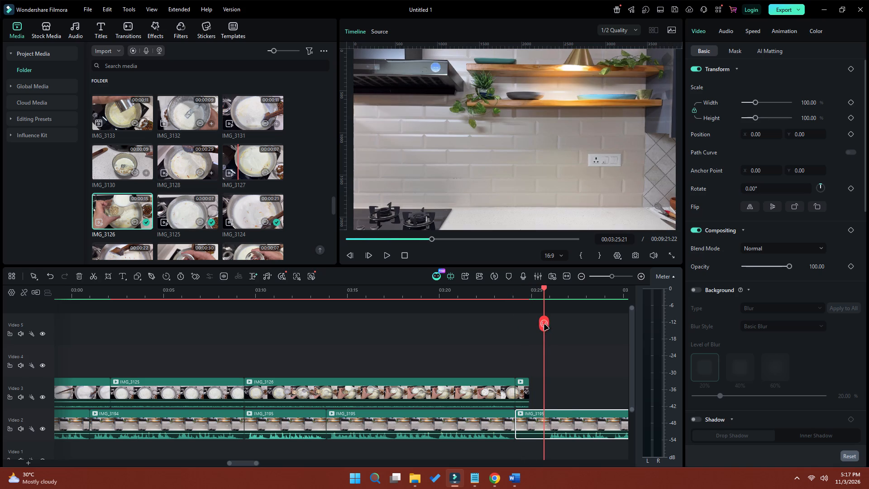
left_click_drag(520, 373, 532, 422)
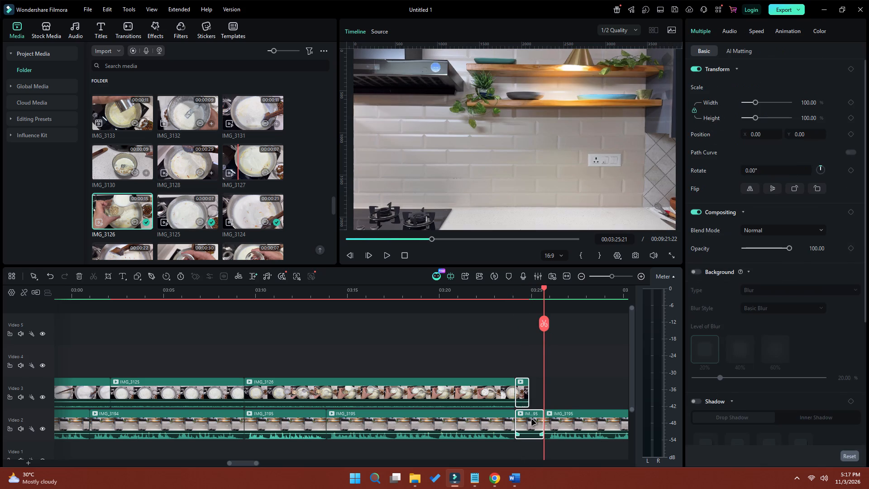
key("shift+Delete")
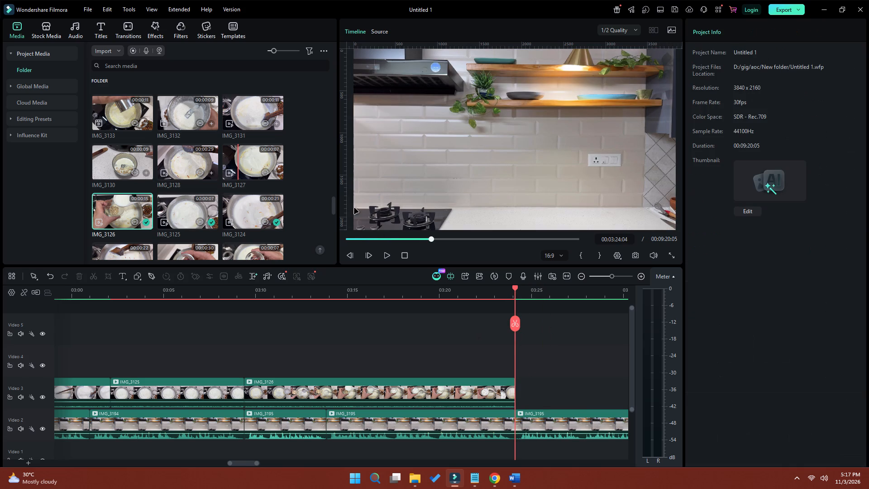
Play on from 03:24:04 to find the end of the usable IMG_3195 footage on Video 2, and split it at 03:32:16.
key("space")
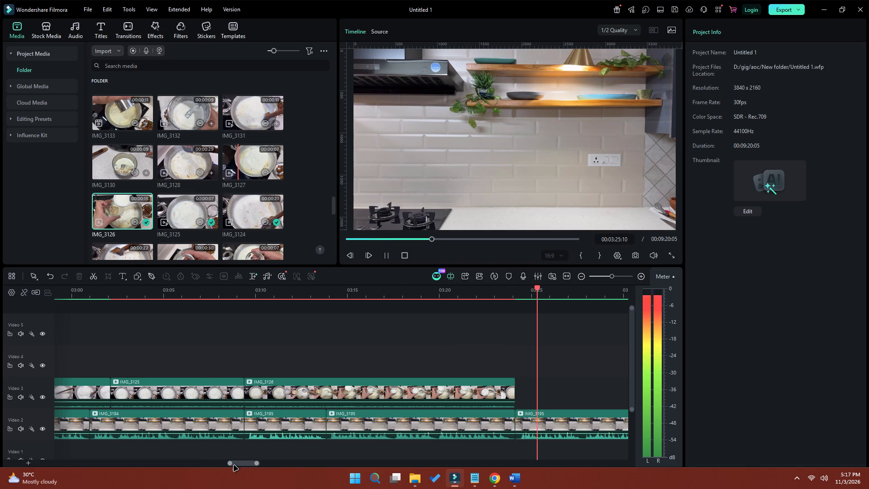
left_click_drag(240, 465, 250, 465)
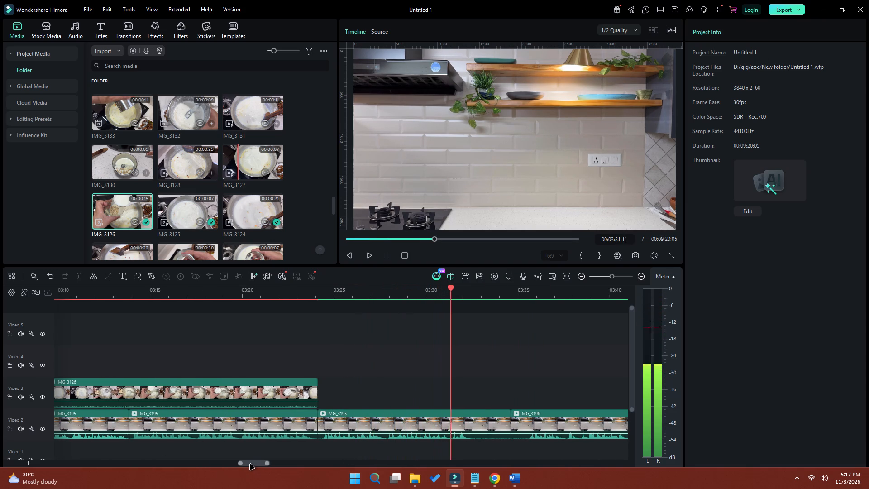
key("space")
key("space")
key("space")
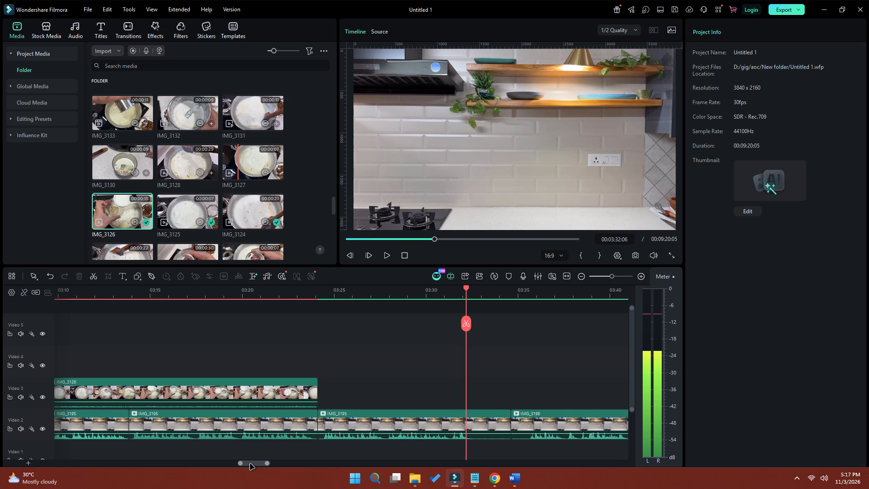
key("space")
key("space")
left_click(473, 328)
Review the start of IMG_3196, split it at 03:35:14, and ripple-delete its opening piece together with the leftover end of IMG_3195.
key("space")
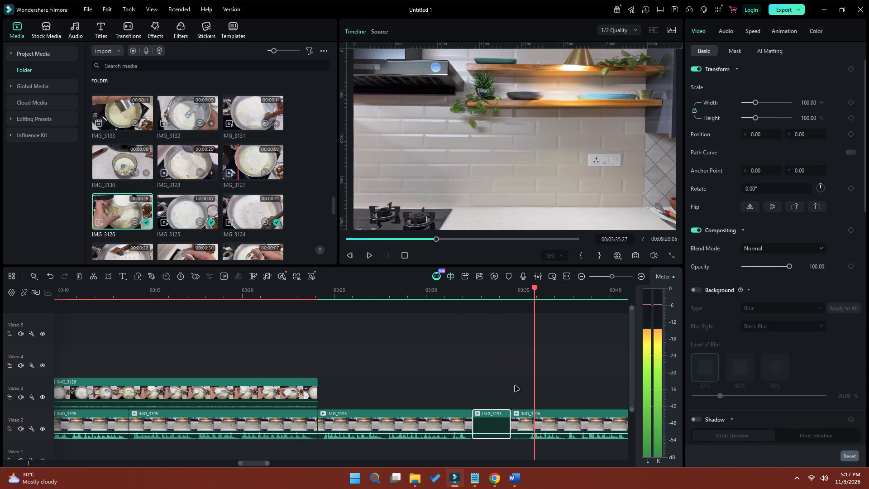
key("space")
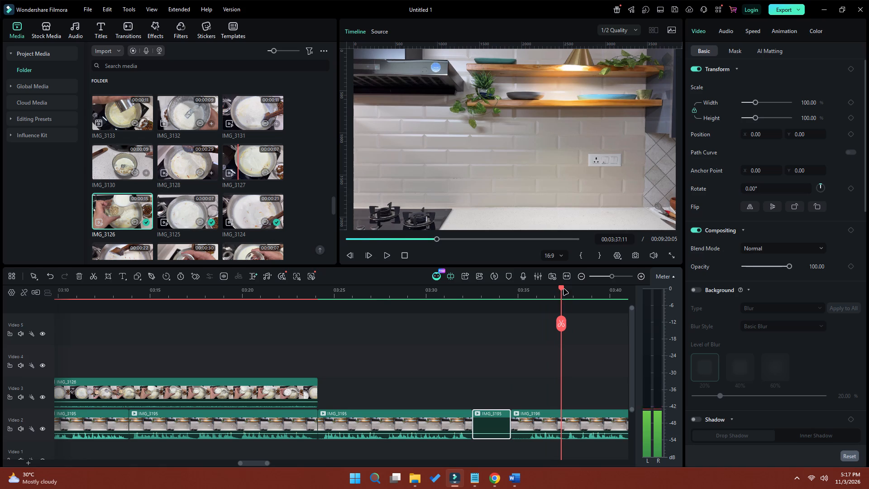
left_click_drag(561, 289, 524, 293)
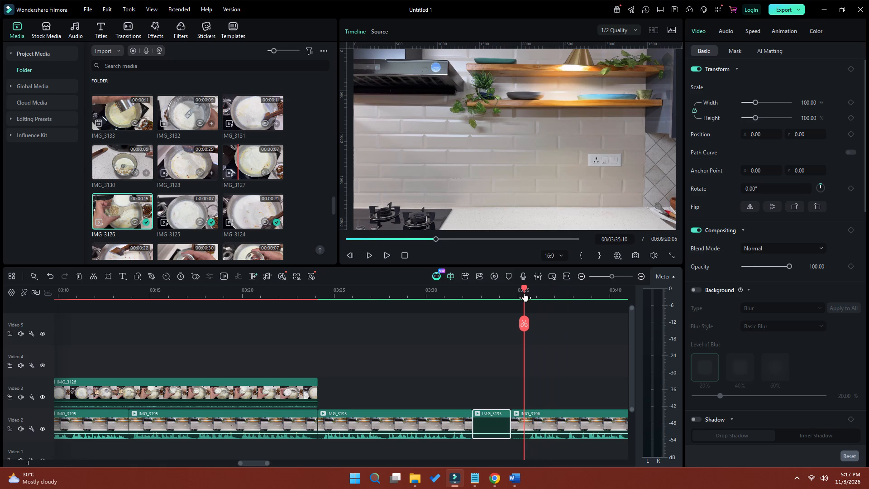
left_click_drag(524, 293, 526, 294)
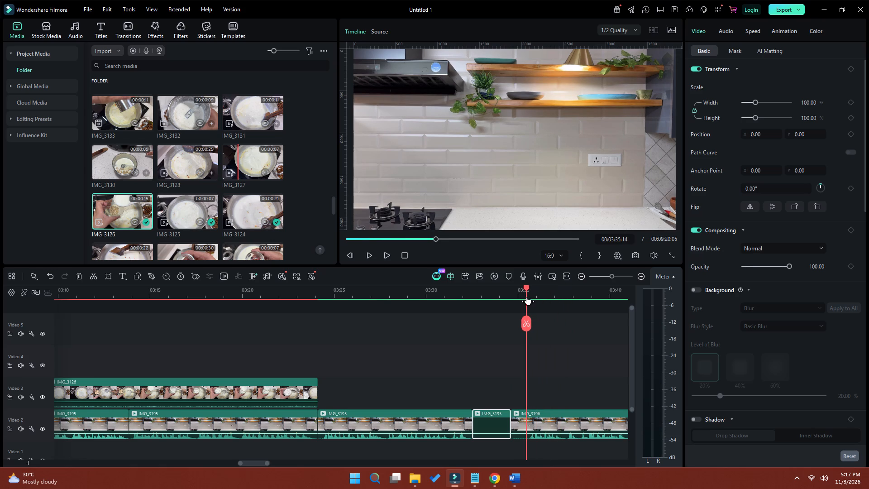
left_click(528, 326)
left_click_drag(500, 404, 523, 442)
key("shift+Delete")
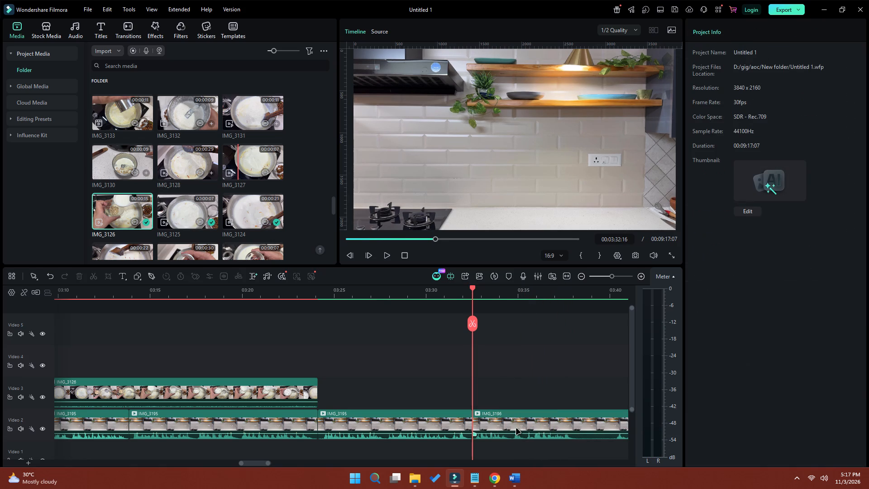
Preview the source clips IMG_3127, IMG_3128, IMG_3130 and IMG_3132 for the next close-up.
left_click(244, 163)
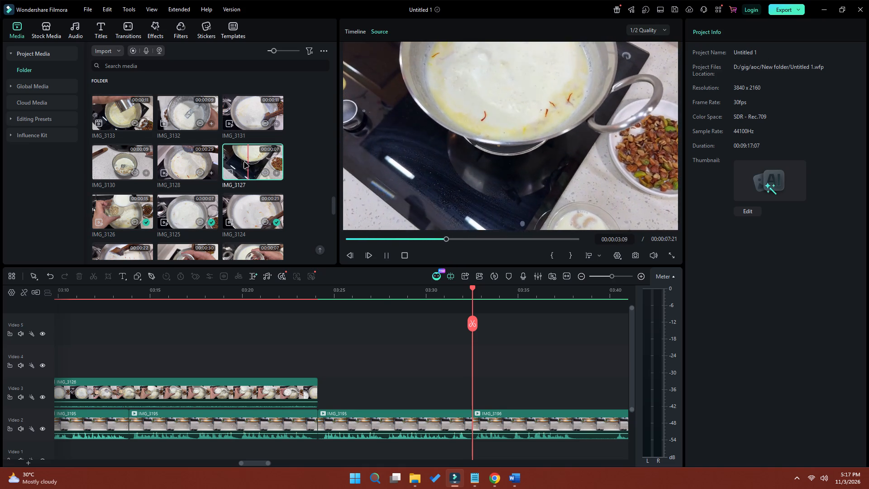
left_click(188, 162)
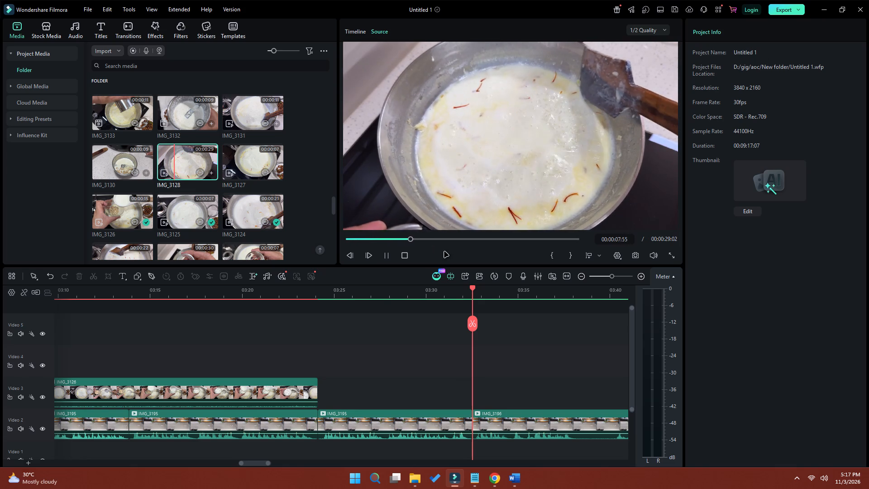
left_click(432, 239)
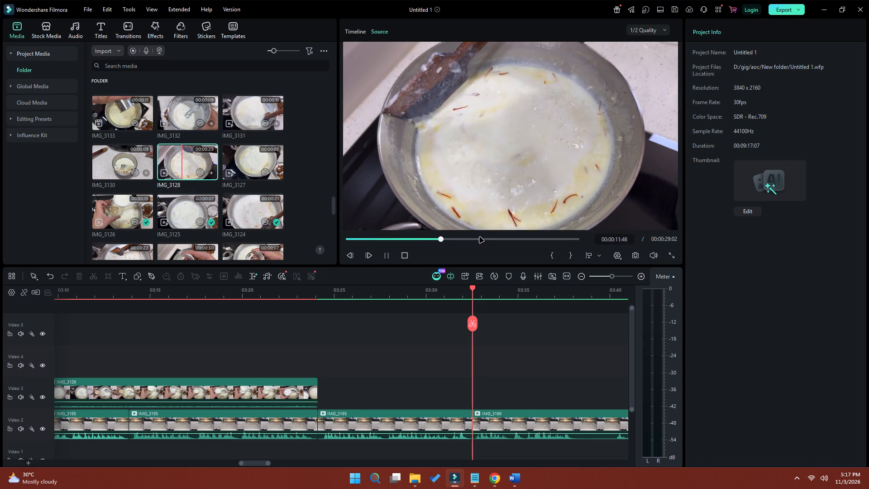
left_click(476, 243)
left_click(480, 239)
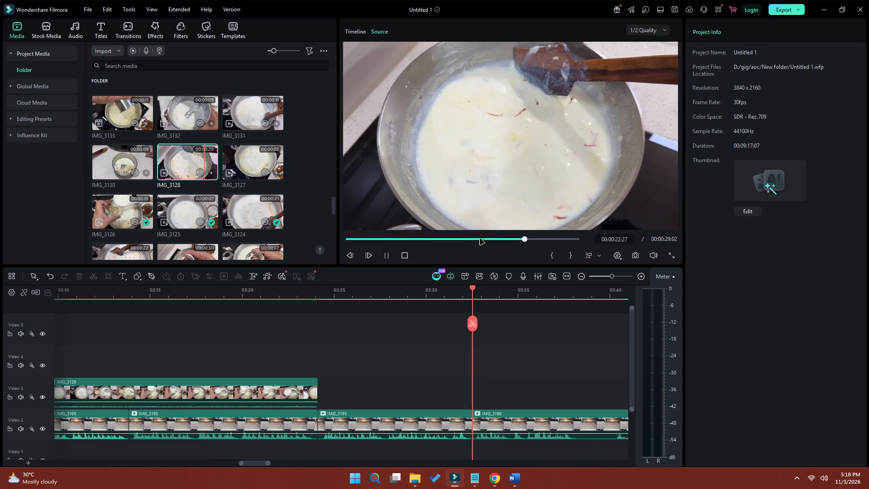
key("space")
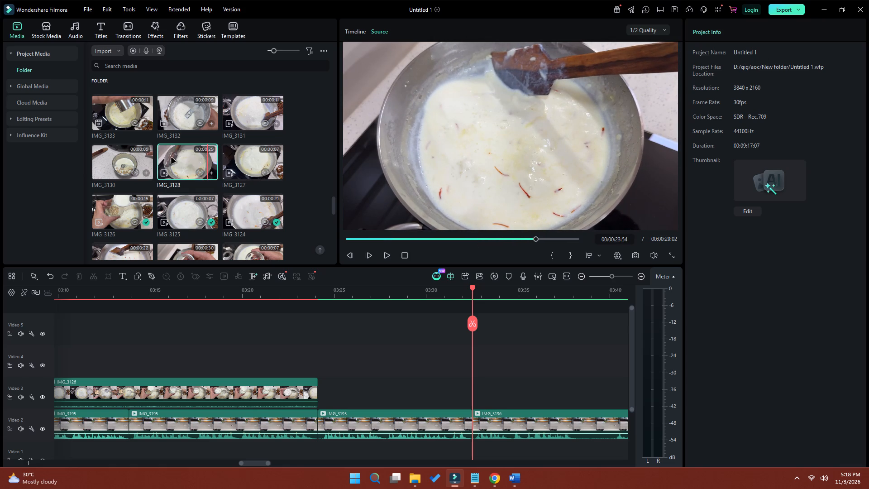
left_click(133, 158)
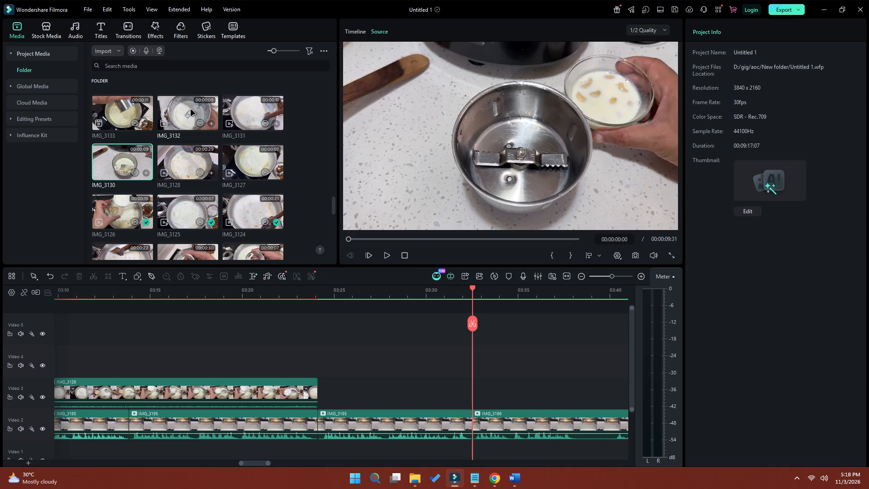
left_click(191, 110)
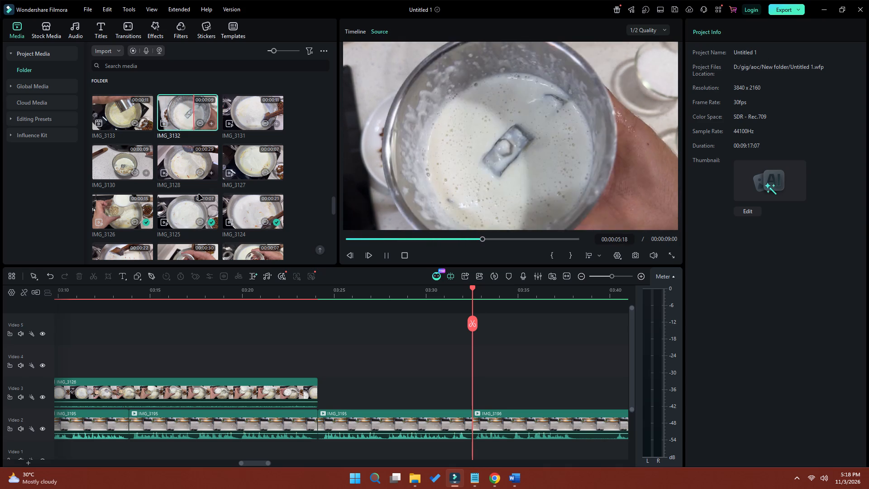
key("space")
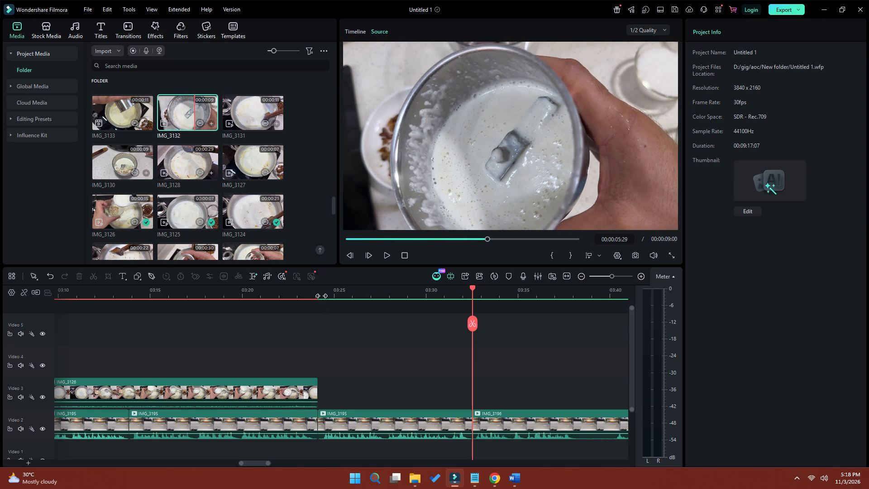
Play back the uncovered Video 2 footage from about 03:24 to 03:33, across the join between IMG_3195 and IMG_3196.
left_click(321, 296)
key("space")
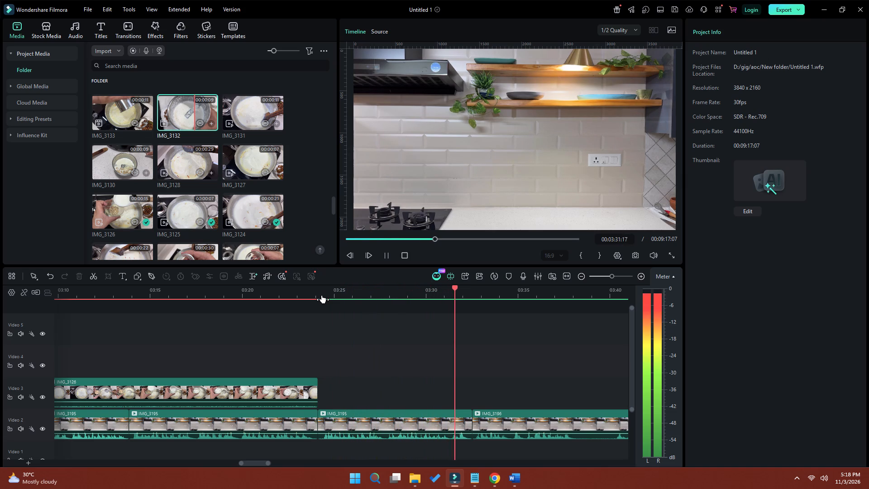
key("space")
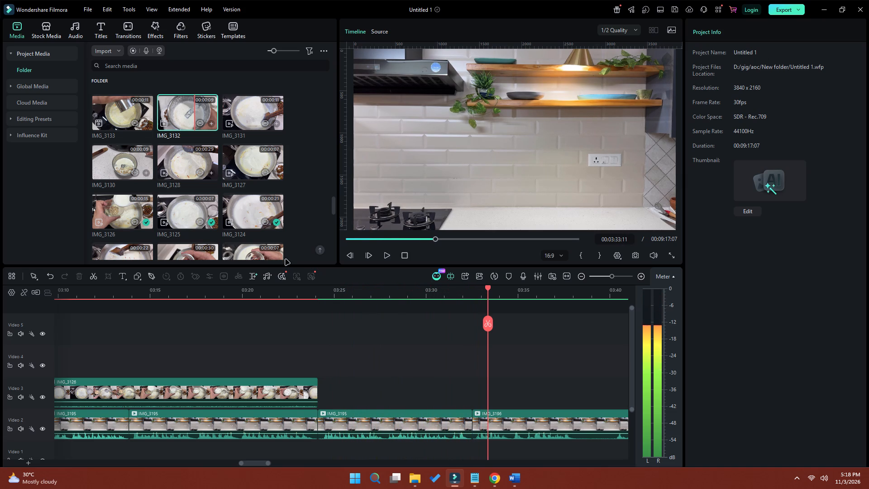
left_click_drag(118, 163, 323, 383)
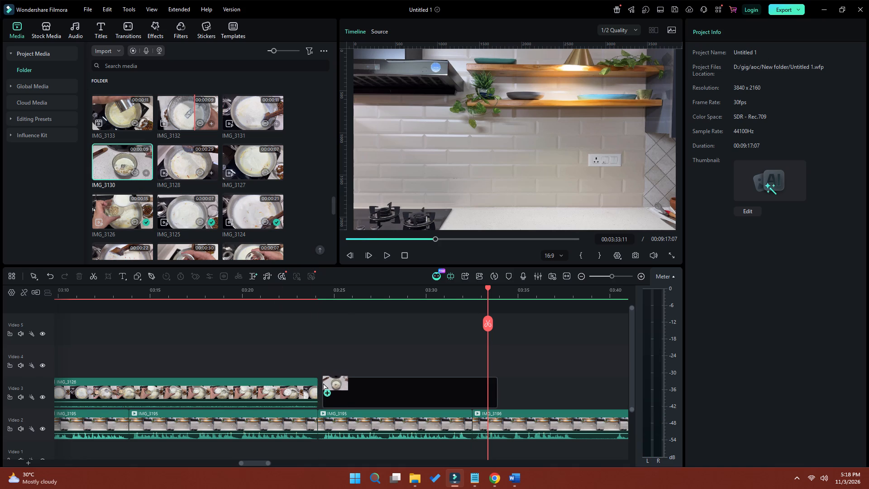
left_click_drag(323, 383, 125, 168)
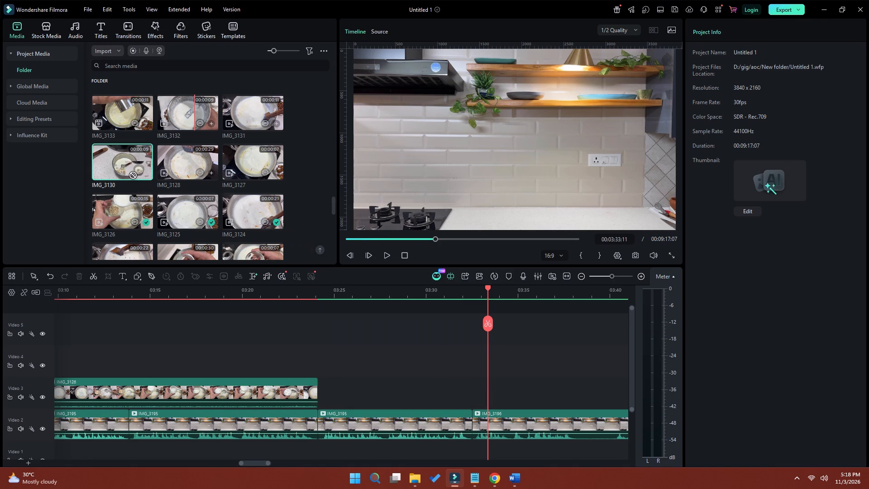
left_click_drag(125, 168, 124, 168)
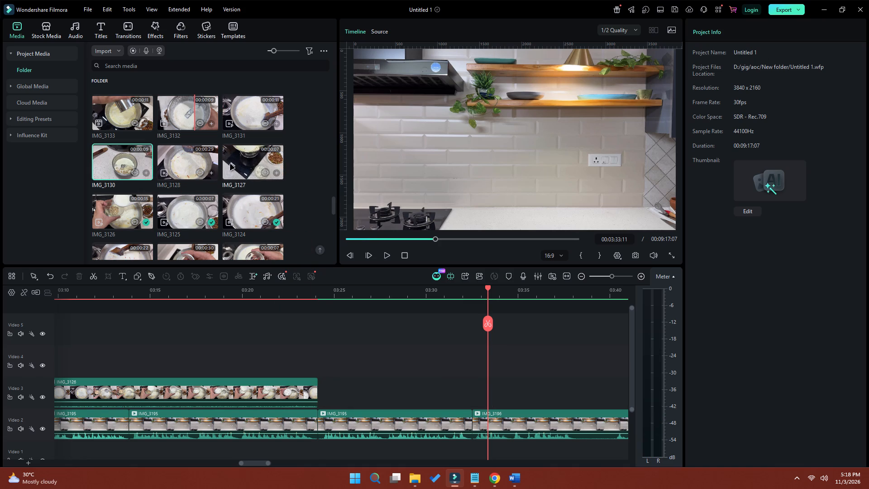
Place IMG_3127 on Video 3 directly after IMG_3126, trim its end to 03:27:22, and play back the join.
left_click_drag(255, 161, 255, 174)
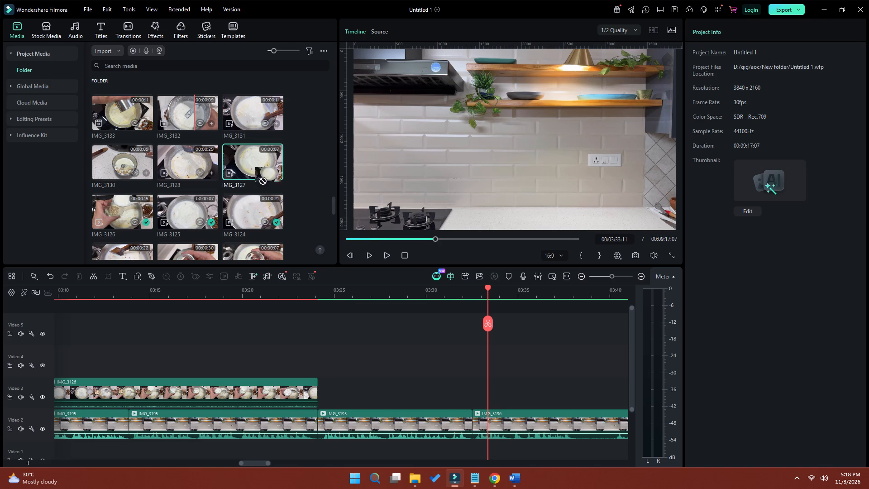
left_click_drag(255, 174, 318, 392)
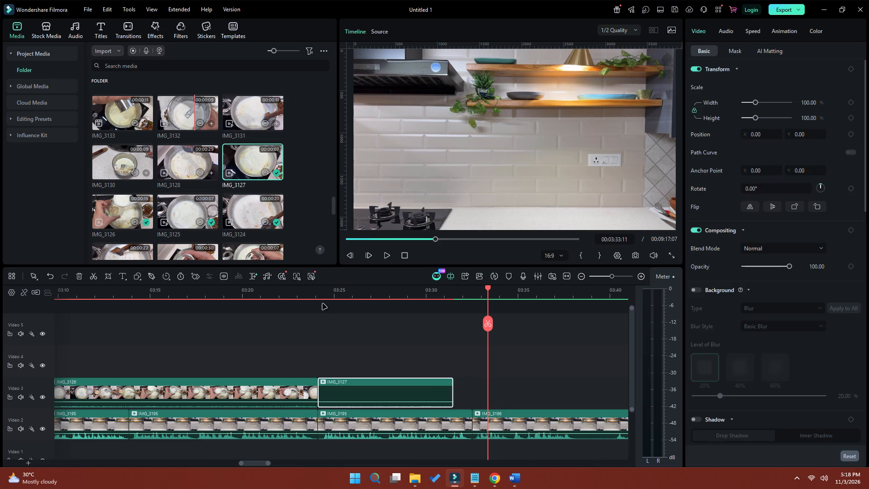
left_click(323, 296)
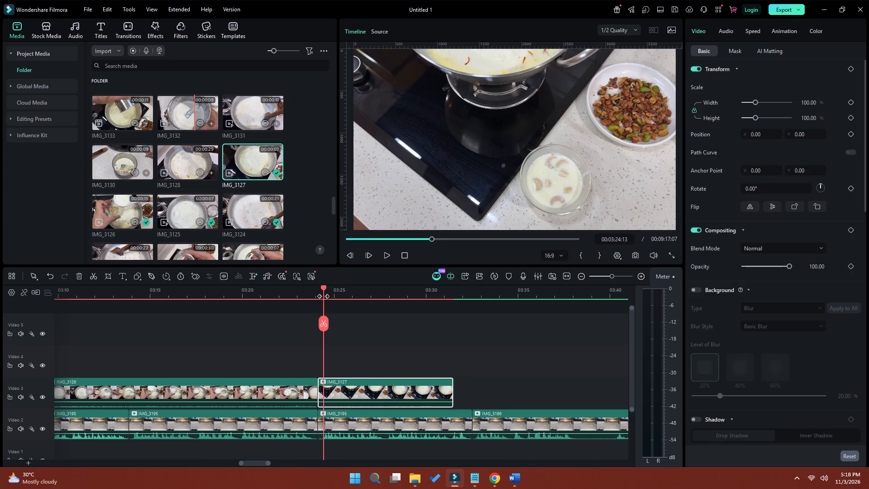
key("space")
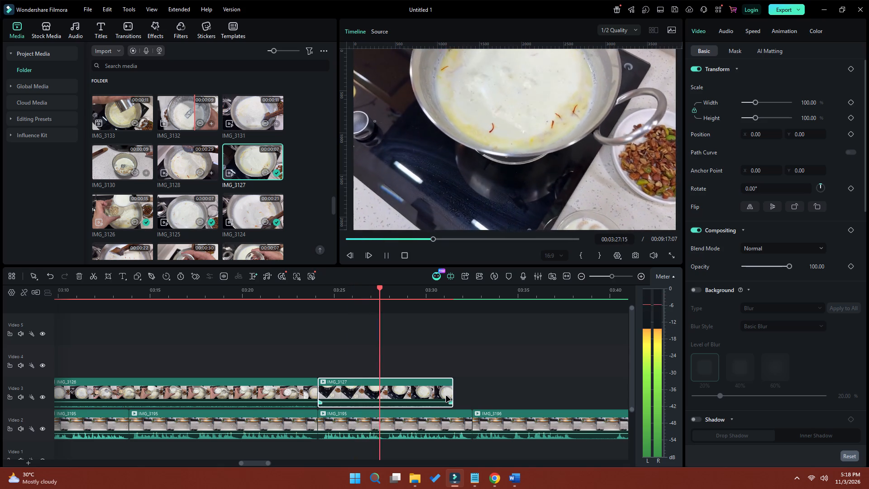
key("space")
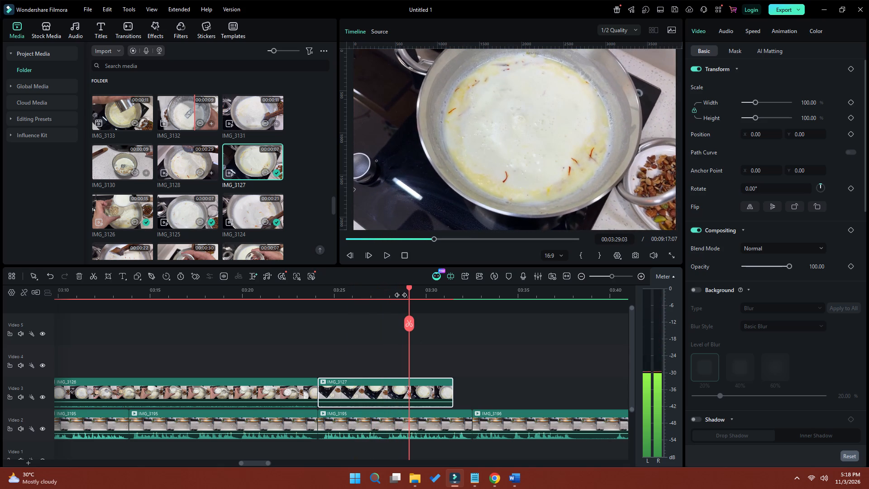
left_click_drag(410, 289, 387, 294)
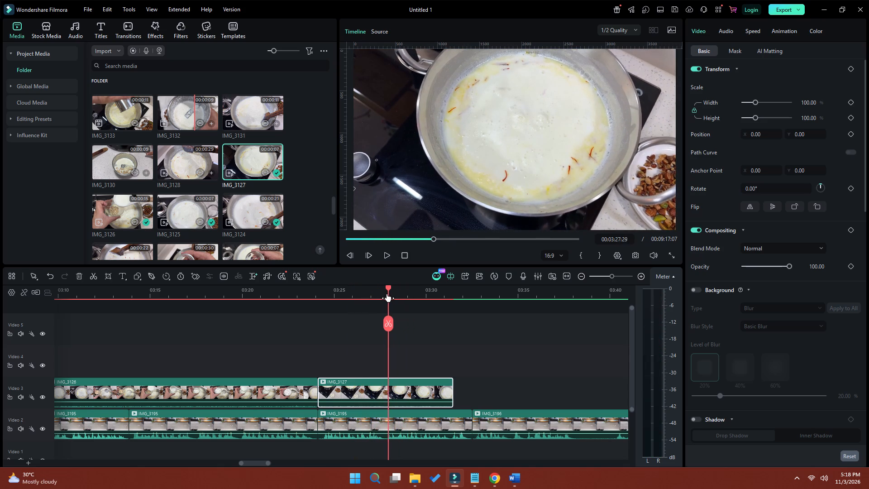
left_click_drag(387, 294, 384, 295)
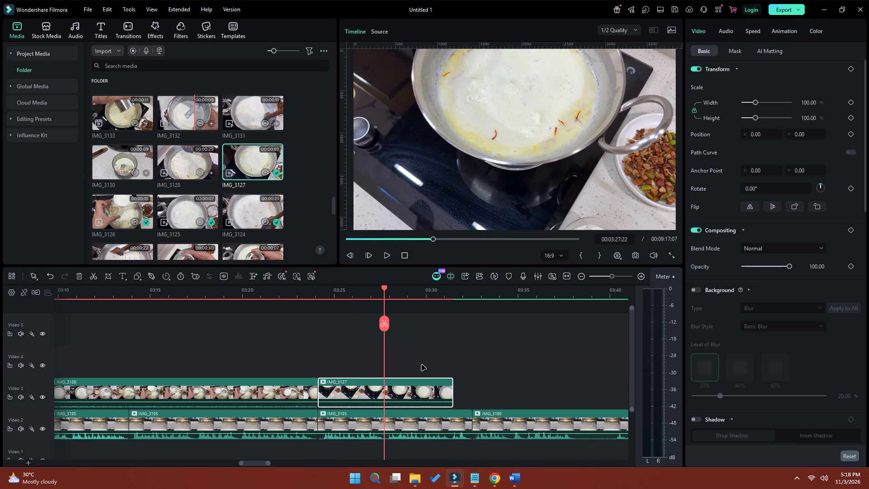
left_click_drag(451, 391, 385, 391)
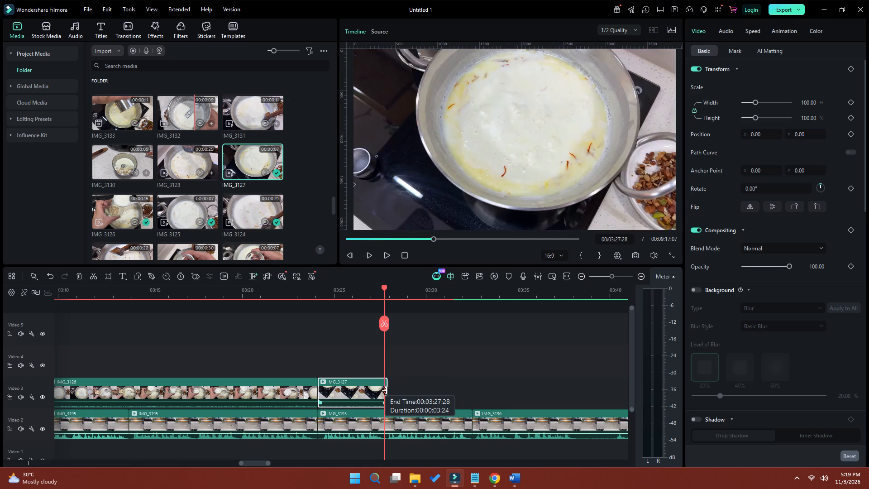
left_click_drag(385, 391, 383, 391)
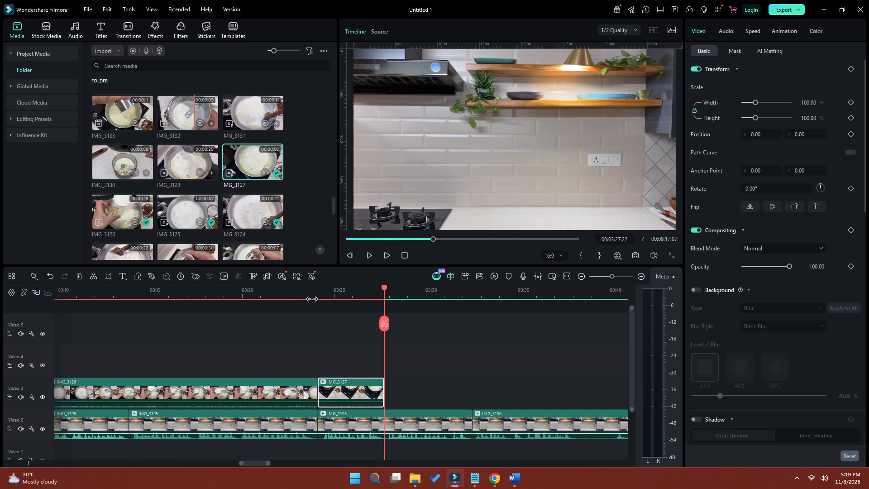
left_click(301, 296)
key("space")
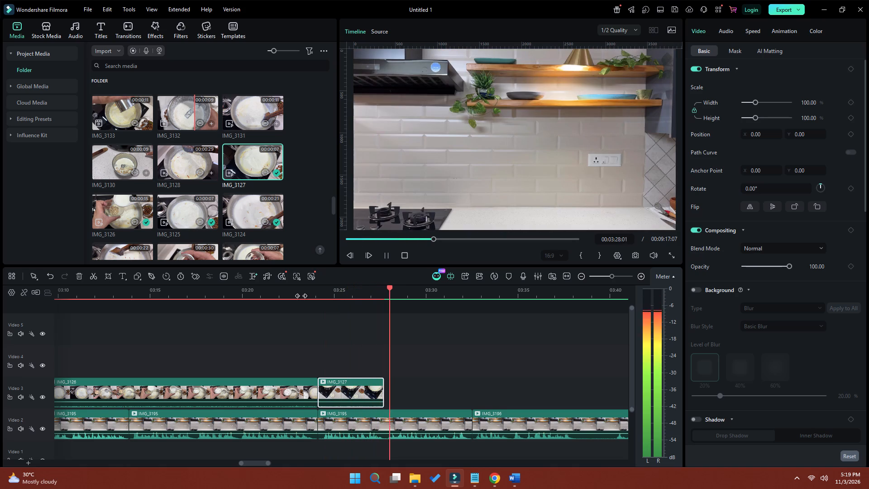
key("space")
Place IMG_3130 on Video 3 directly after IMG_3127 and trim its end to the join between IMG_3195 and IMG_3196 on Video 2.
left_click_drag(128, 160, 386, 396)
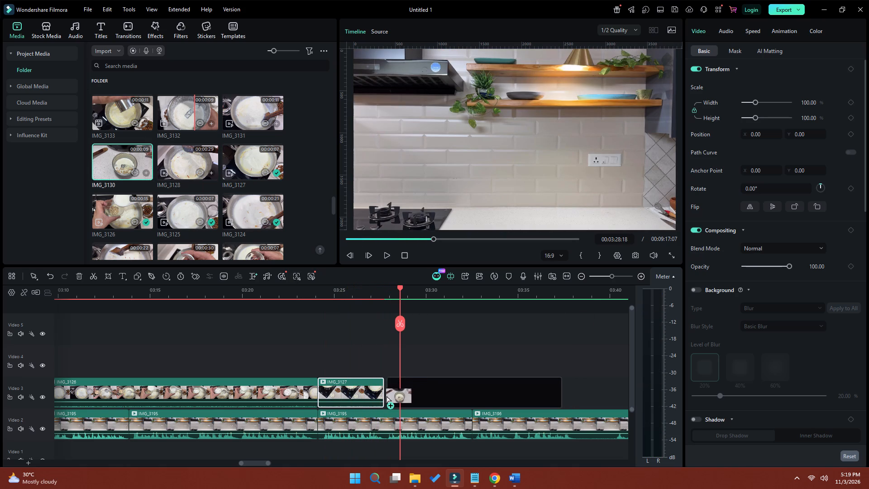
left_click_drag(386, 396, 385, 396)
key("space")
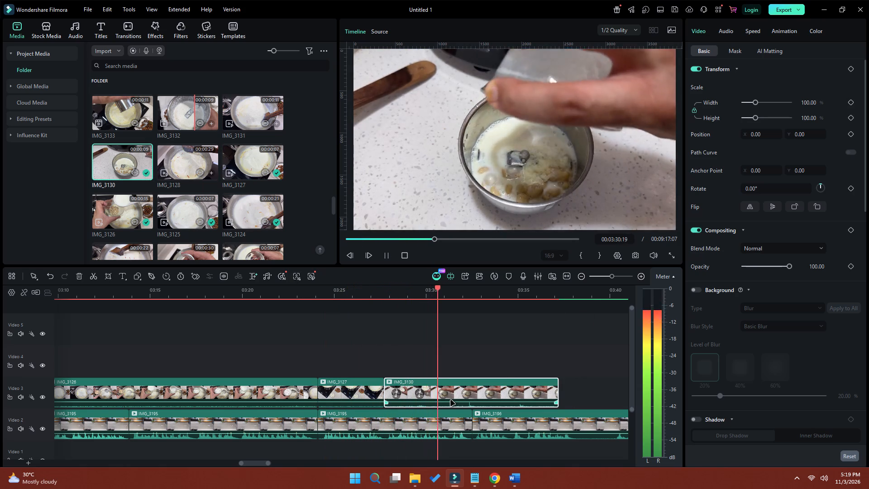
key("space")
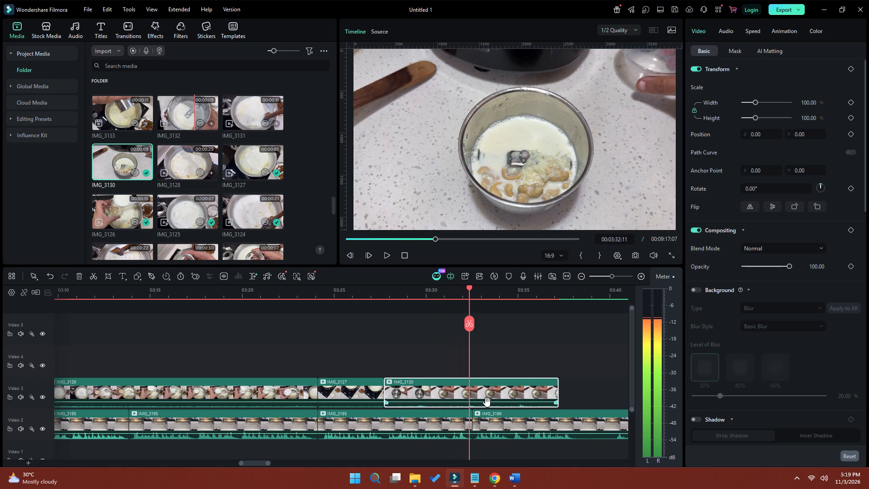
key("space")
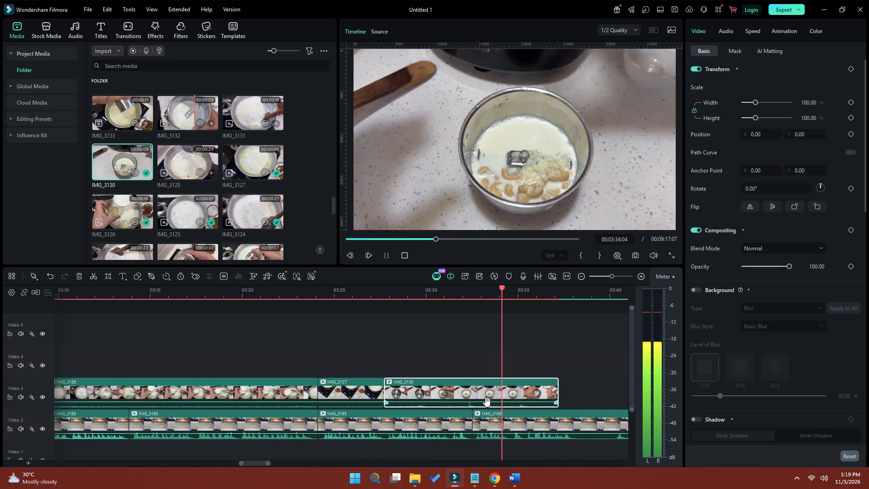
key("space")
left_click_drag(558, 390, 494, 394)
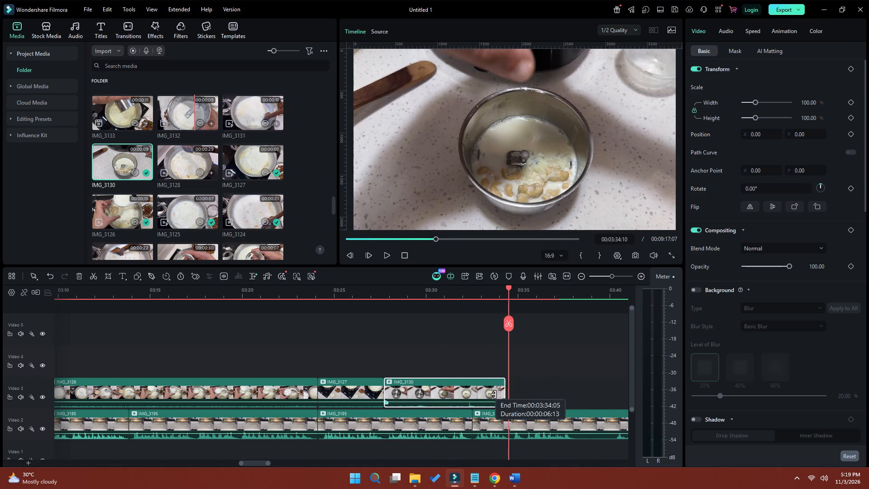
left_click_drag(494, 394, 473, 395)
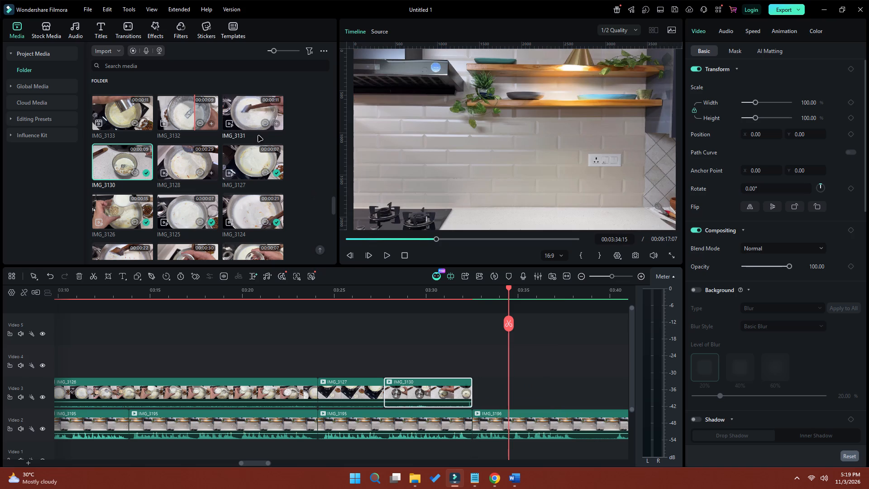
Place IMG_3132 on Video 3 after IMG_3130, trim its opening up to 03:33:22, and move it back against IMG_3130.
left_click_drag(179, 113, 479, 387)
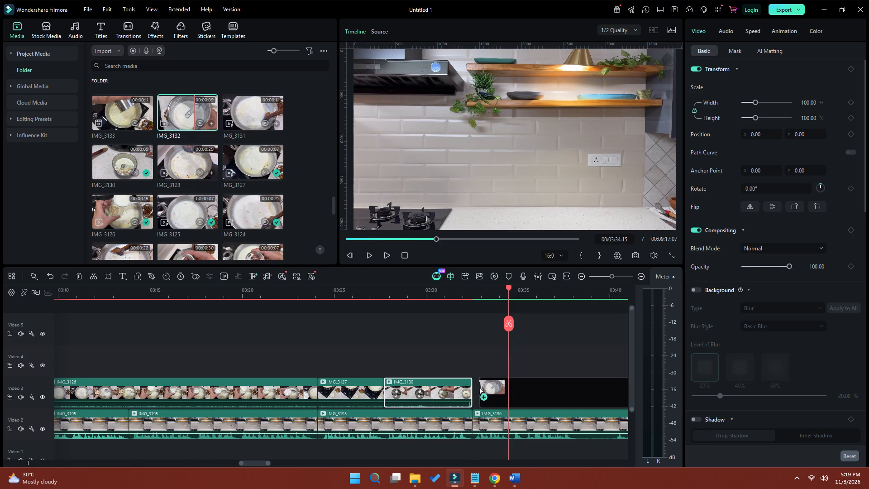
left_click_drag(479, 387, 474, 393)
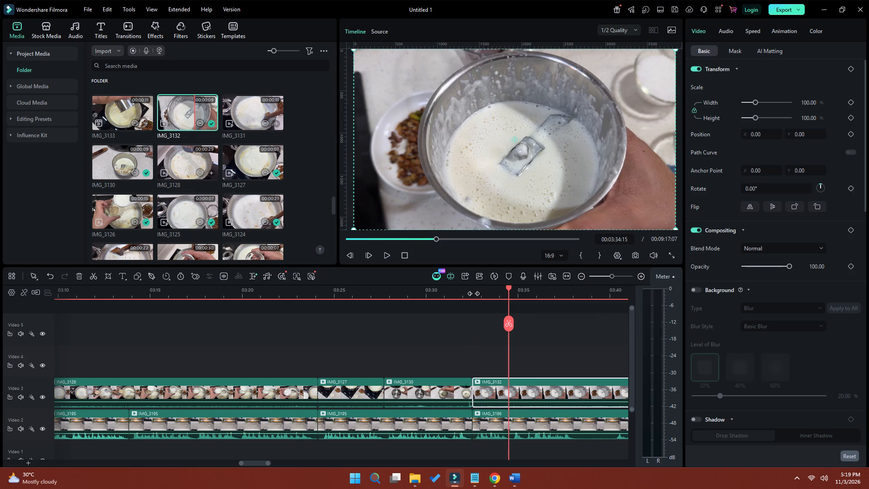
left_click(473, 293)
key("space")
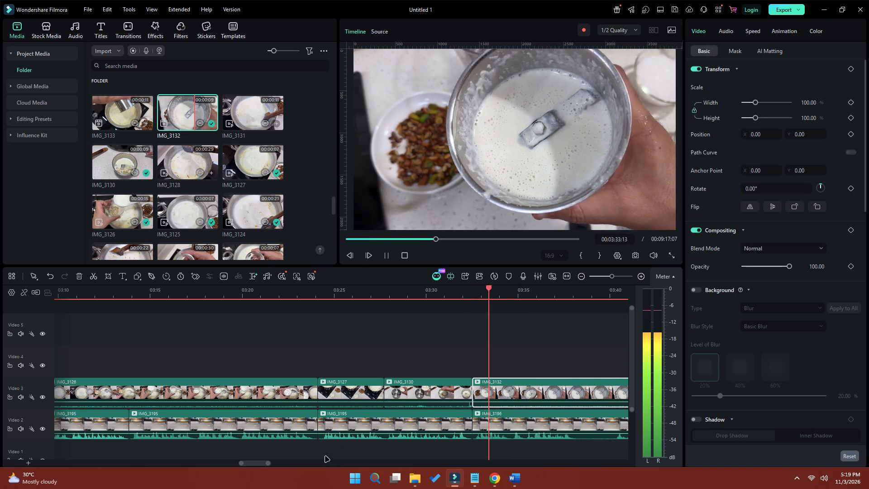
left_click_drag(255, 464, 263, 464)
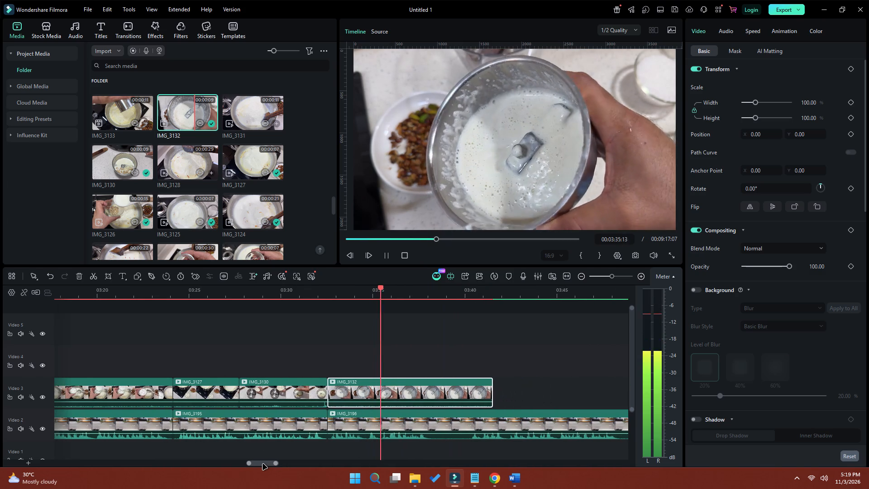
key("space")
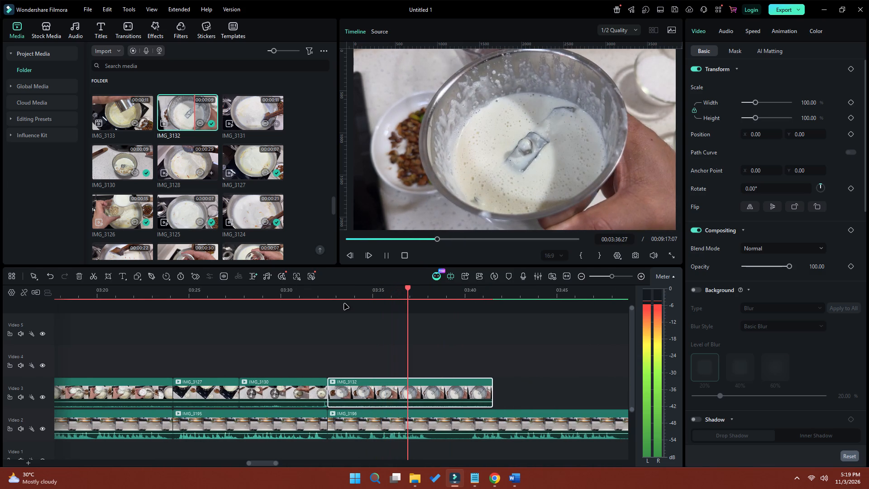
left_click(338, 297)
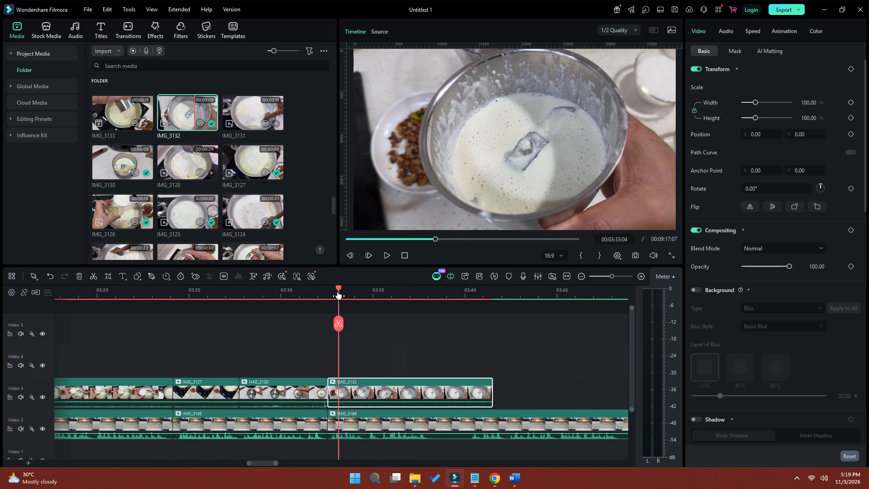
left_click_drag(338, 287, 349, 288)
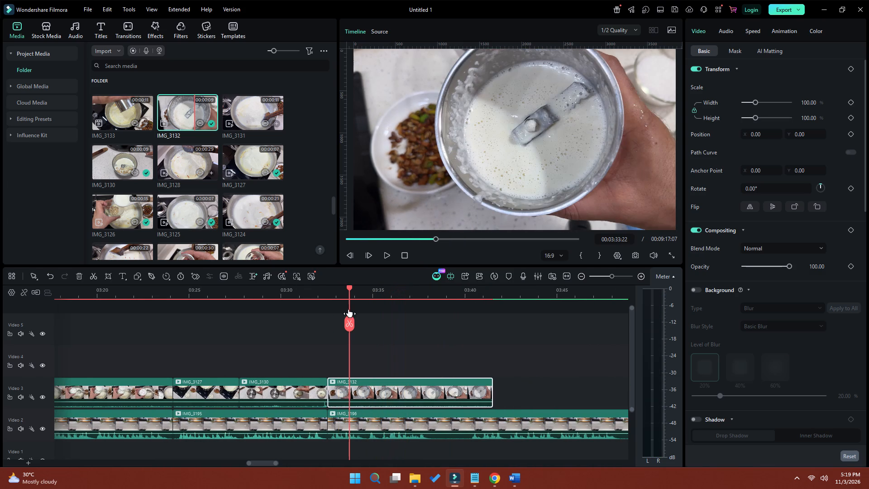
left_click_drag(330, 390, 354, 391)
left_click_drag(365, 393, 345, 394)
Play back the shortened IMG_3132 on Video 3 and trim its end to 03:34:21.
key("space")
key("space")
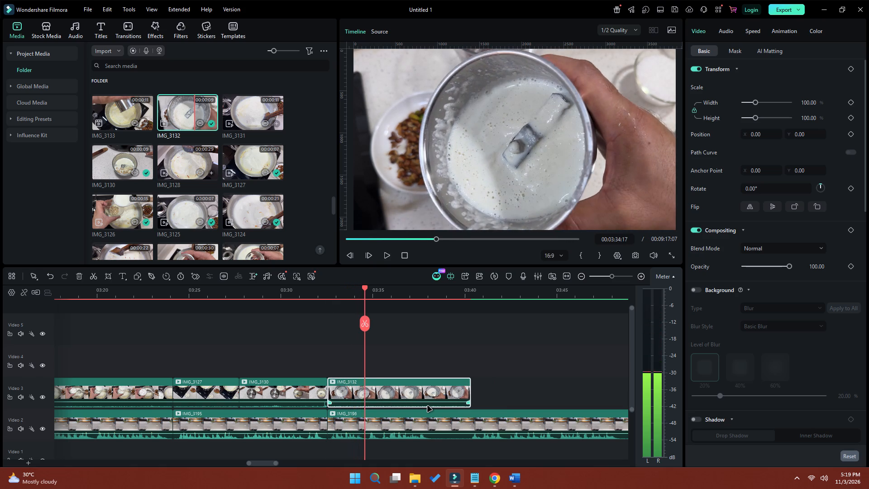
key("space")
key("space")
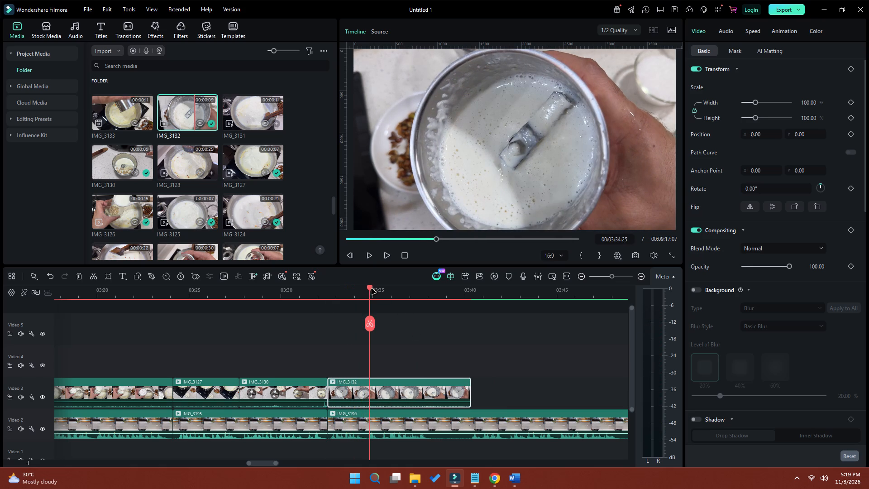
left_click(371, 289)
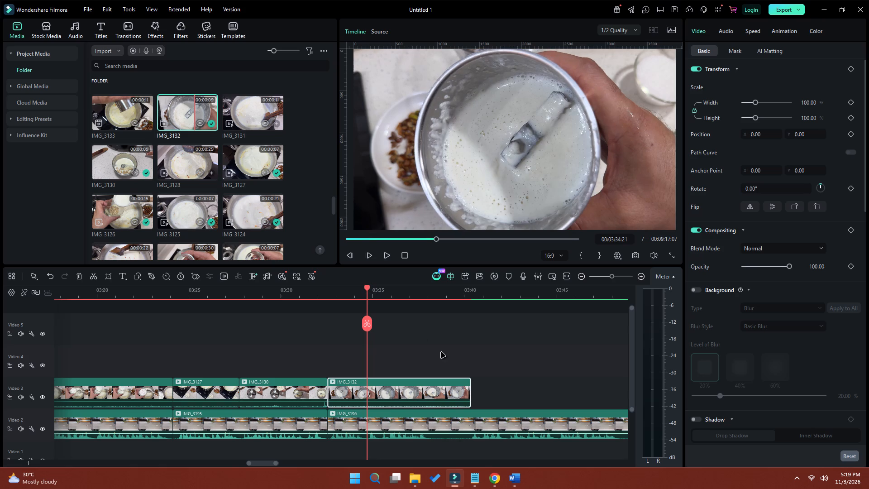
left_click_drag(469, 389, 364, 394)
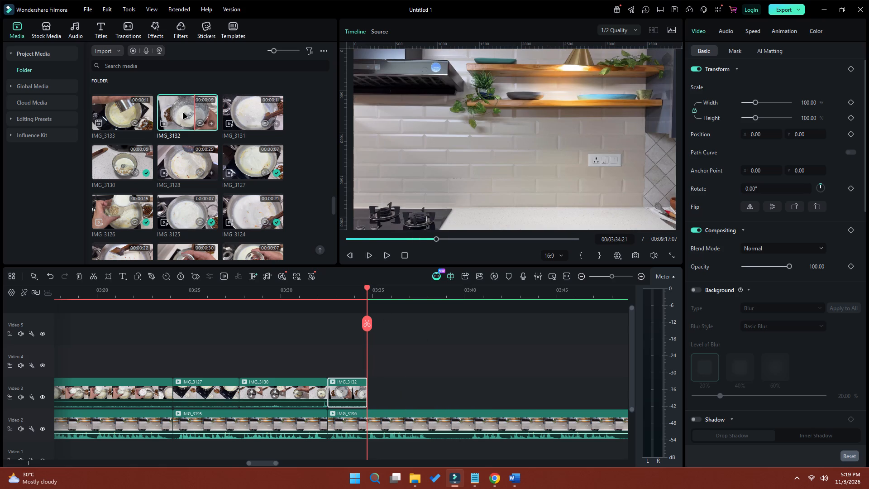
Place IMG_3133 on Video 3 directly after IMG_3132 at 03:34:21 and play it back.
left_click_drag(120, 112, 301, 220)
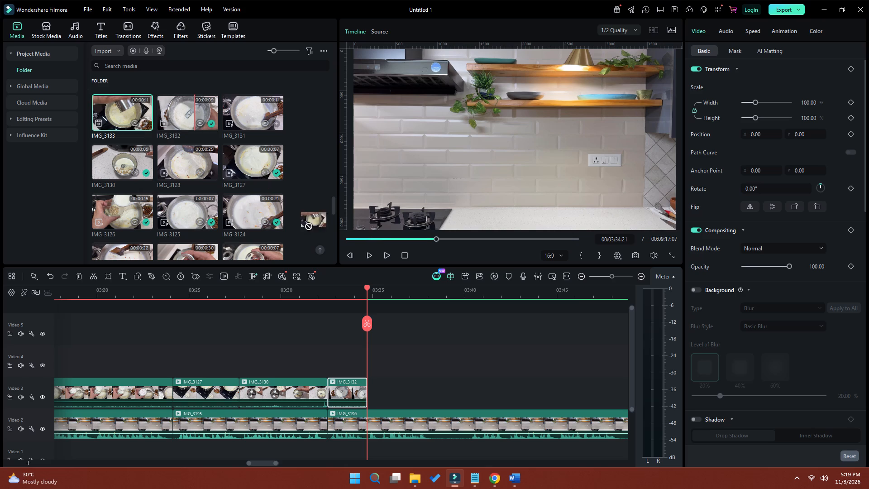
left_click_drag(301, 220, 368, 398)
key("space")
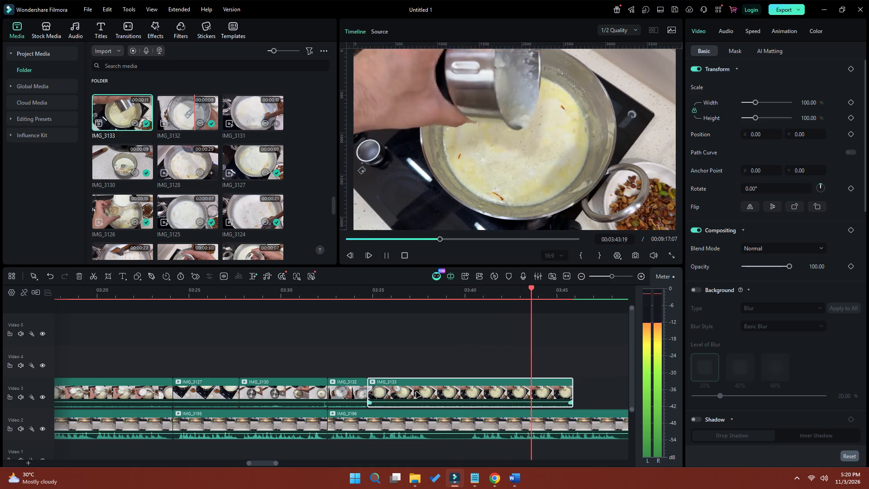
key("space")
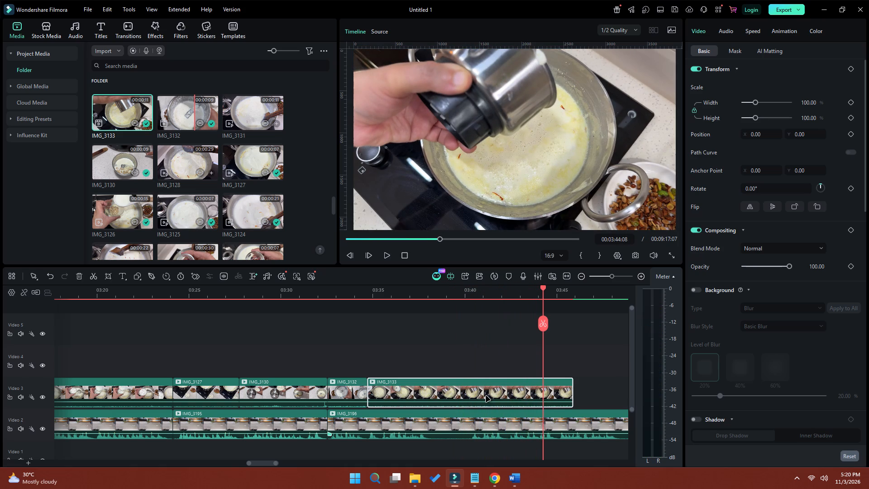
Cut the section of IMG_3196 on Video 2 from 03:38:06 to 03:40:03 and remove it, closing the gap.
left_click(394, 294)
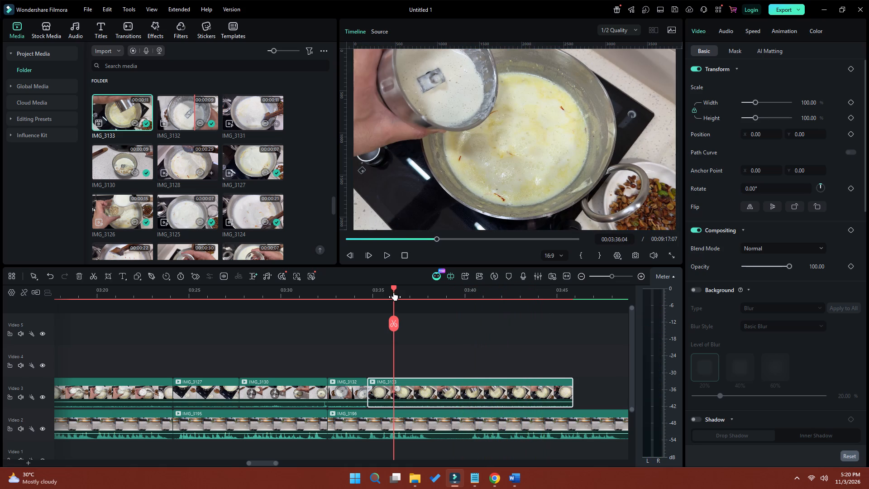
left_click_drag(394, 288, 430, 300)
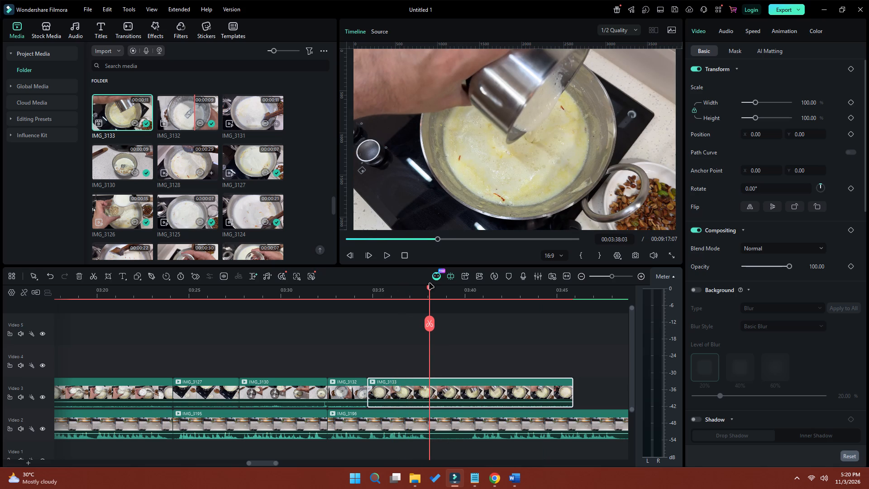
left_click(430, 288)
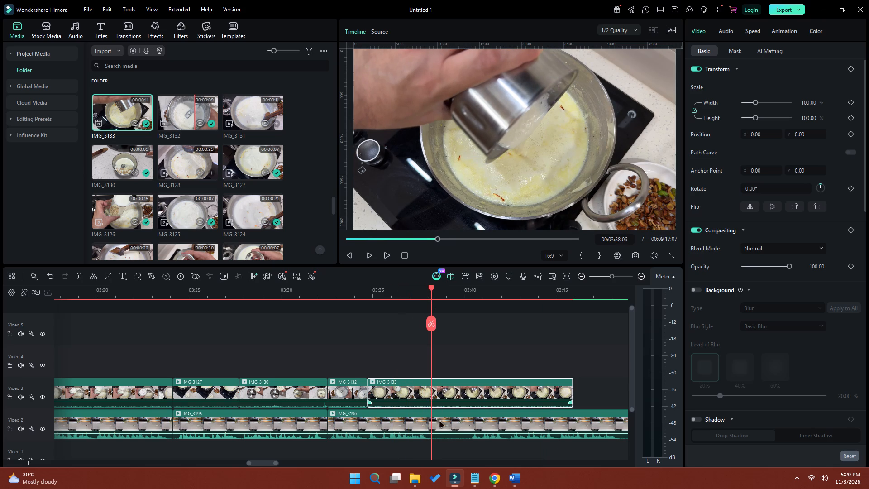
left_click(444, 431)
left_click(430, 326)
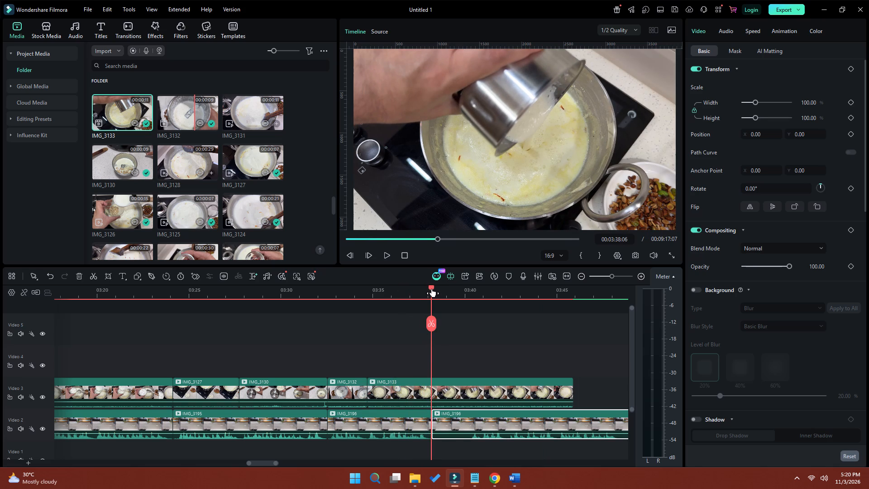
left_click_drag(432, 289, 467, 303)
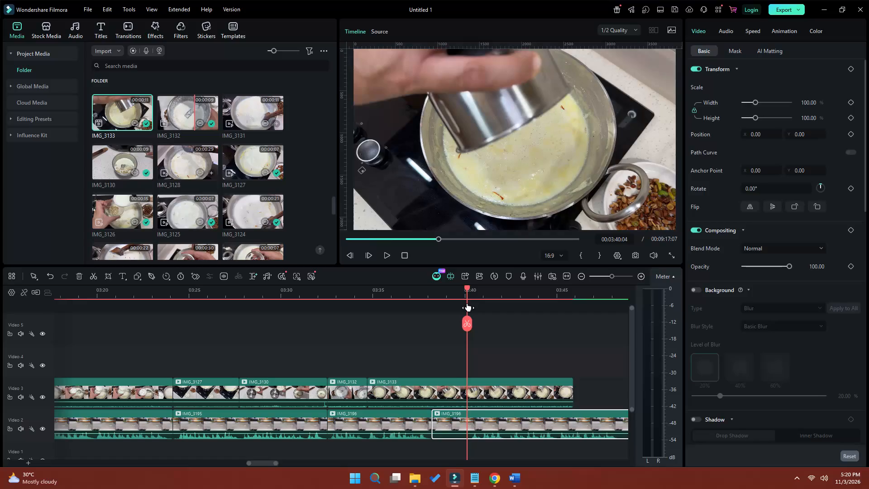
left_click_drag(467, 303, 467, 303)
left_click(465, 323)
left_click(444, 428)
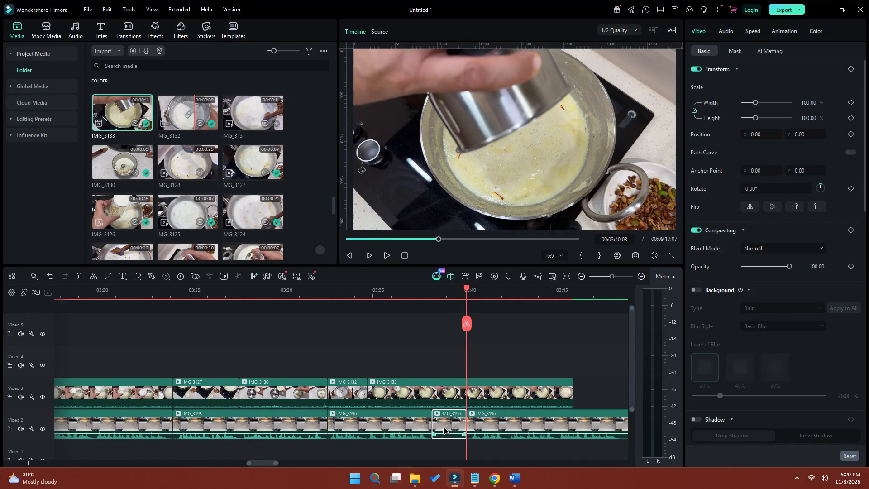
key("shift+Delete")
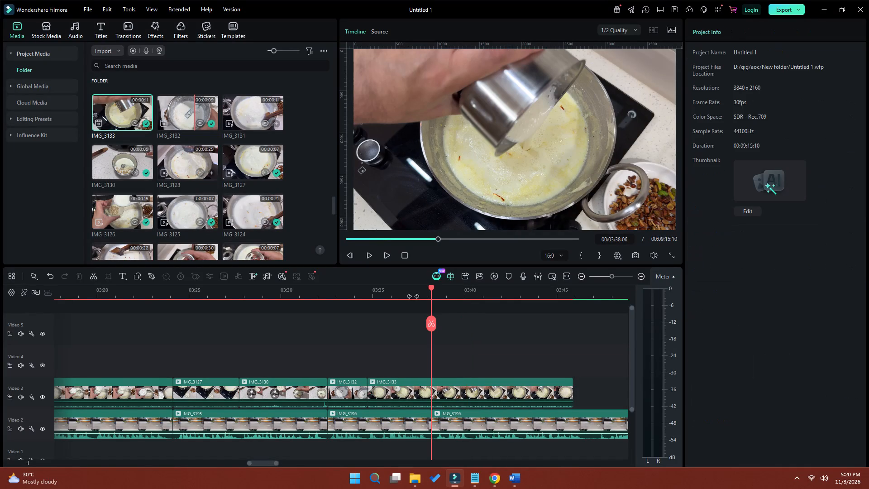
Play back the new join in IMG_3196 at 03:38:06 and the footage that follows it to about 03:56.
left_click(396, 295)
key("space")
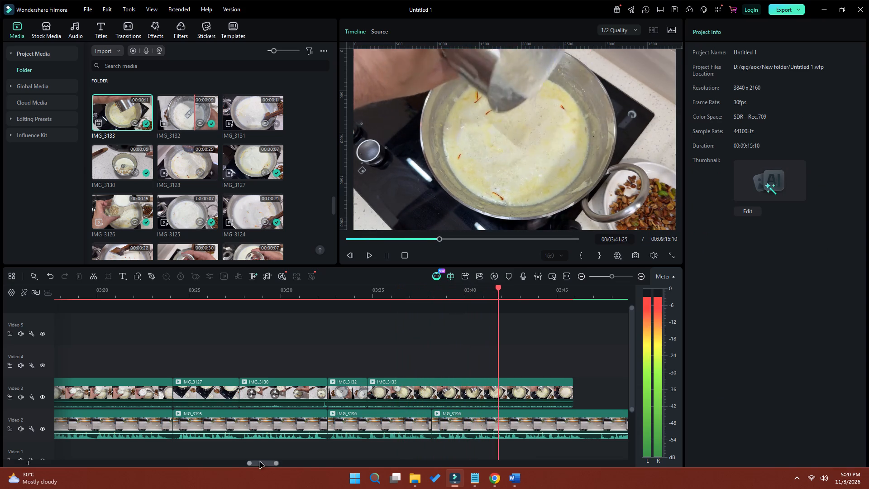
left_click_drag(261, 464, 267, 464)
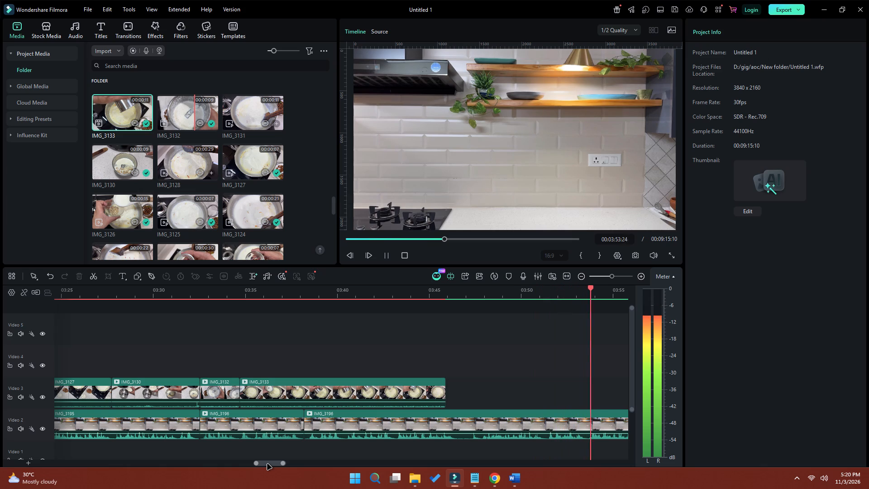
key("space")
left_click_drag(267, 464, 273, 464)
key("space")
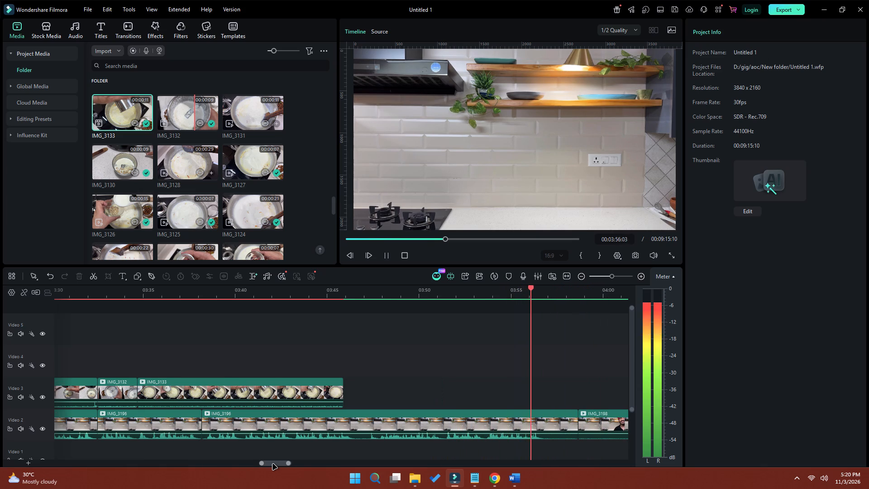
key("space")
Cut the section of IMG_3196 on Video 2 from 03:46:18 to 03:47:08 and remove it, closing the gap.
left_click(339, 297)
key("space")
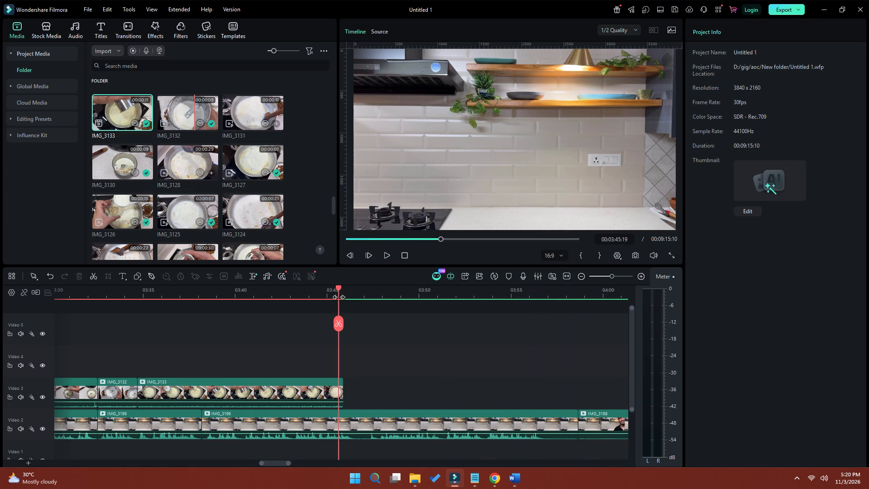
key("space")
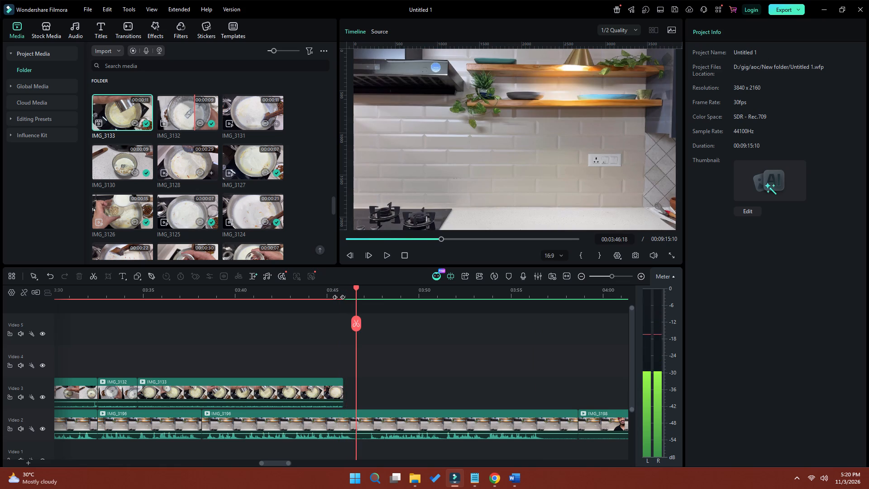
left_click(354, 323)
left_click_drag(357, 288, 369, 291)
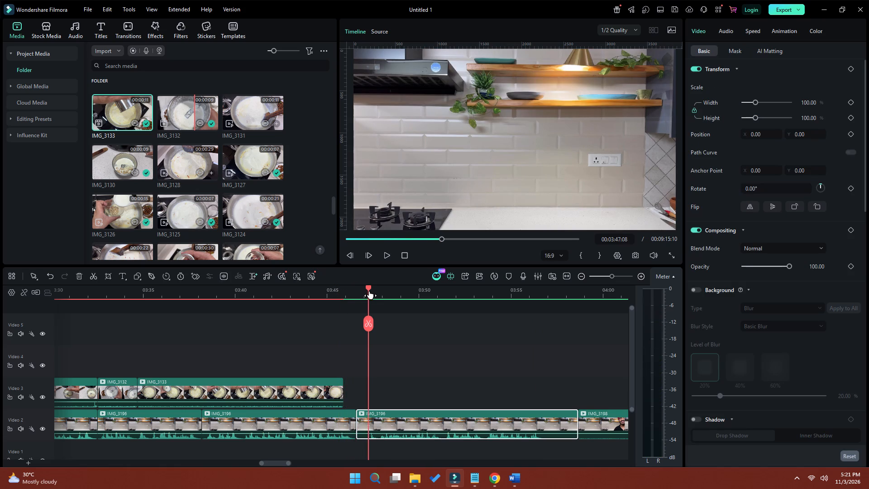
left_click_drag(369, 291, 369, 291)
left_click(368, 325)
left_click(361, 423)
key("shift+Delete")
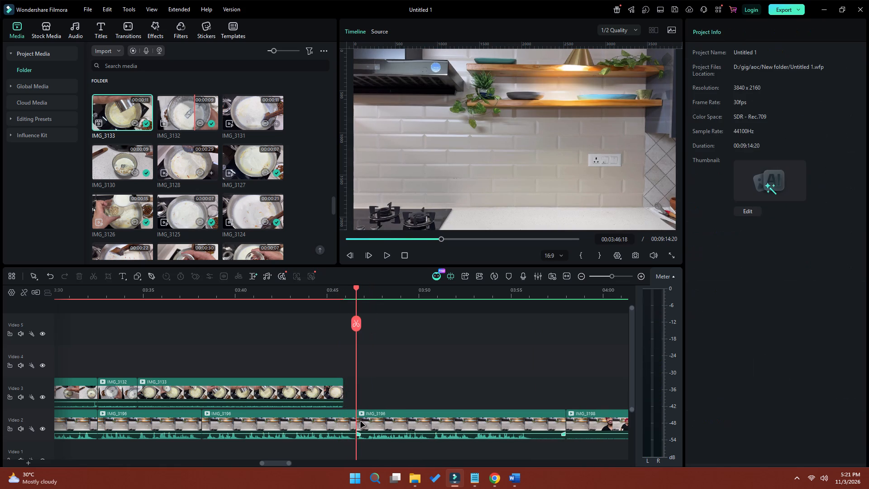
Play on through the remaining IMG_3196 footage on Video 2 and split it at 03:56:05.
key("space")
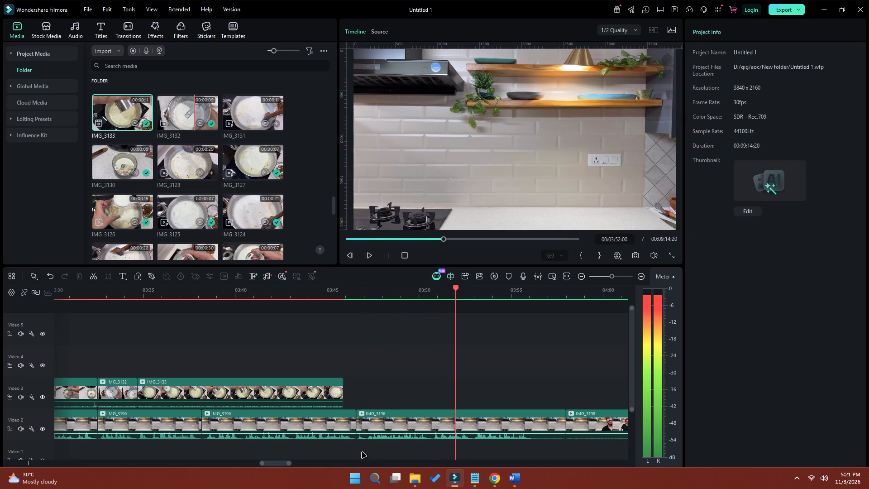
left_click_drag(275, 465, 282, 463)
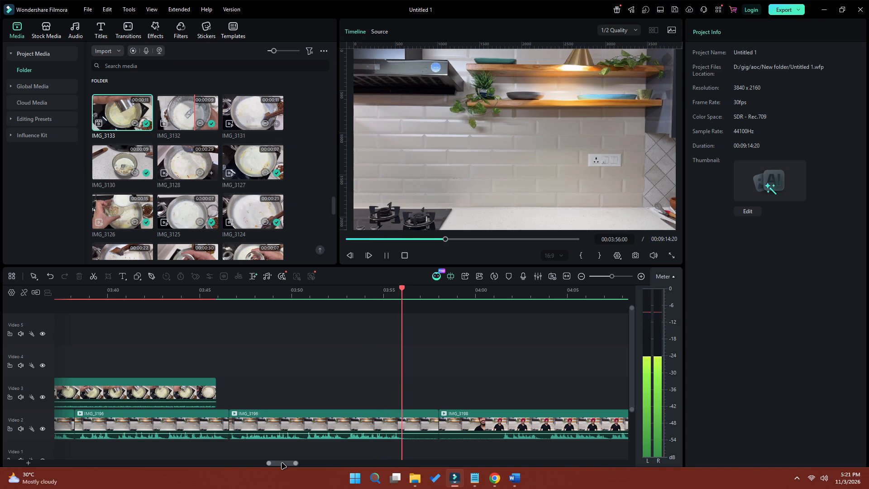
key("space")
key("space")
key("space")
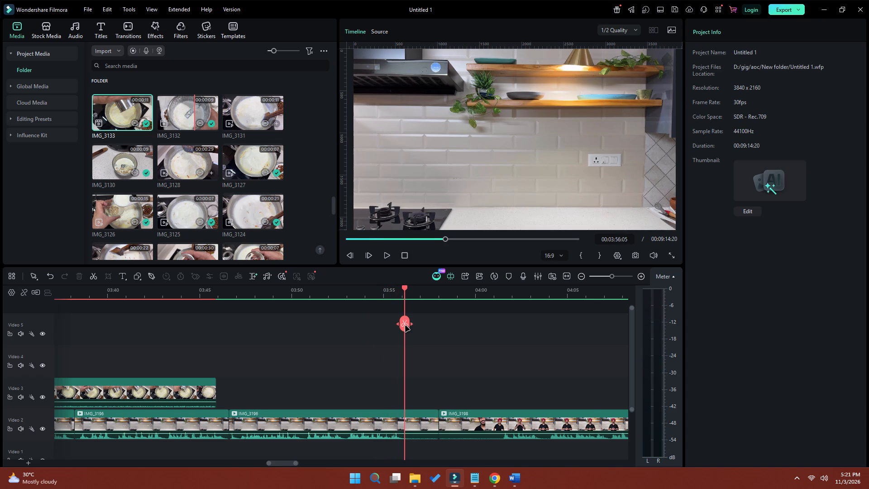
left_click(406, 326)
Split the following presenter clip on Video 2 at 04:01:11, delete the footage back to 03:56:05, and close the gap.
key("space")
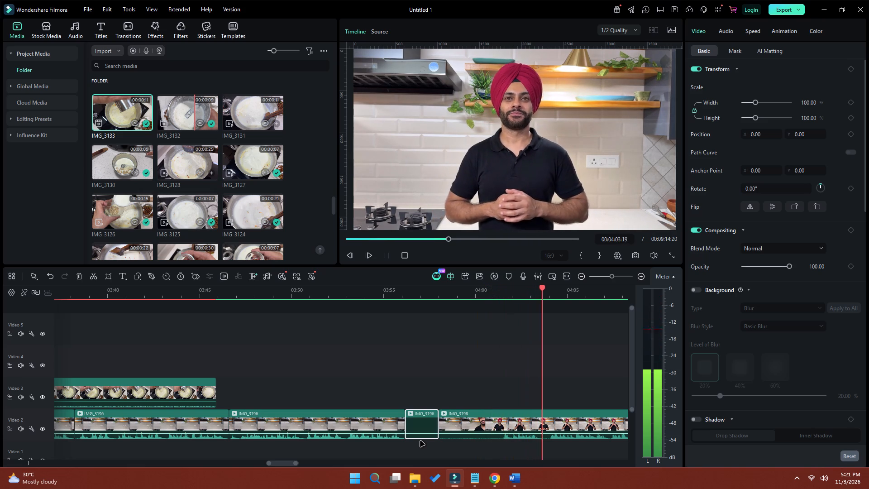
key("space")
left_click_drag(548, 288, 501, 300)
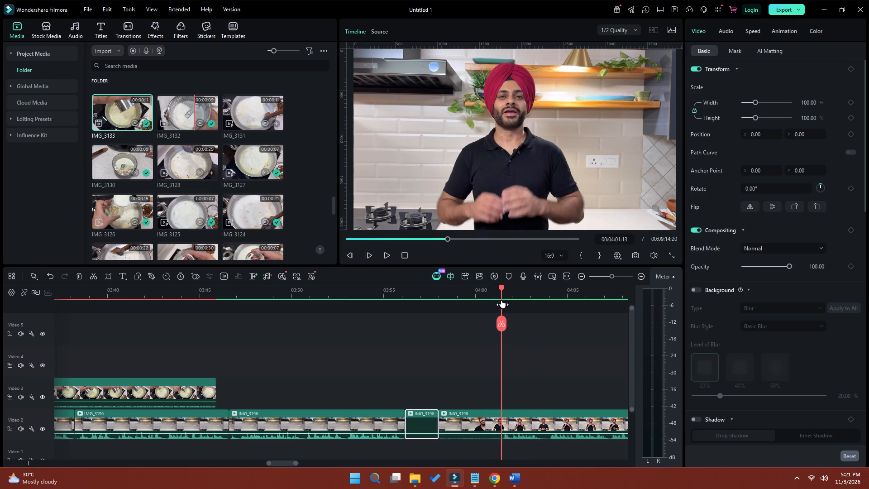
left_click_drag(501, 300, 501, 301)
left_click(501, 325)
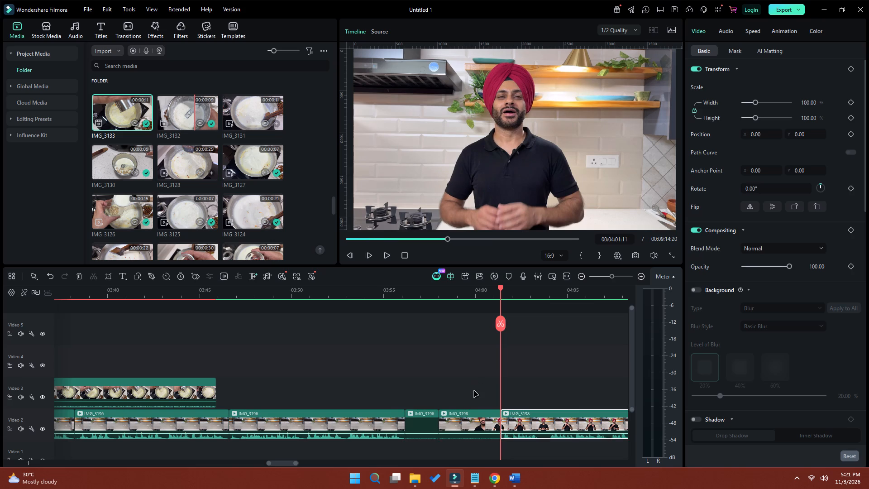
left_click_drag(474, 393, 424, 435)
key("Delete")
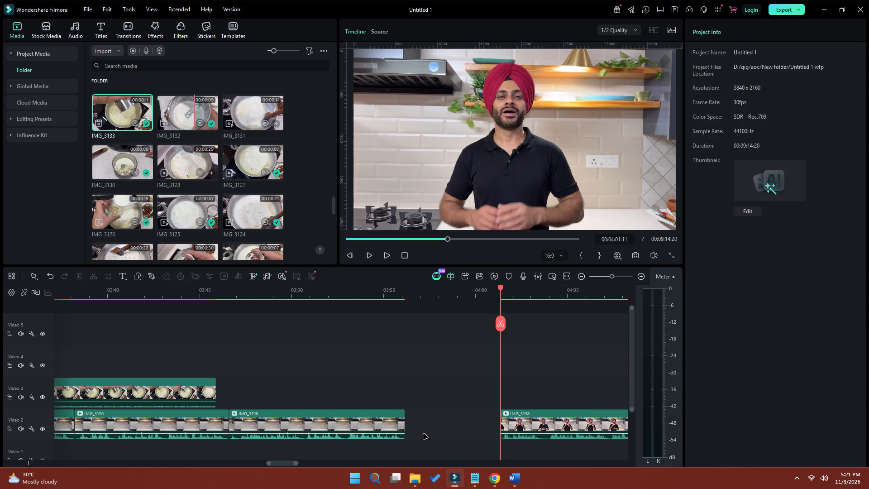
left_click(438, 428)
left_click(492, 417)
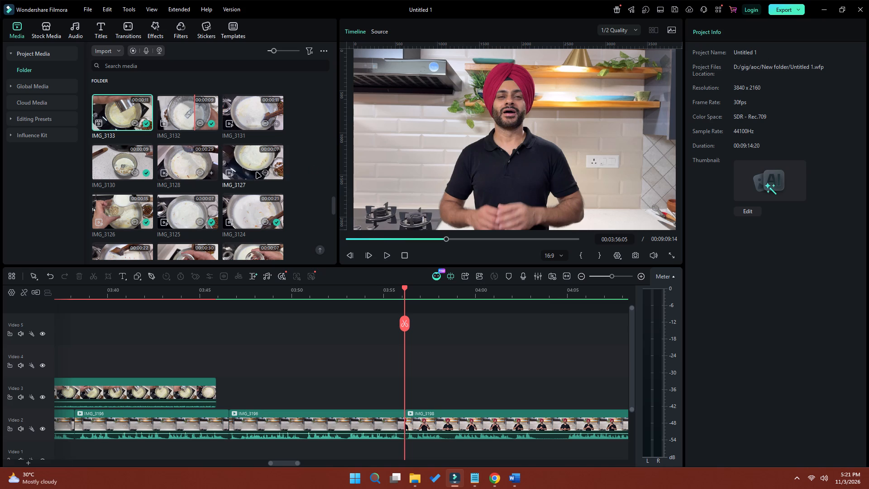
Preview source clips IMG_3131 and IMG_3134, and mark the in point of IMG_3134 at 00:00:01:43.
left_click(257, 120)
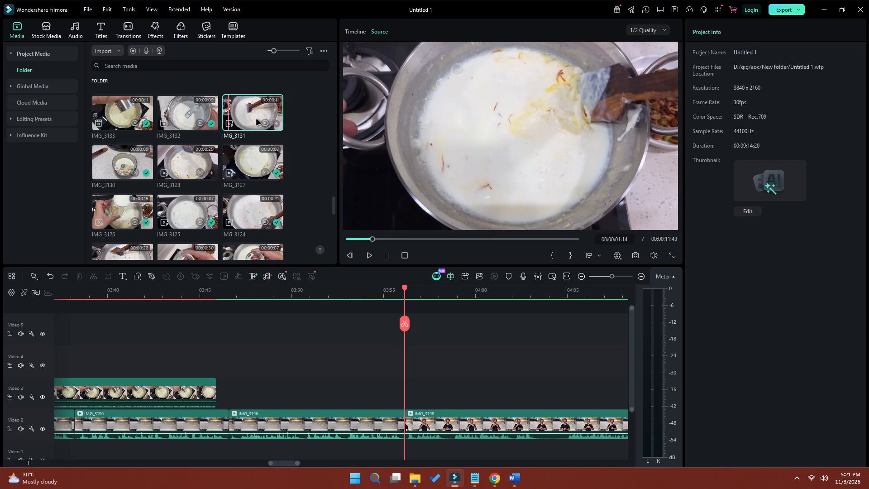
key("space")
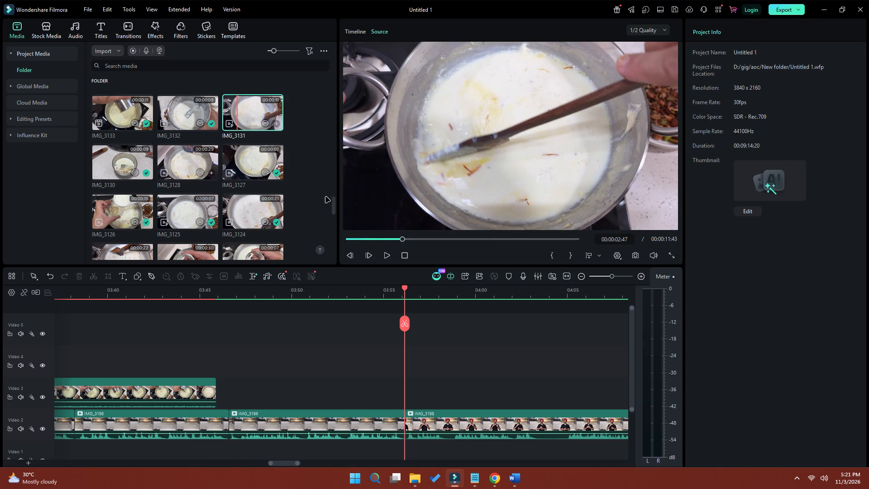
left_click_drag(334, 207, 332, 200)
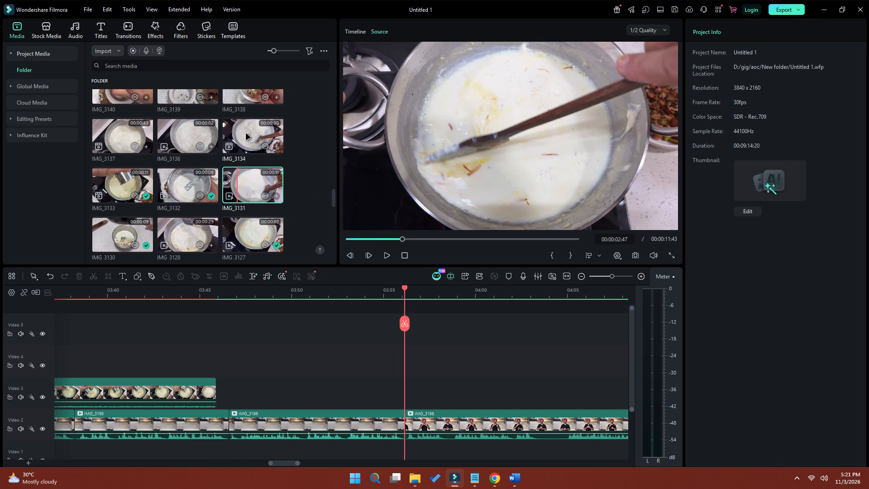
left_click(246, 134)
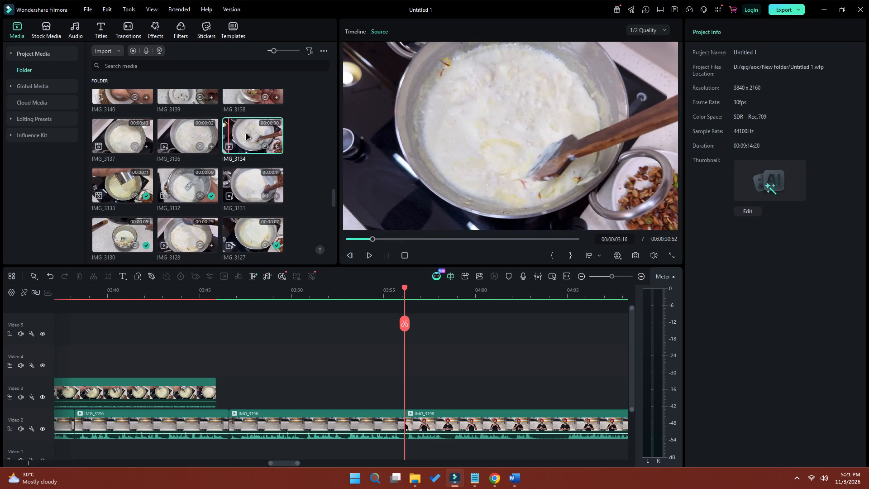
key("space")
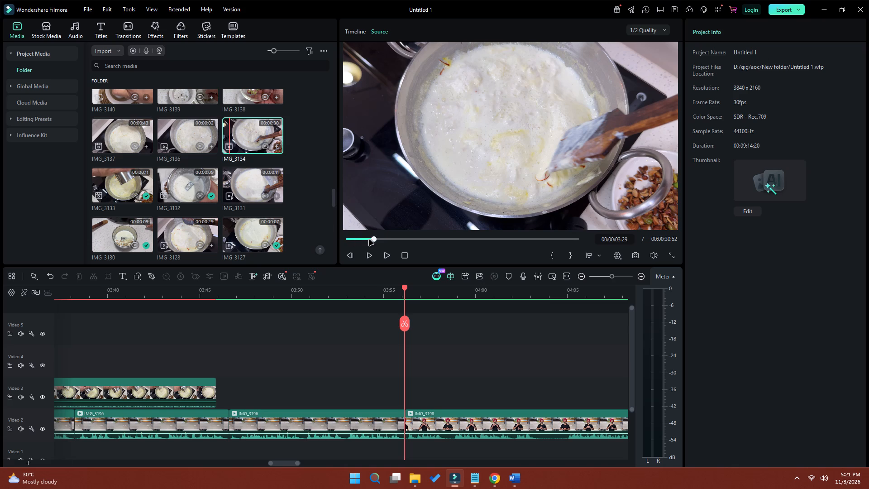
left_click_drag(375, 239, 363, 238)
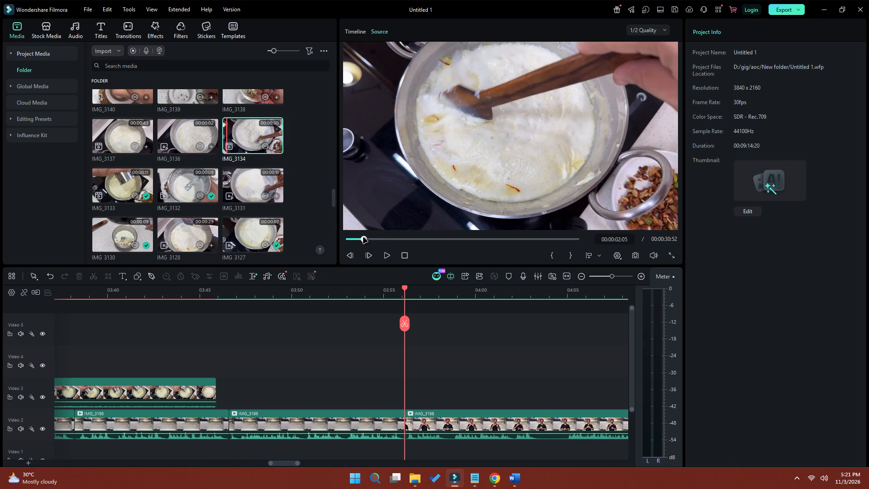
left_click_drag(363, 238, 358, 235)
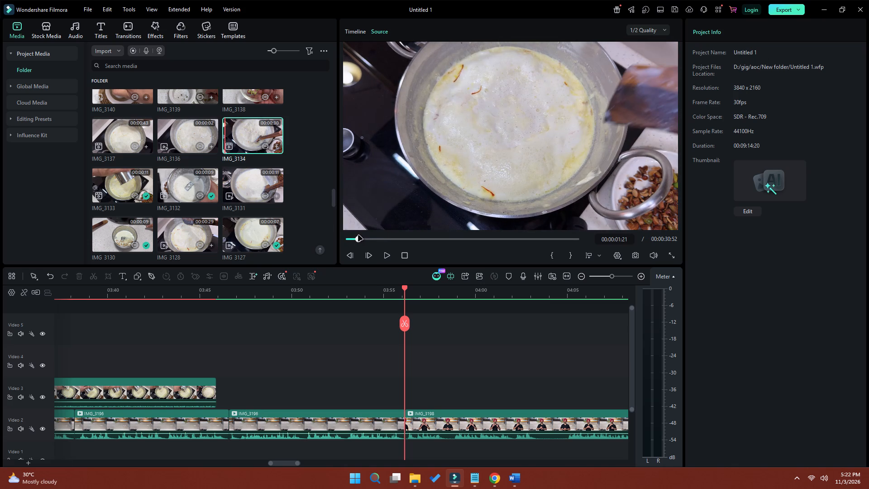
left_click_drag(358, 235, 361, 235)
left_click(549, 257)
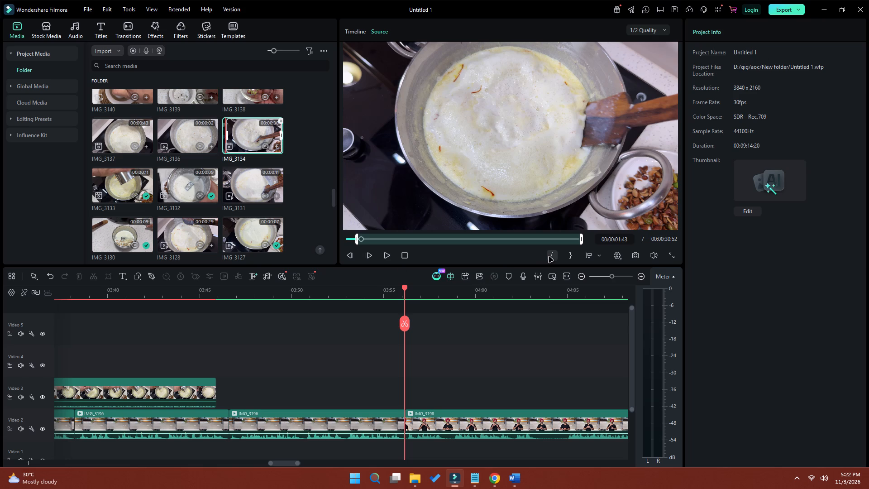
Place the marked portion of IMG_3134 on Video 3 directly after the previous close-up clip.
left_click_drag(246, 136, 221, 386)
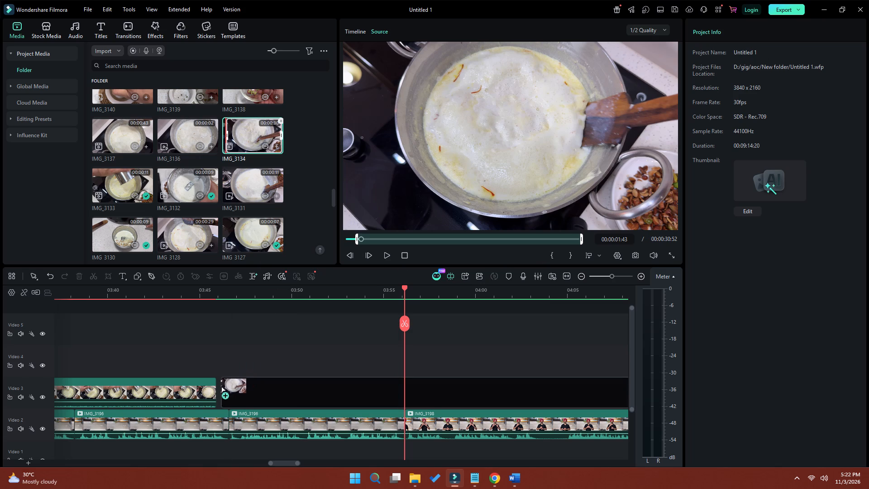
left_click_drag(221, 386, 218, 386)
Play through the IMG_3134 close-up, split it on Video 3 at 03:56:06, and delete the remainder.
left_click(214, 292)
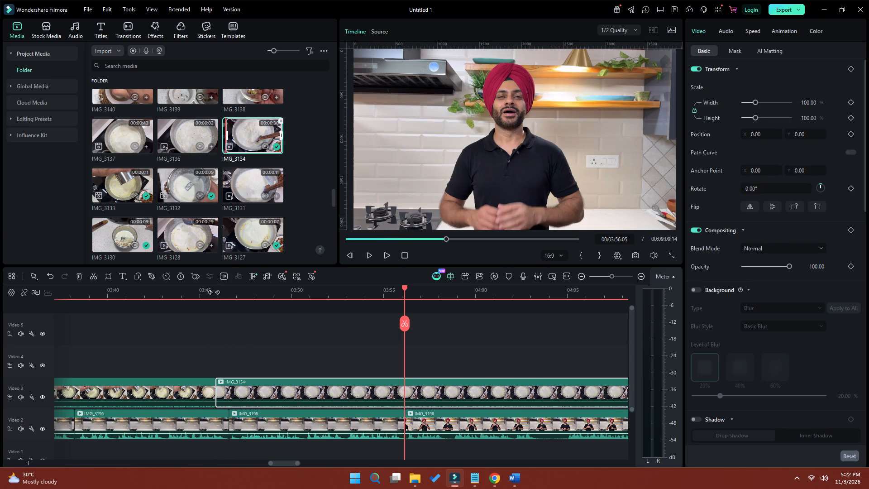
key("space")
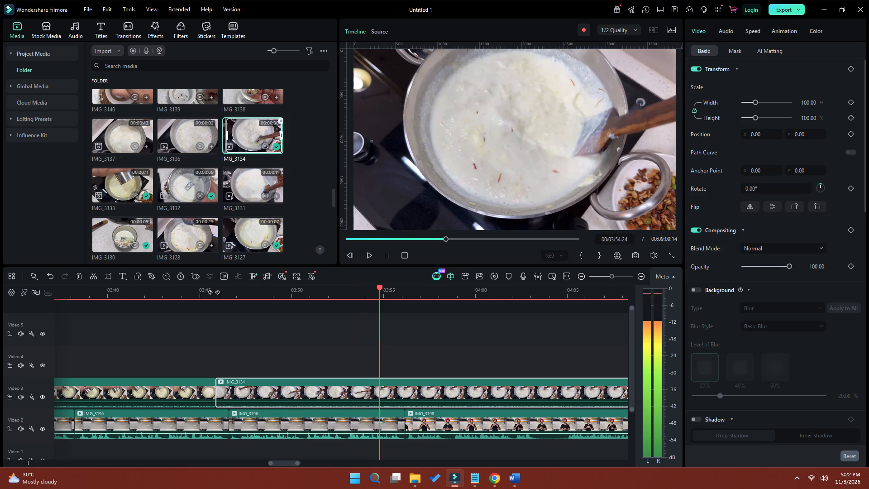
key("space")
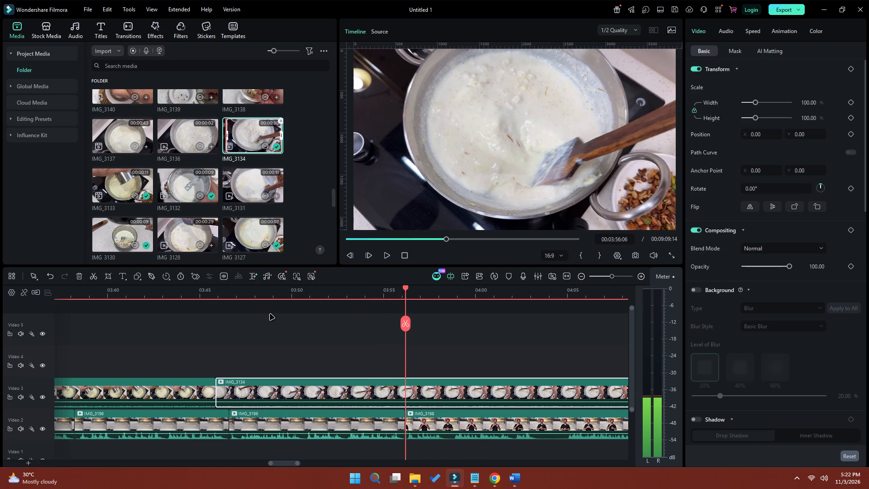
left_click(425, 393)
left_click(405, 326)
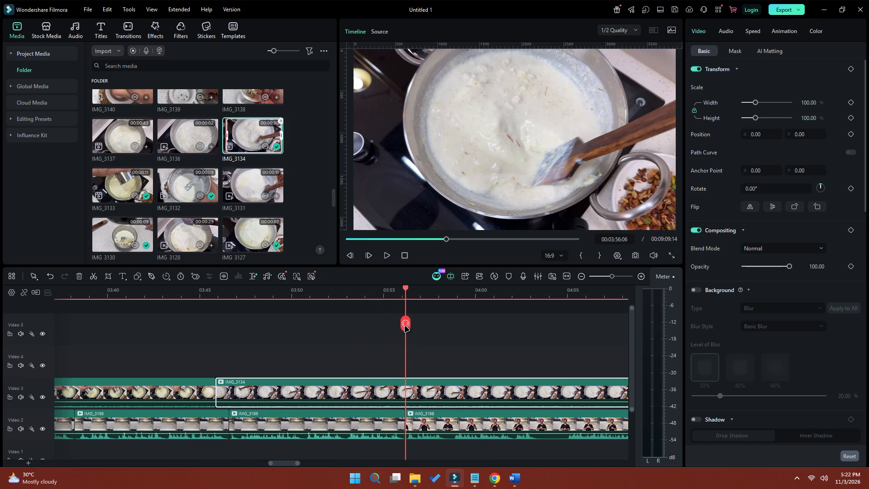
left_click(452, 388)
key("Delete")
Review the presenter clip IMG_3198 on Video 2, cut out the pause from 04:03:12 to 04:04:24, and close the gap.
key("space")
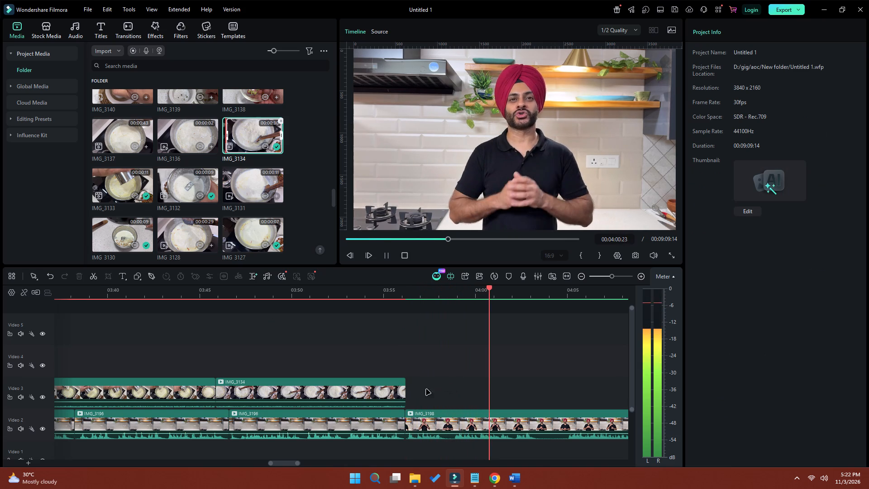
left_click_drag(283, 465, 295, 464)
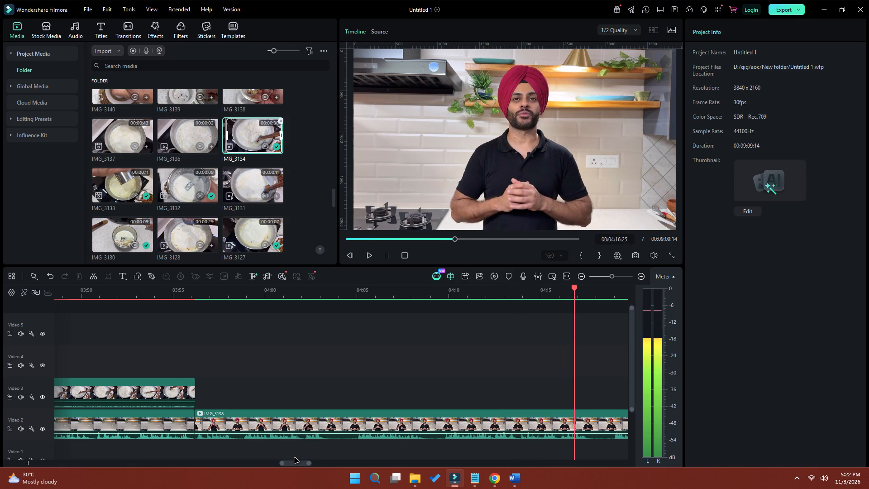
key("space")
left_click(300, 294)
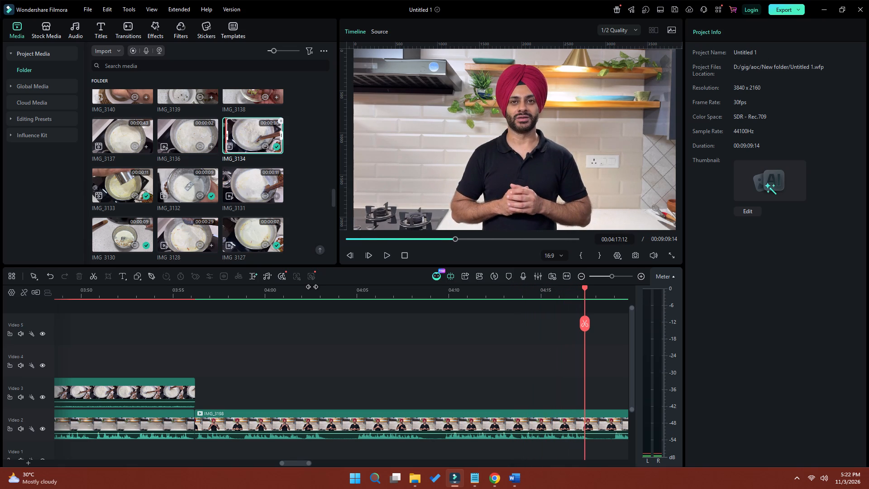
key("space")
key("space")
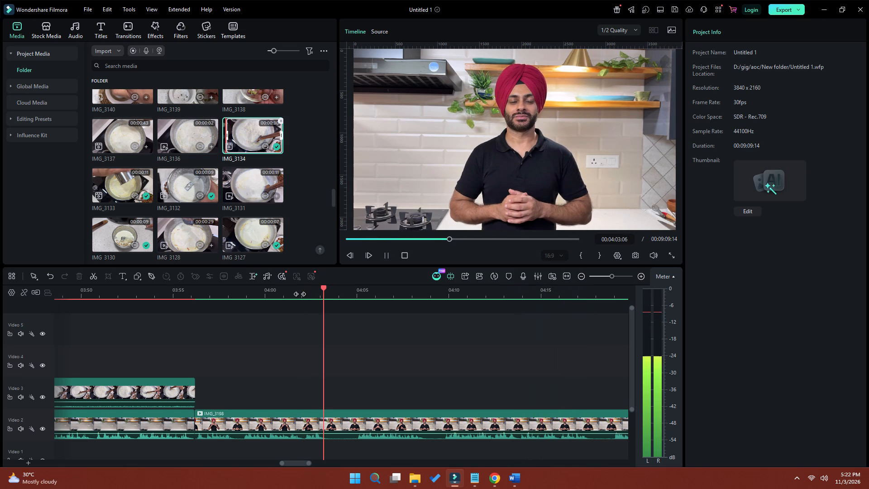
key("space")
key("space")
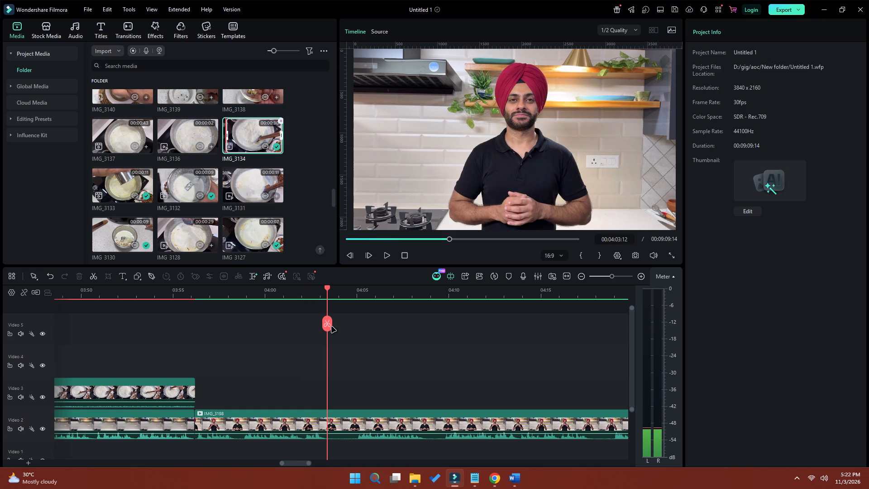
left_click(330, 325)
left_click_drag(328, 288, 328, 287)
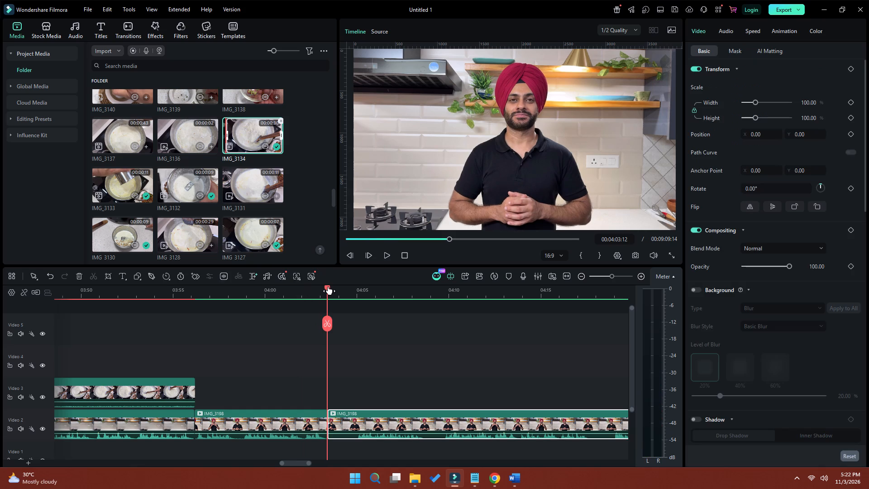
left_click_drag(328, 287, 353, 293)
left_click(355, 322)
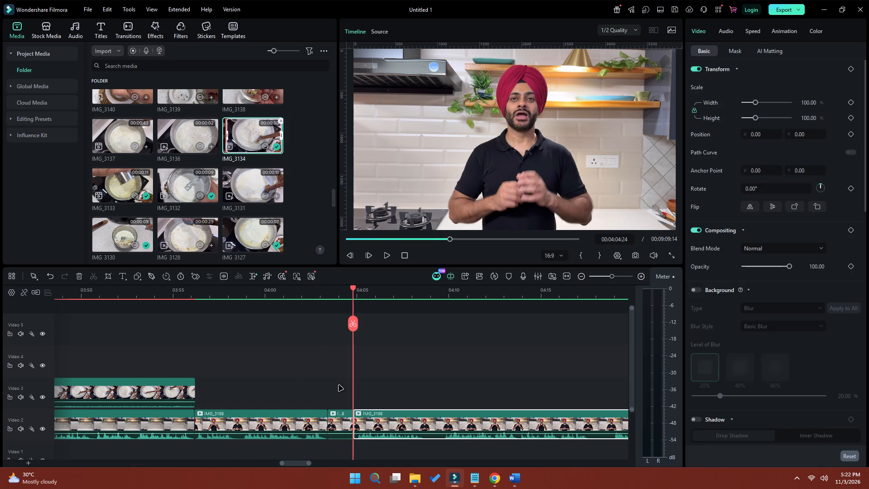
left_click(342, 426)
key("shift+Delete")
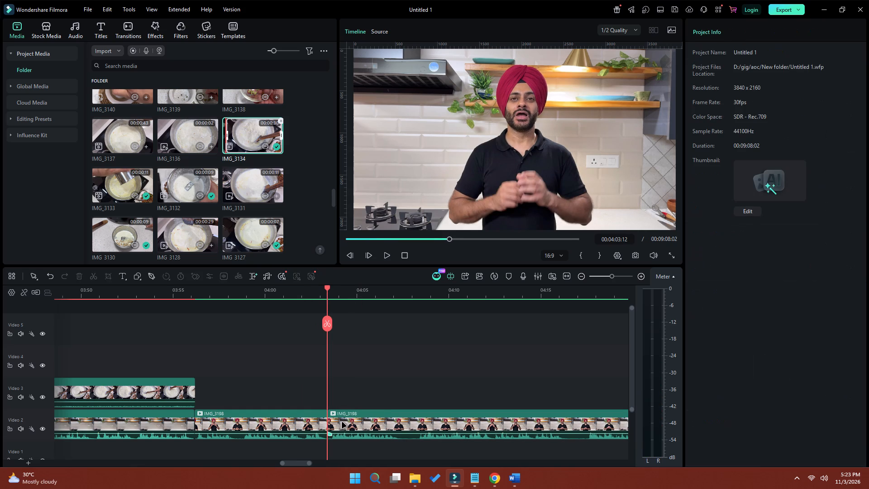
Replay IMG_3198 from its start, cut the section from 04:07:11 to 04:08:09 on Video 2, and close the gap.
left_click(209, 294)
key("space")
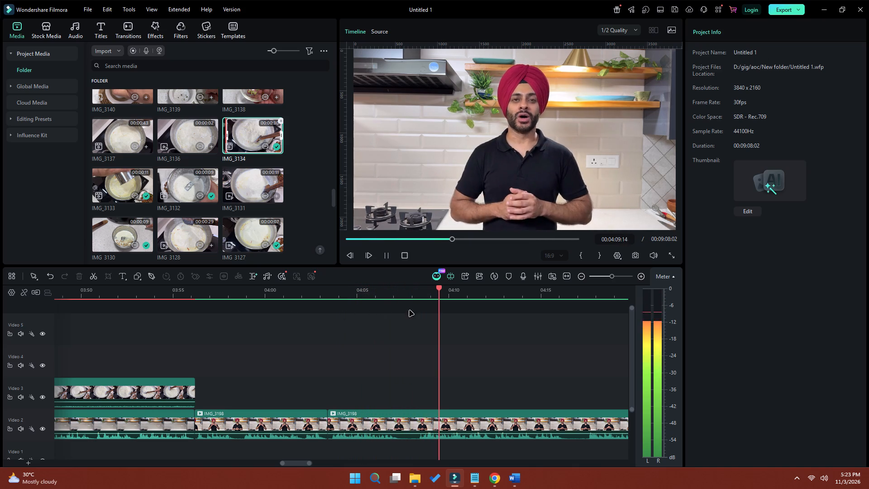
key("space")
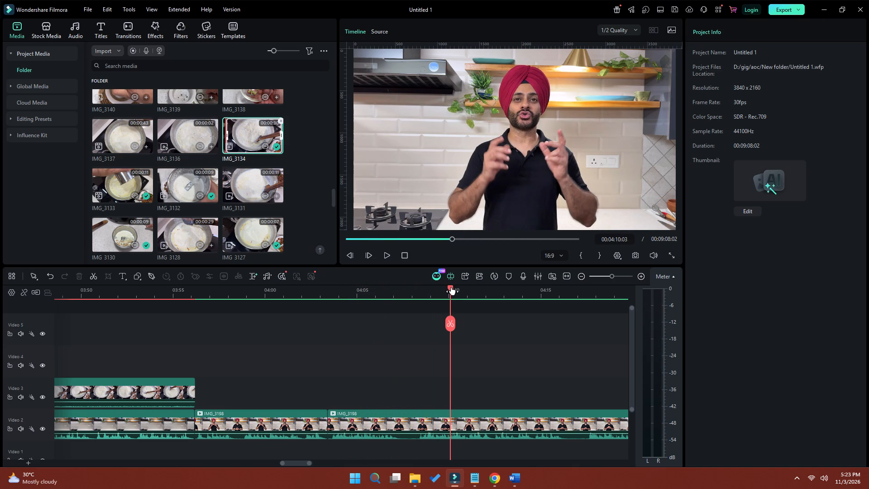
left_click_drag(451, 287, 401, 290)
left_click(400, 324)
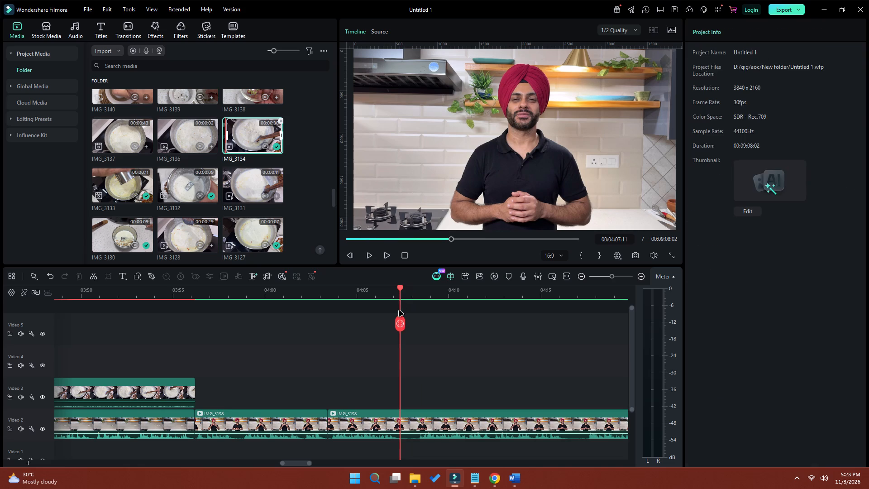
left_click_drag(400, 288, 415, 292)
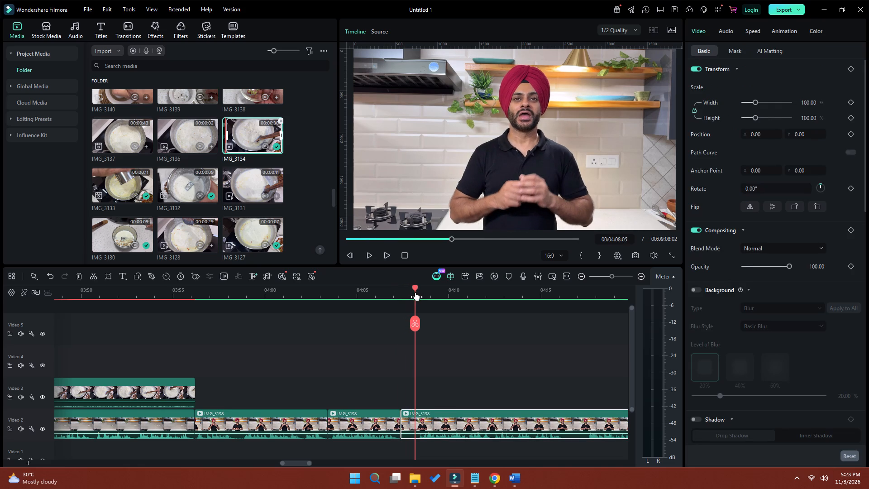
left_click_drag(415, 292, 417, 294)
left_click(417, 323)
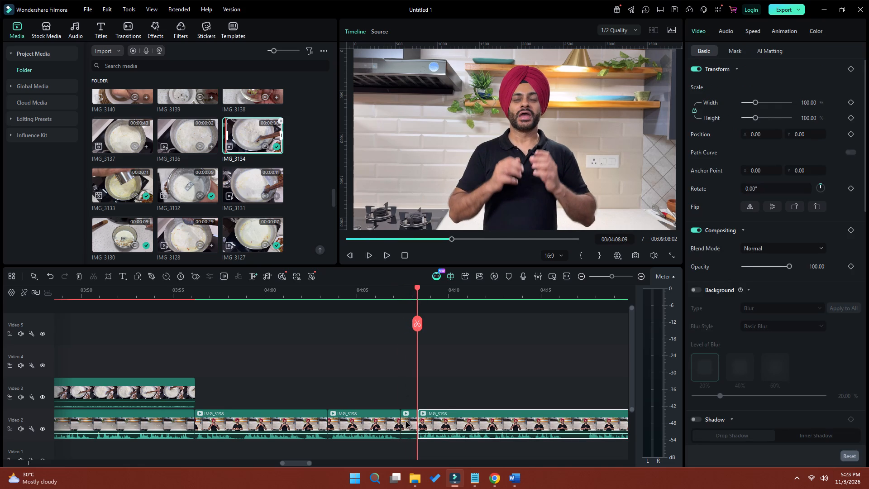
left_click(406, 422)
key("shift+Delete")
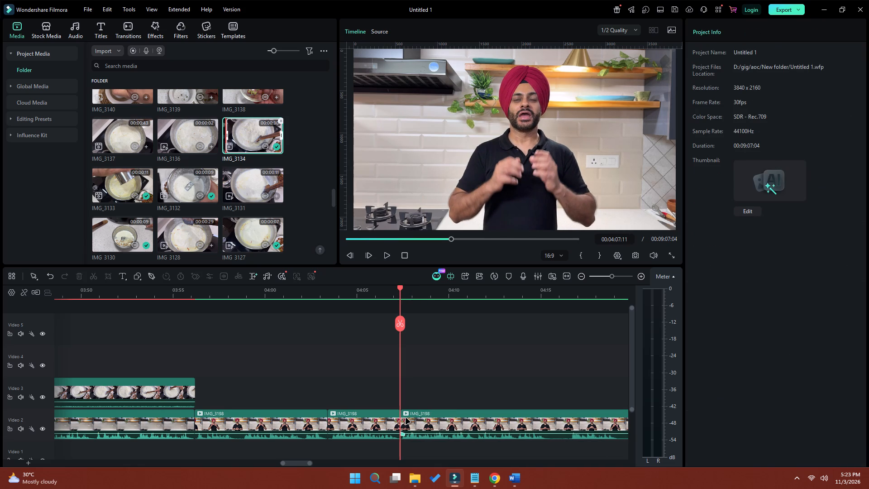
Play on through IMG_3198 on Video 2, remove the section from 04:15:09 to 04:16:15, and close the gap.
key("space")
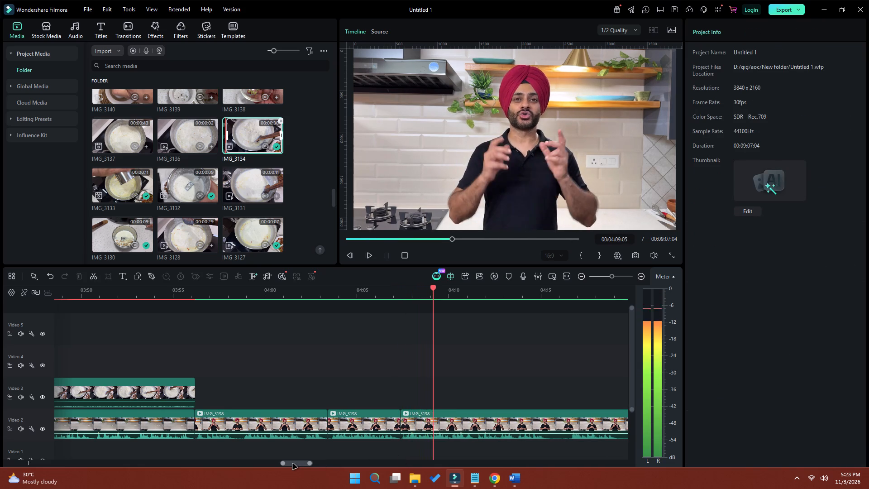
left_click_drag(293, 464, 301, 464)
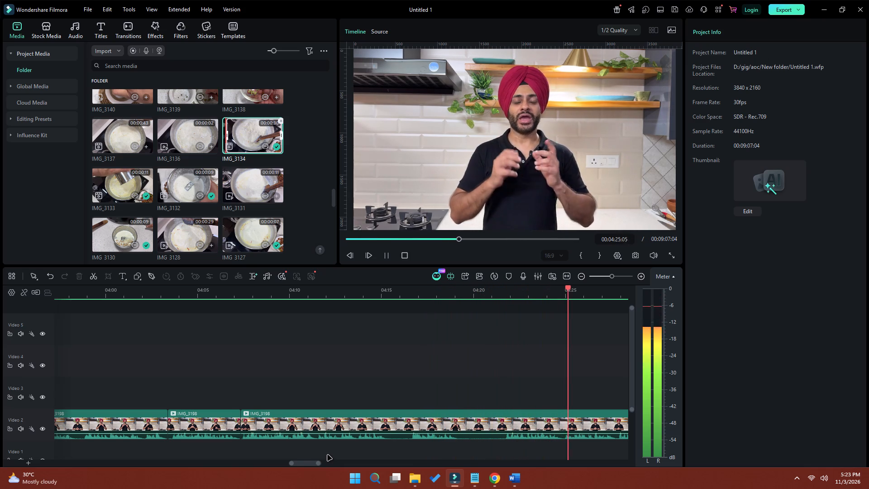
key("space")
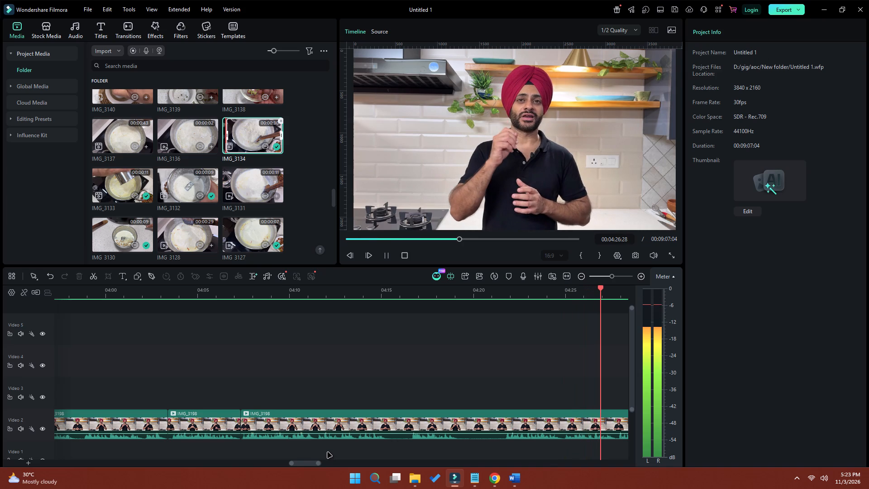
left_click(368, 296)
key("space")
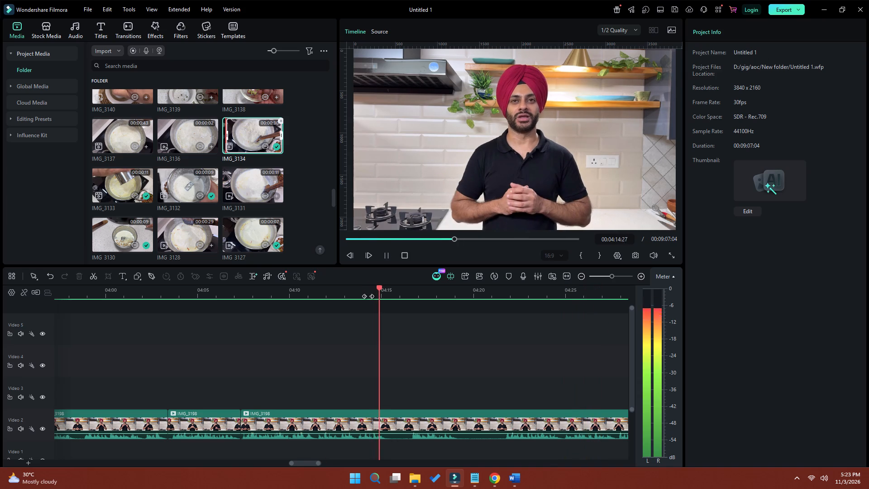
key("space")
key("space")
key("space")
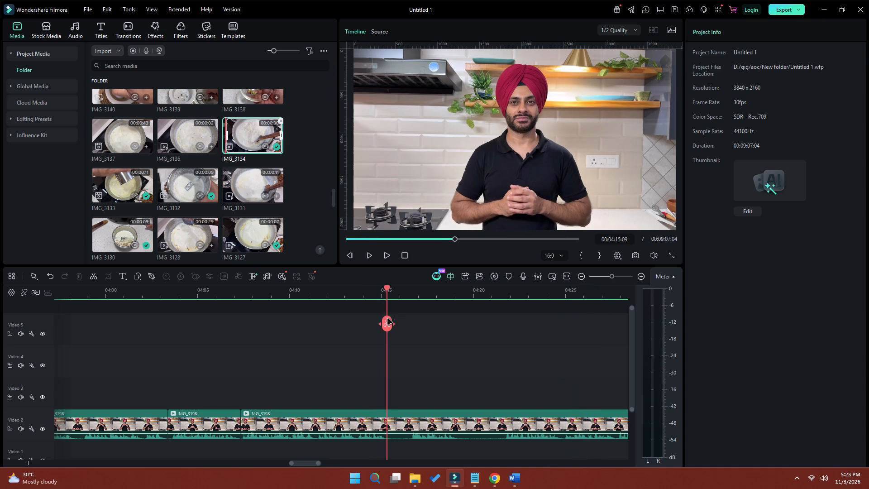
left_click(388, 319)
left_click_drag(387, 288, 409, 293)
left_click(410, 324)
left_click(397, 427)
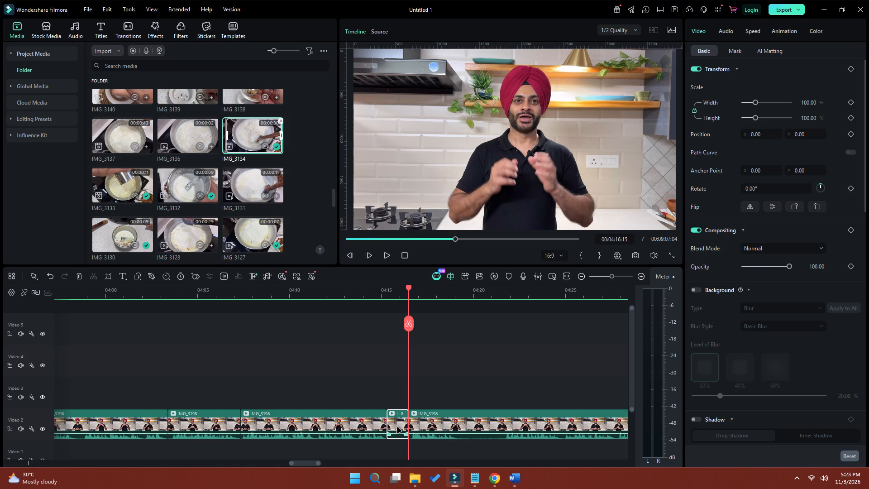
key("shift+Delete")
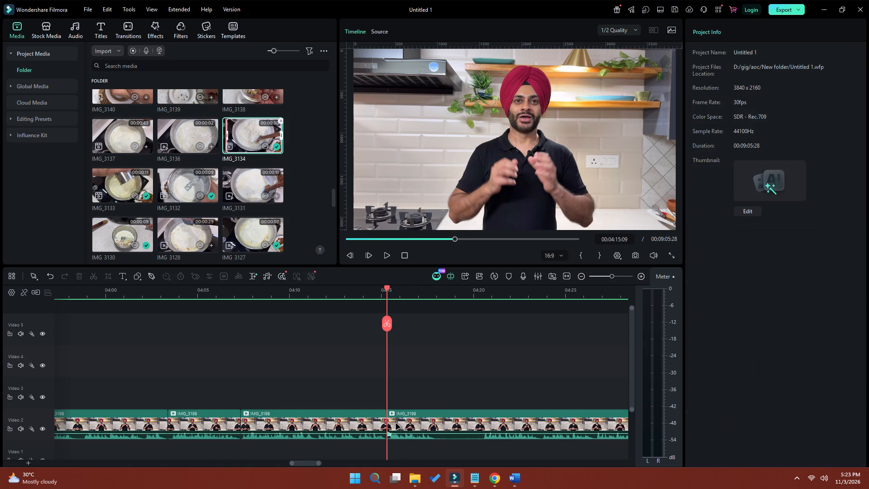
Play on through IMG_3198 on Video 2, locate where the presenter's next pause begins, and split the clip at 04:18:01.
key("space")
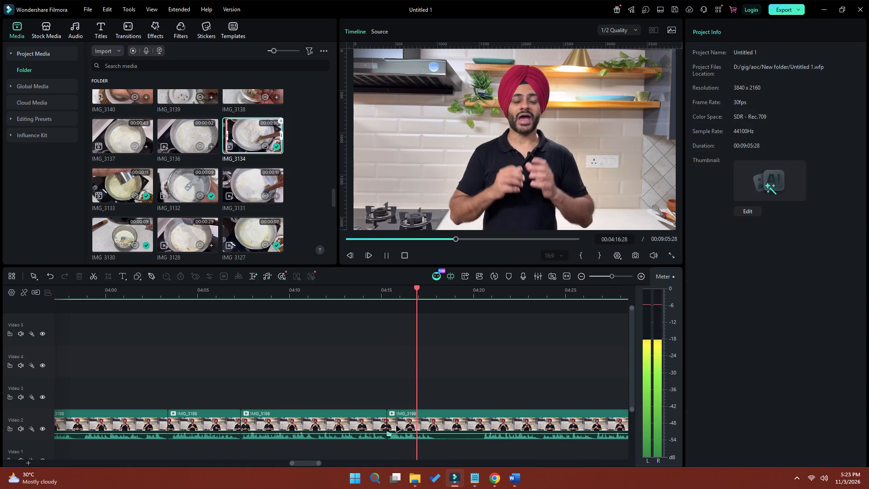
key("space")
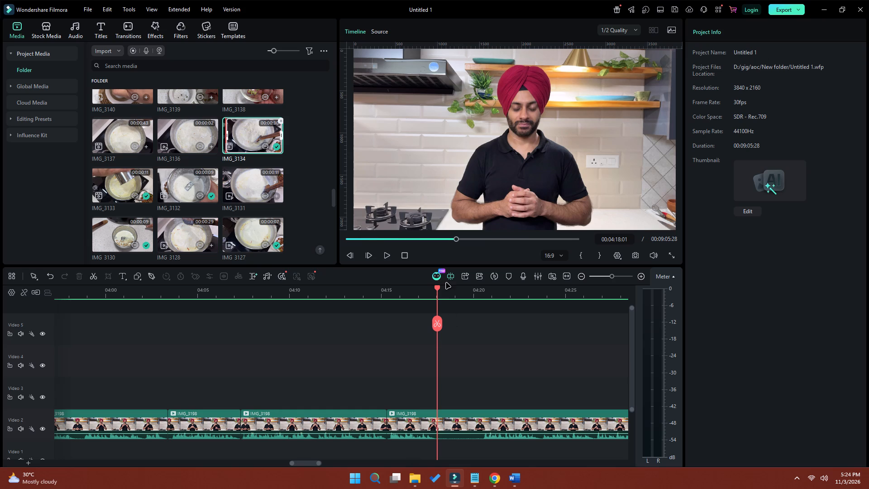
left_click_drag(437, 288, 432, 288)
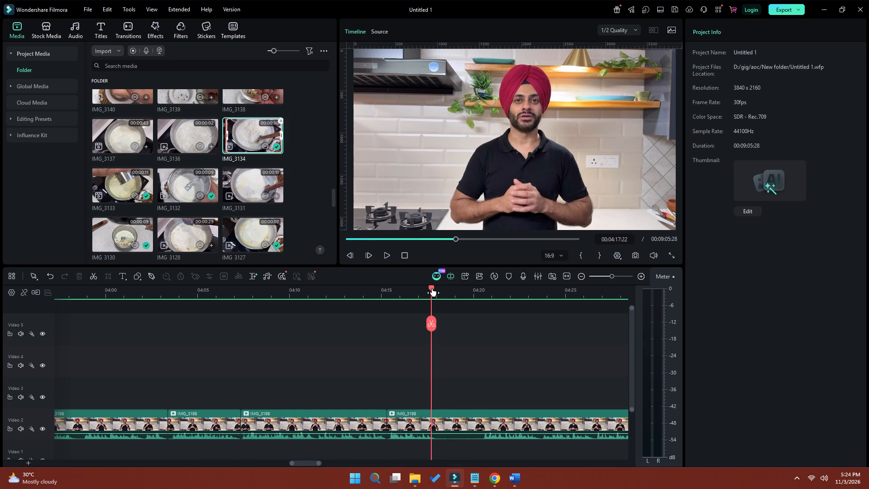
left_click_drag(432, 288, 440, 288)
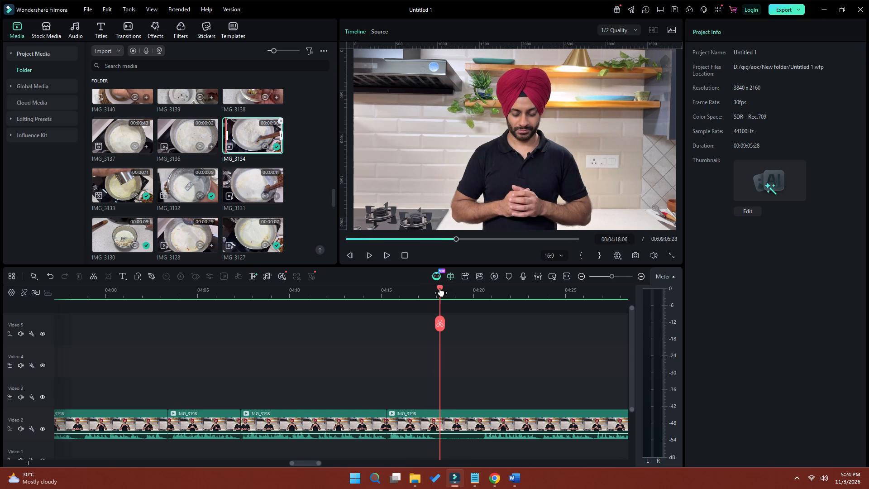
left_click_drag(440, 288, 426, 288)
key("space")
key("space")
key("space")
key("space")
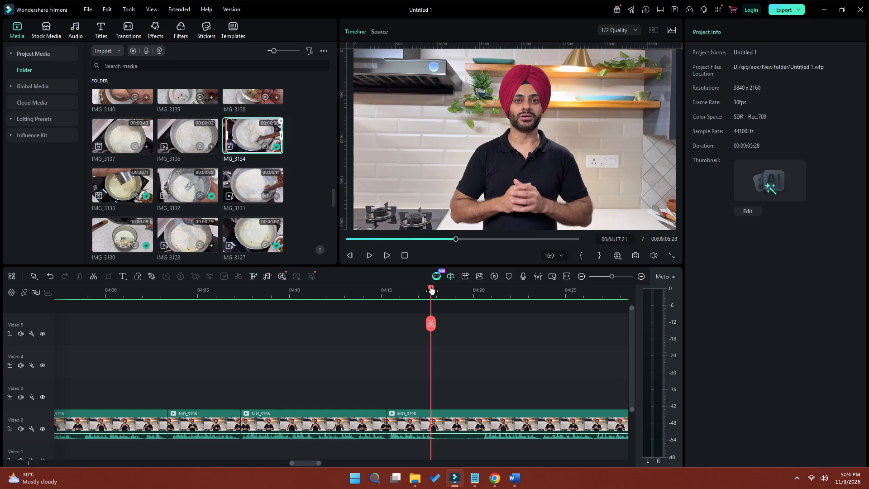
left_click_drag(431, 287, 437, 288)
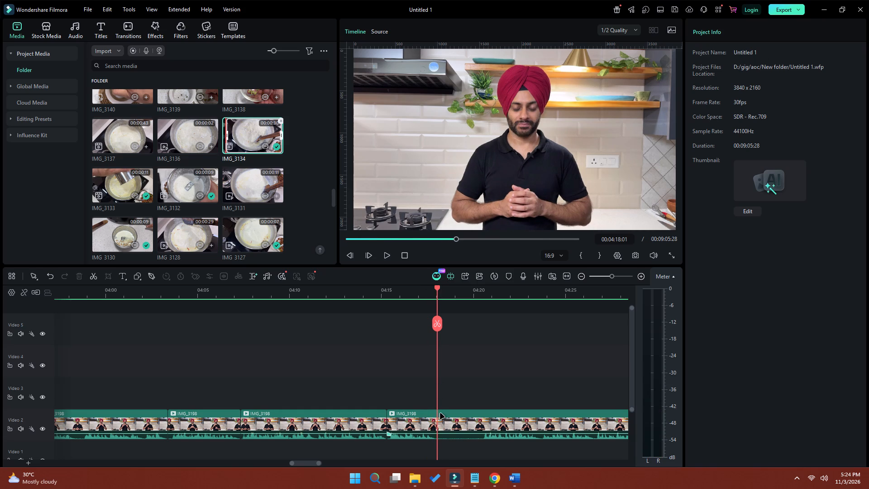
left_click(442, 414)
left_click(435, 322)
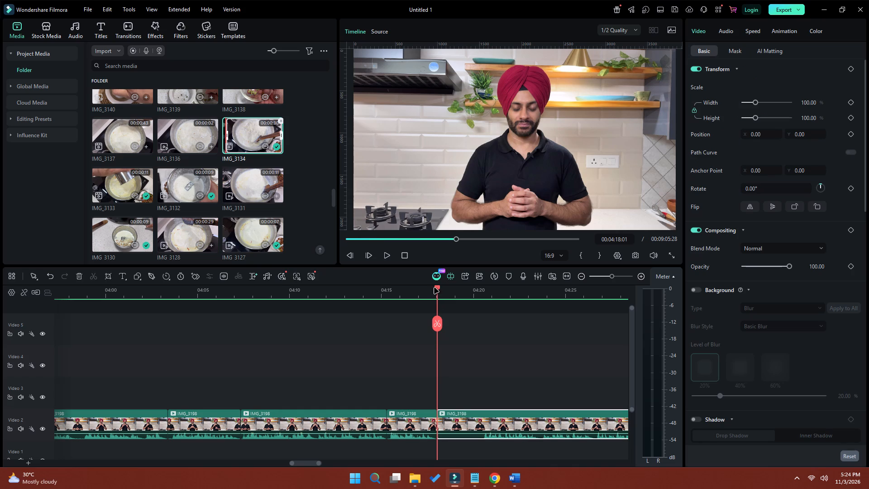
Split IMG_3198 again at 04:20:11 where he resumes speaking, delete the section from 04:18:01 on Video 2, and close the gap.
left_click_drag(436, 288, 477, 299)
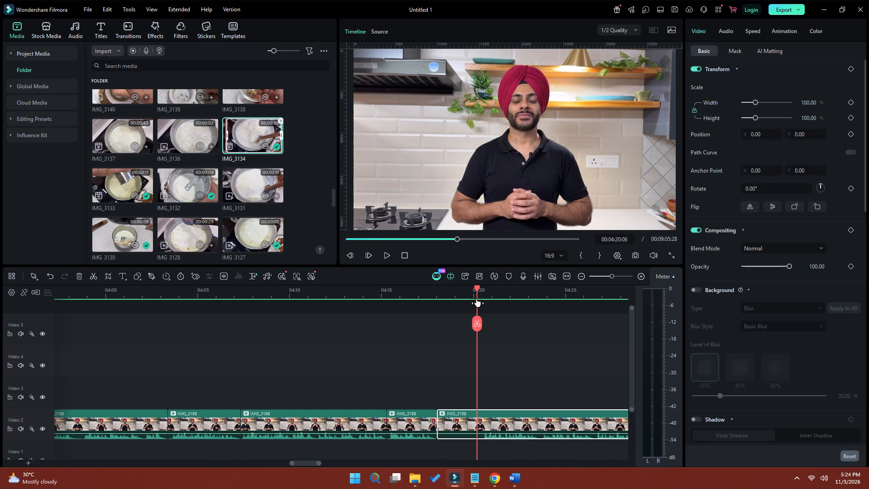
left_click_drag(477, 299, 480, 301)
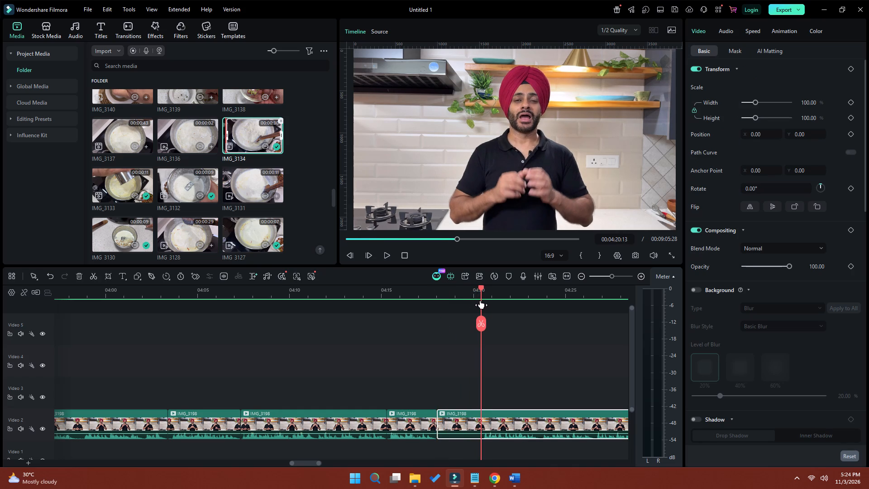
left_click_drag(480, 301, 436, 302)
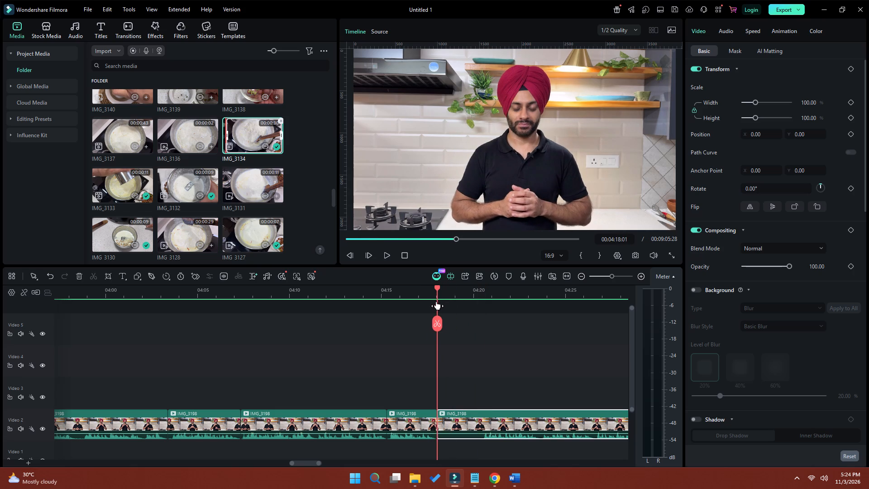
left_click_drag(436, 302, 480, 304)
left_click(481, 323)
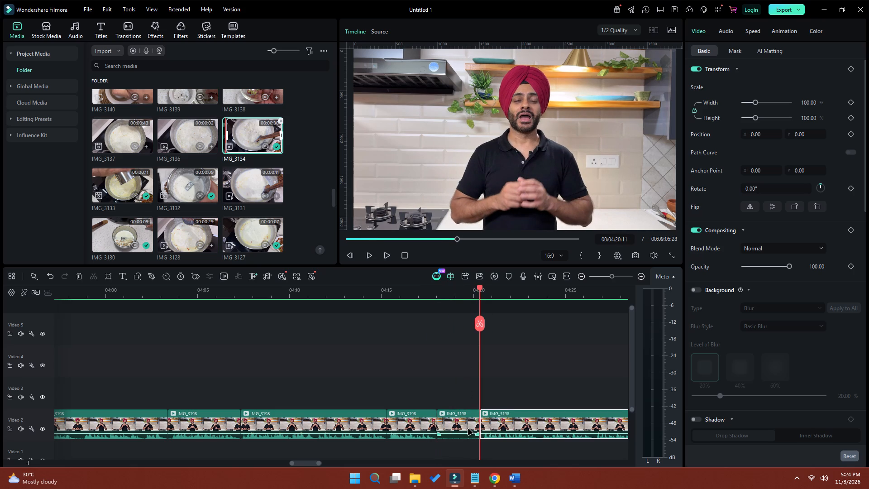
left_click(468, 429)
key("shift+Delete")
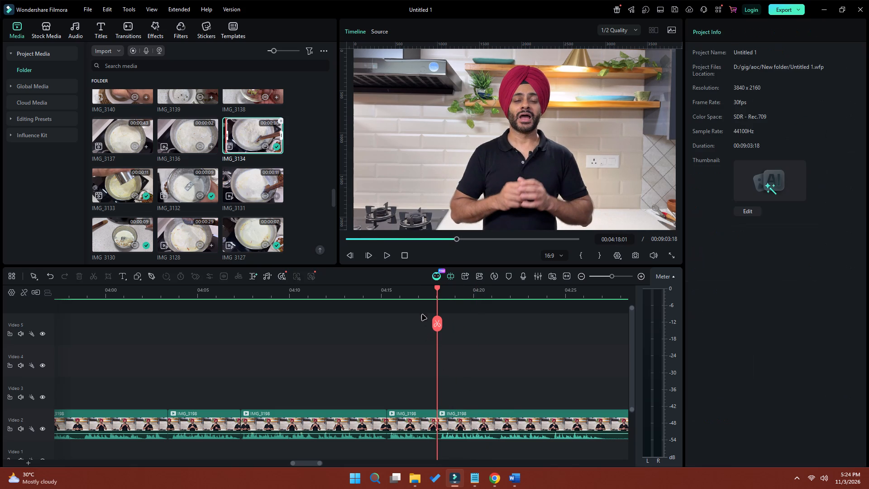
Replay IMG_3198 across the new cut, split it at 04:27:07 after the speech ends, and delete the remainder, closing the gap before IMG_3201.
left_click(422, 294)
key("space")
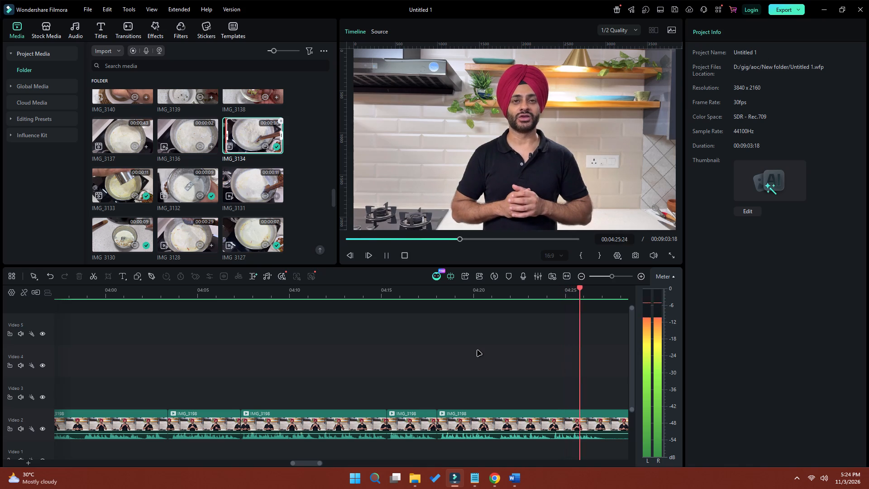
key("space")
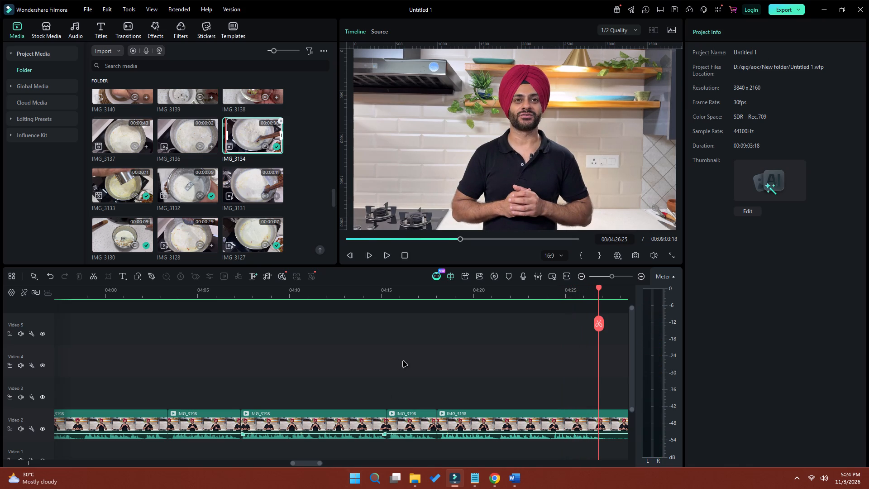
left_click(424, 295)
key("space")
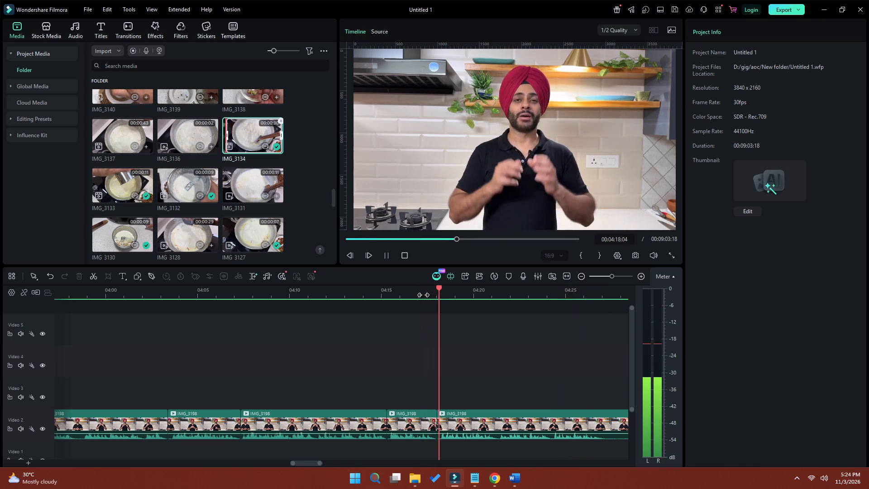
key("space")
key("space")
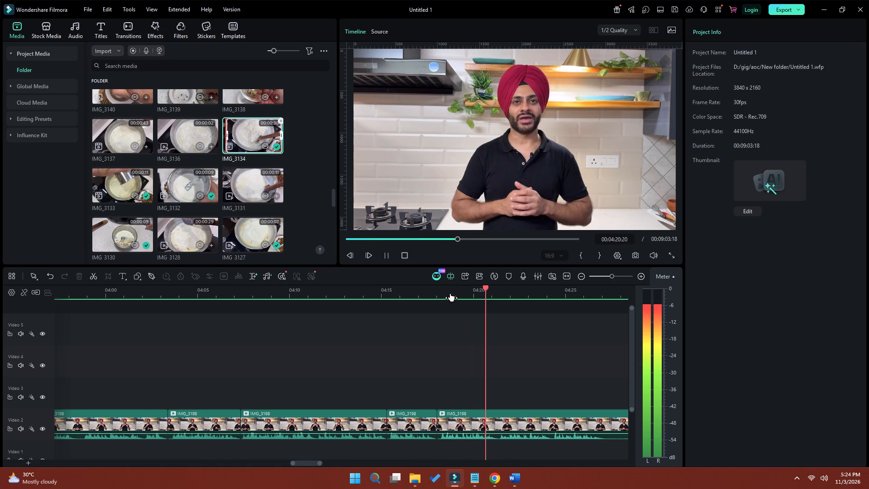
left_click_drag(306, 464, 313, 464)
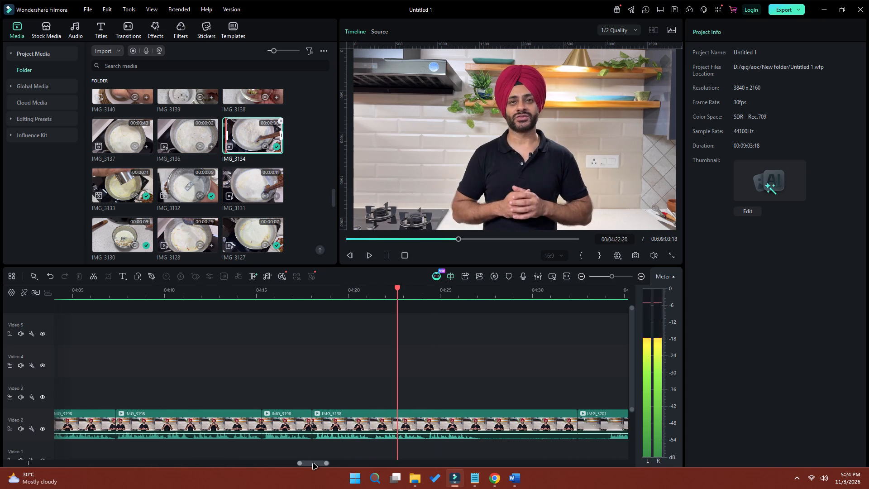
left_click_drag(313, 464, 316, 464)
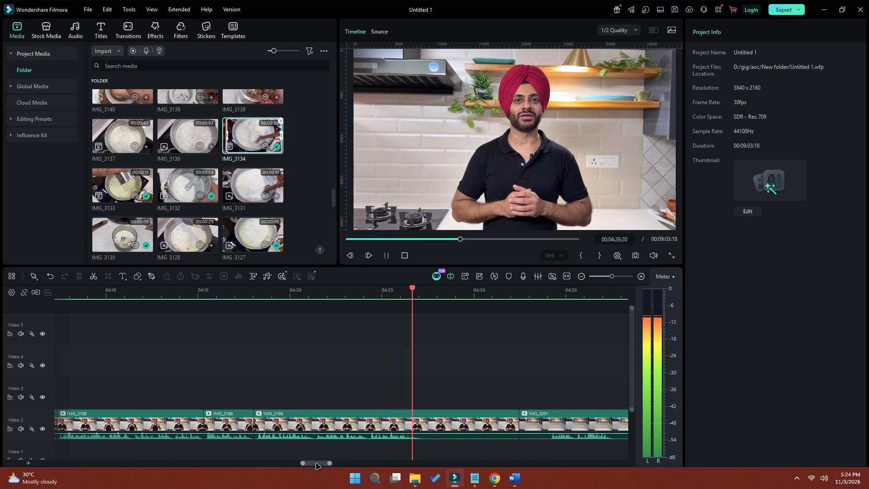
key("space")
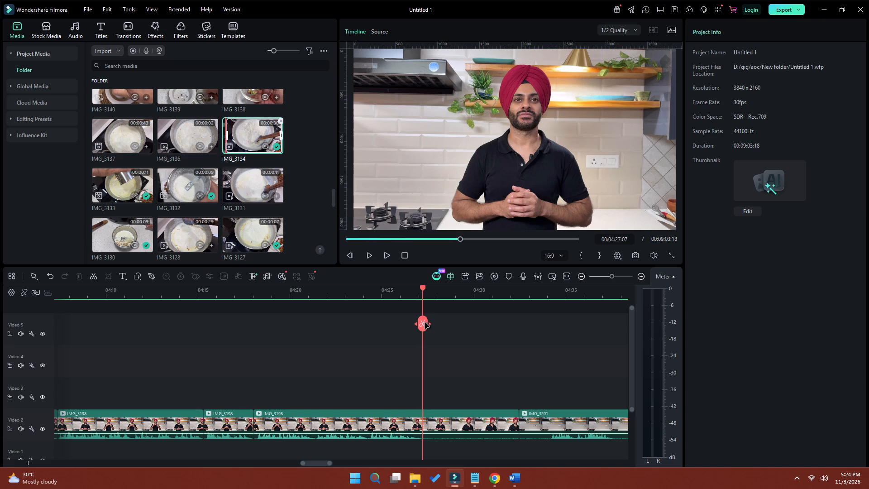
left_click(425, 323)
key("shift+Delete")
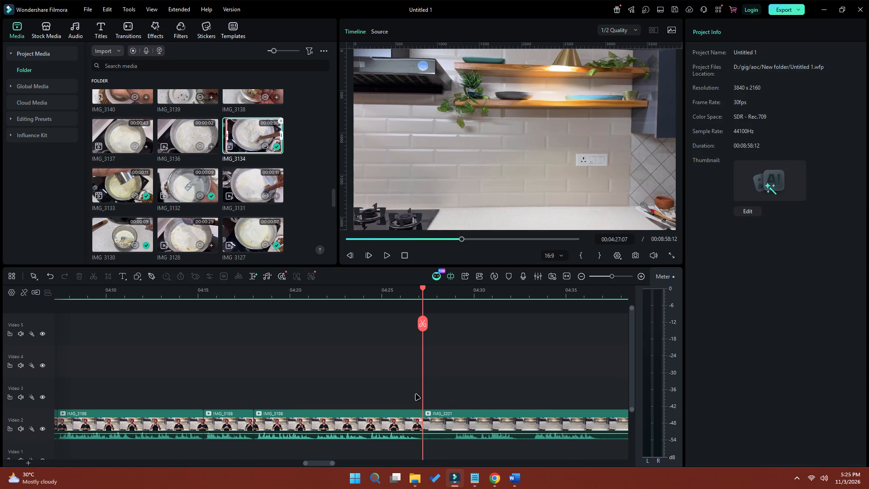
Review the opening of IMG_3201, and replay the earlier passage from the IMG_3134 close-up into the presenter clip IMG_3198.
key("space")
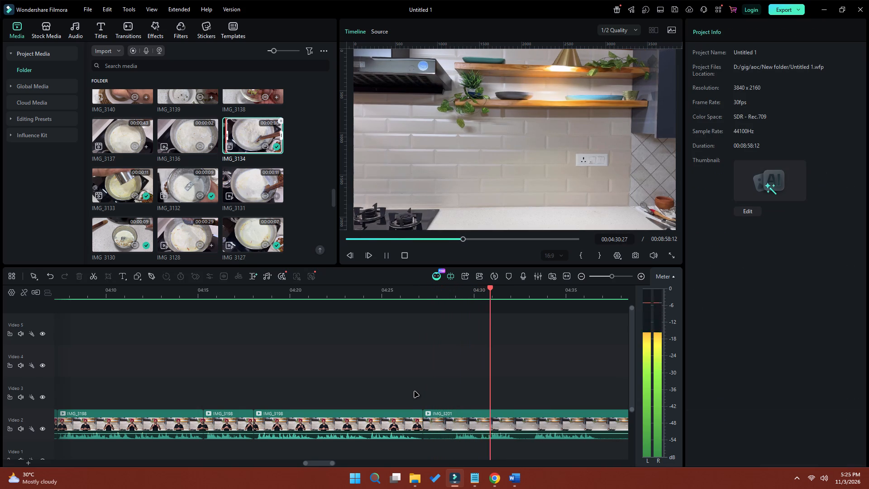
key("space")
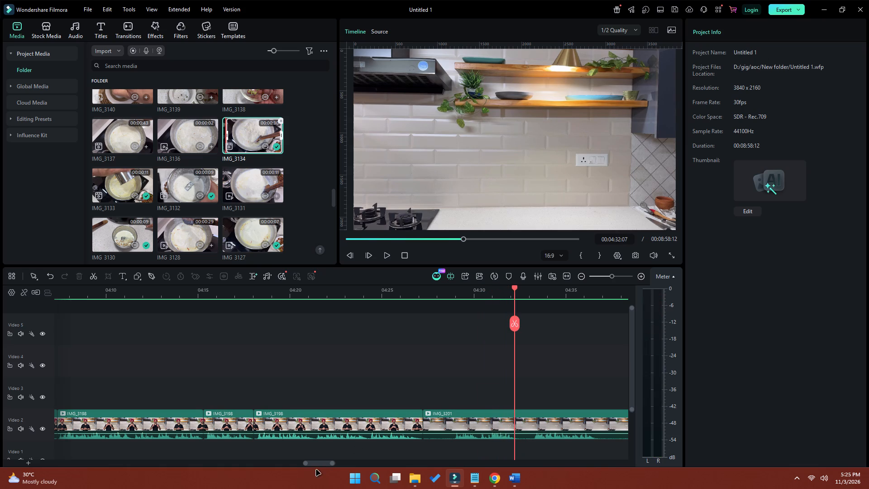
left_click_drag(313, 465, 291, 463)
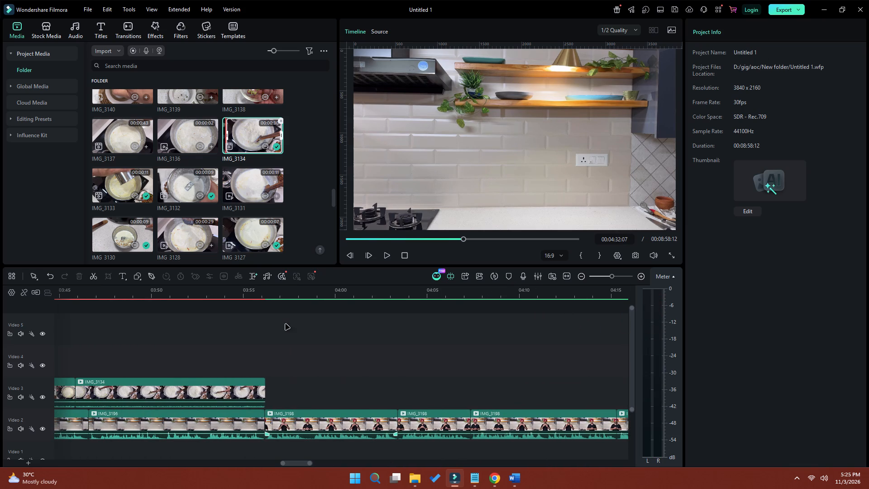
left_click(275, 293)
key("space")
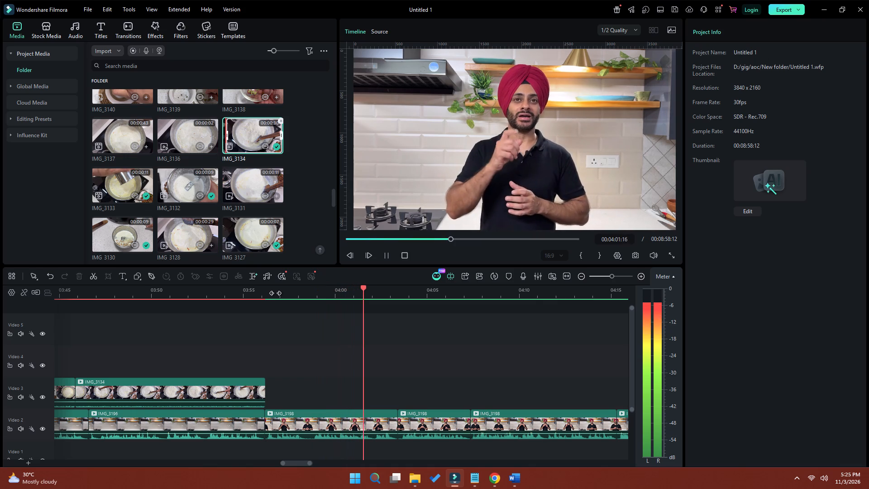
key("space")
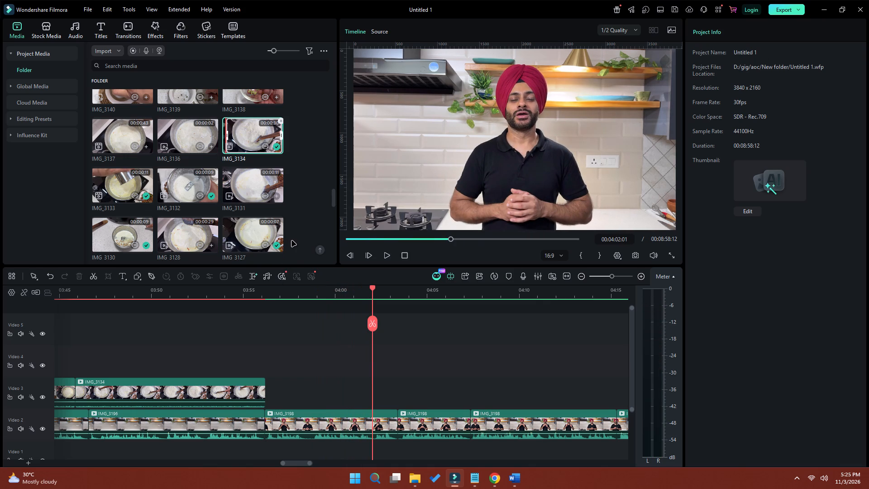
left_click(169, 295)
key("space")
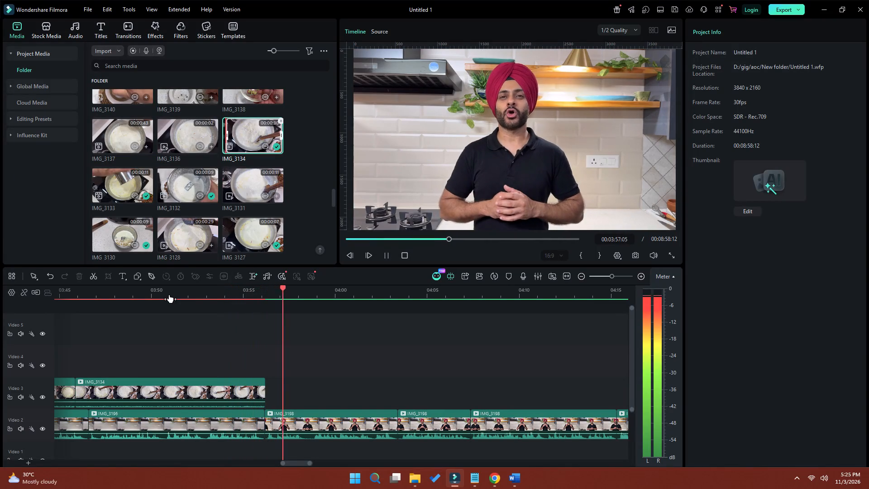
key("space")
Preview the IMG_3136 and IMG_3137 close-ups, and place IMG_3136 on Video 4 over the end of IMG_3134, aligned with its end.
left_click(199, 135)
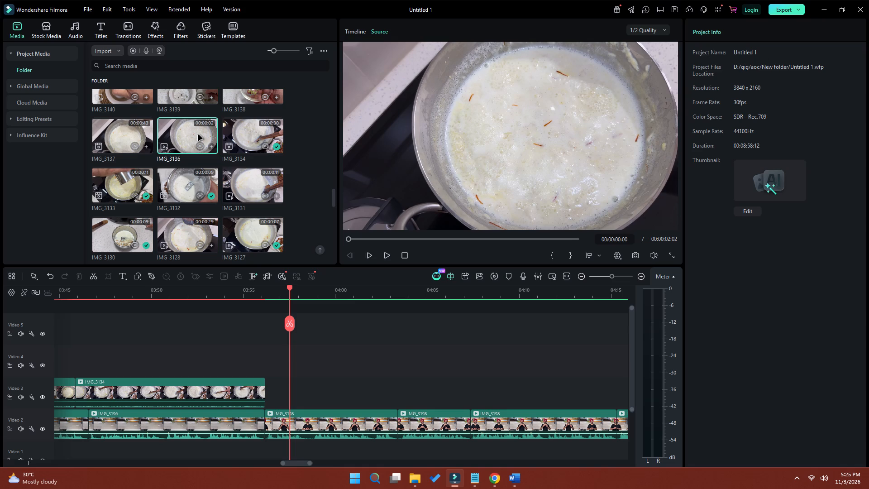
left_click(117, 134)
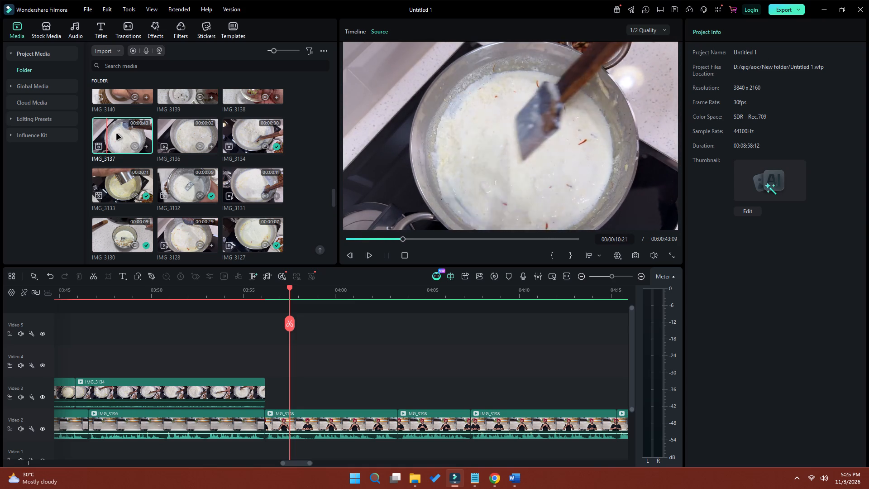
key("space")
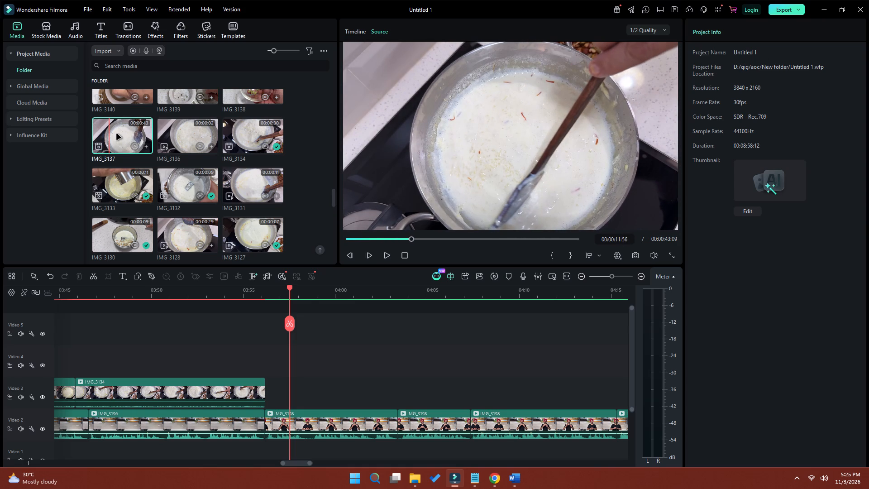
left_click(192, 135)
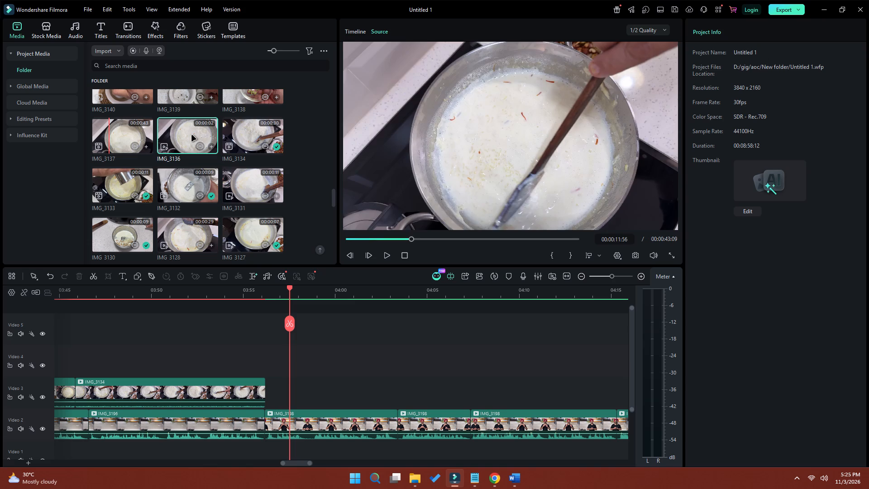
key("space")
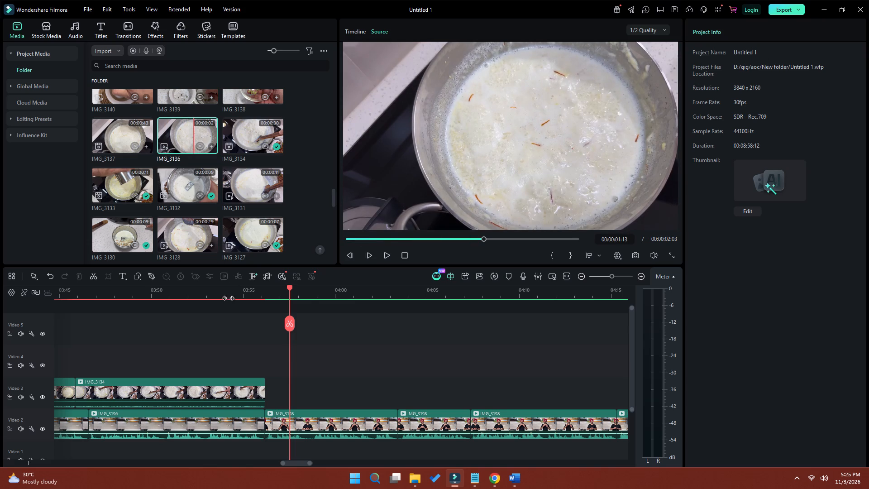
left_click(216, 295)
key("space")
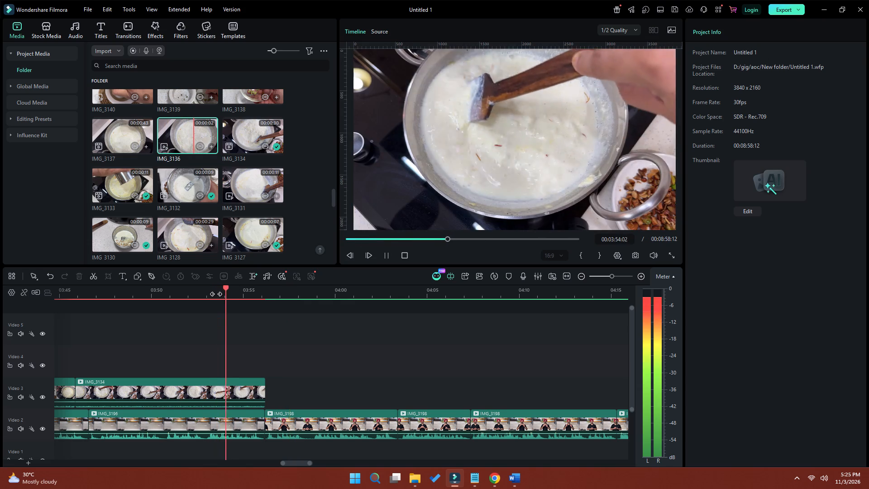
key("space")
left_click_drag(231, 288, 212, 289)
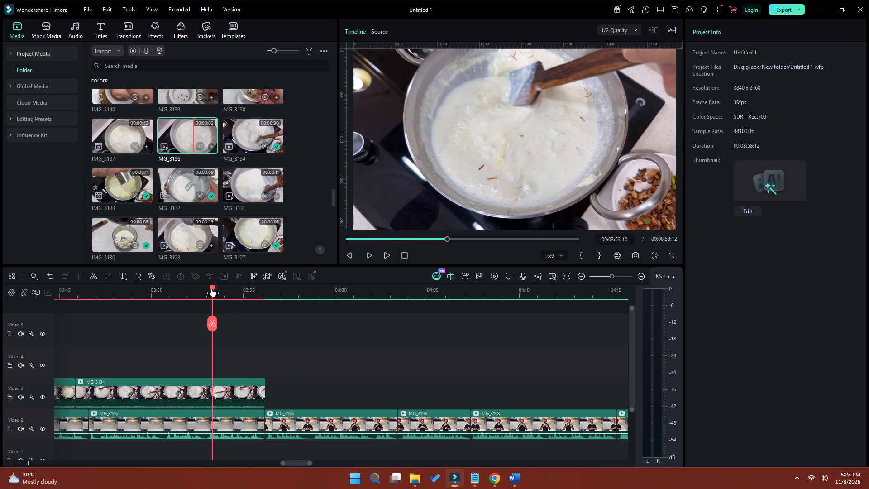
left_click_drag(212, 289, 207, 290)
left_click_drag(181, 138, 197, 171)
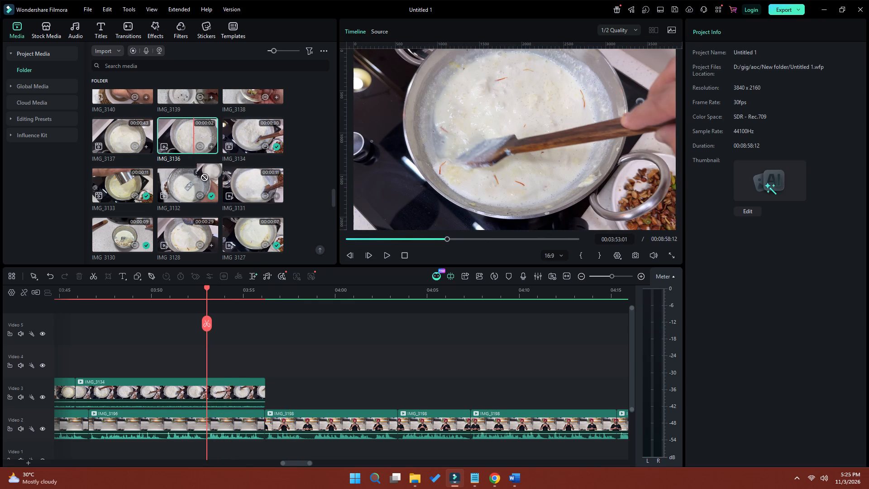
left_click_drag(197, 171, 229, 356)
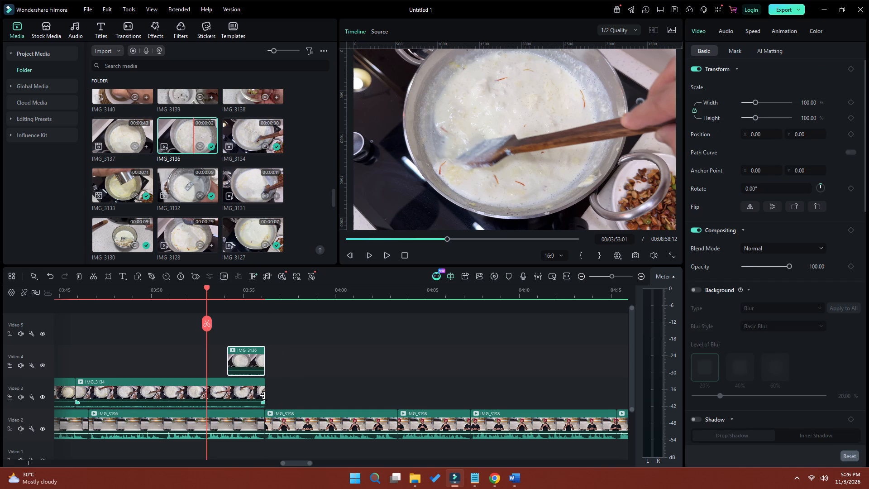
Trim the end of IMG_3134 on Video 3 back to 03:53:01 and move IMG_3136 from Video 4 down directly after it.
left_click_drag(263, 395, 207, 395)
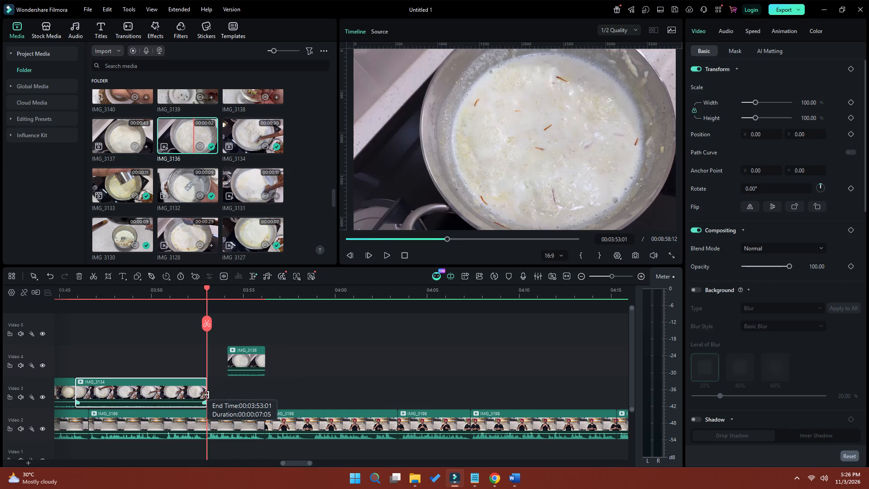
left_click_drag(207, 395, 207, 394)
left_click_drag(234, 360, 216, 389)
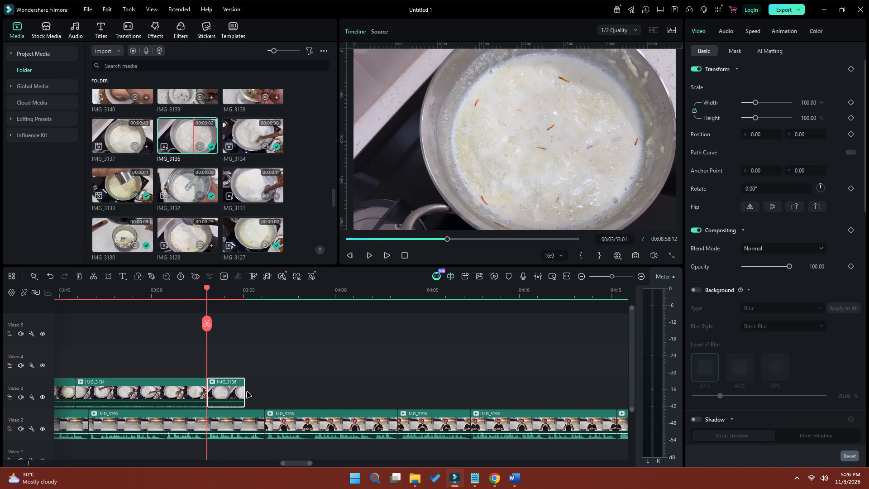
Stretch IMG_3136 on Video 3 to a slow 0.66x speed so it reaches the presenter cut below.
left_click_drag(243, 390, 264, 392, "ctrl")
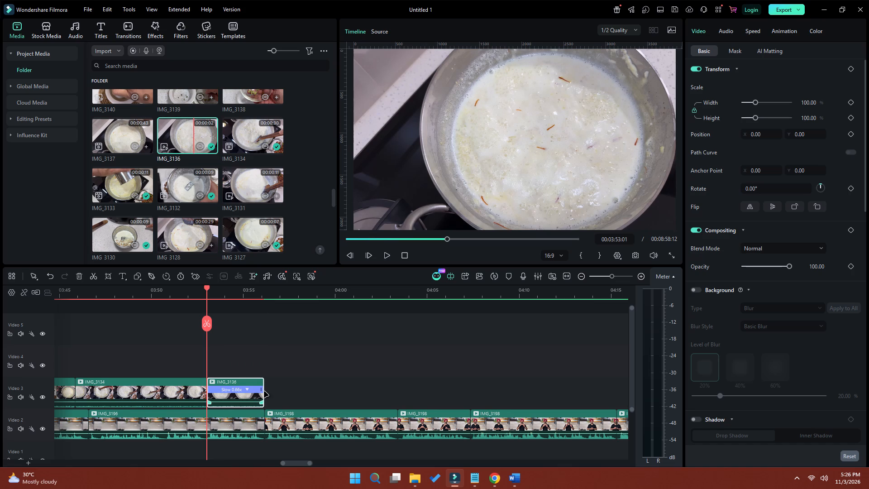
Play through into IMG_3201, split it at 04:28:18 before the speech, and delete its silent opening on Video 2, closing the gap.
key("space")
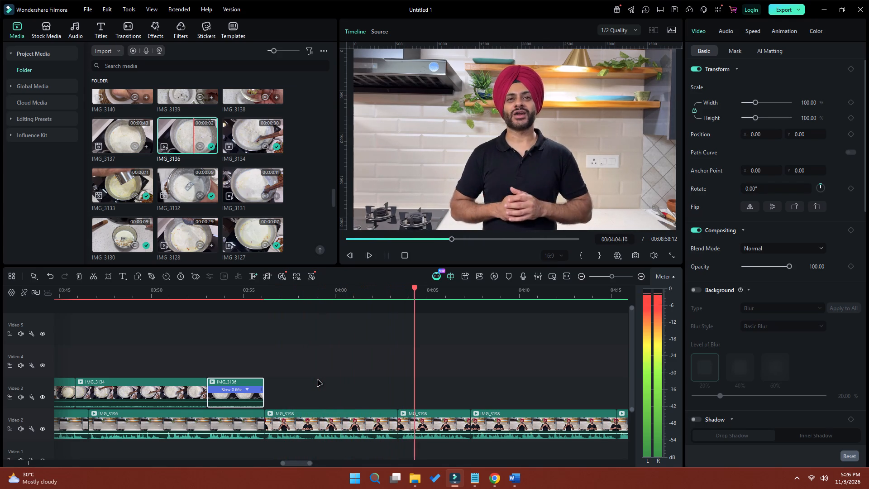
left_click_drag(301, 464, 310, 464)
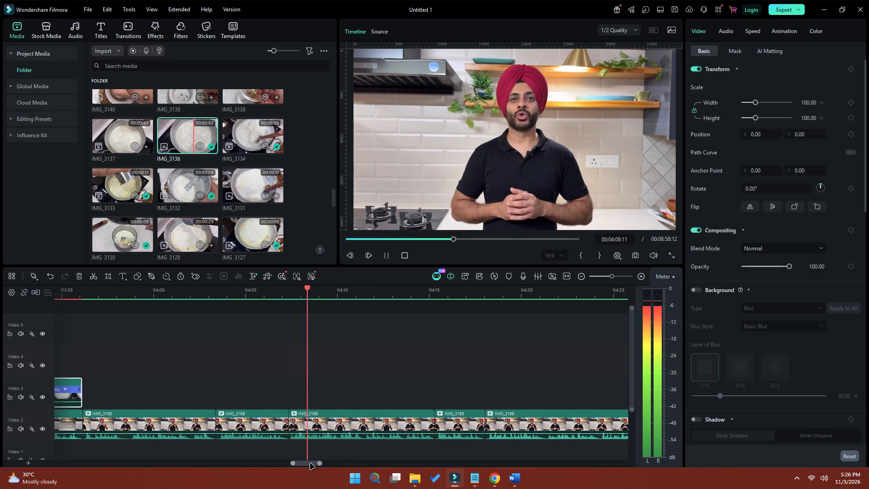
left_click_drag(307, 463, 311, 463)
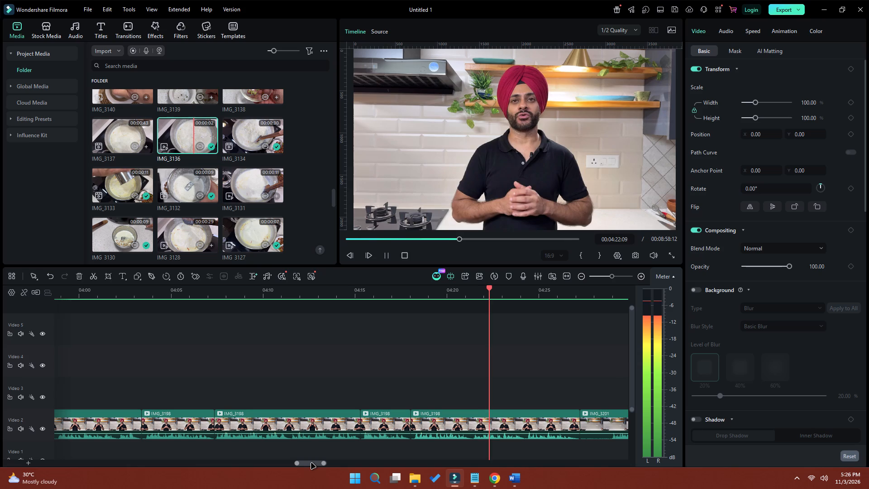
left_click_drag(311, 463, 317, 463)
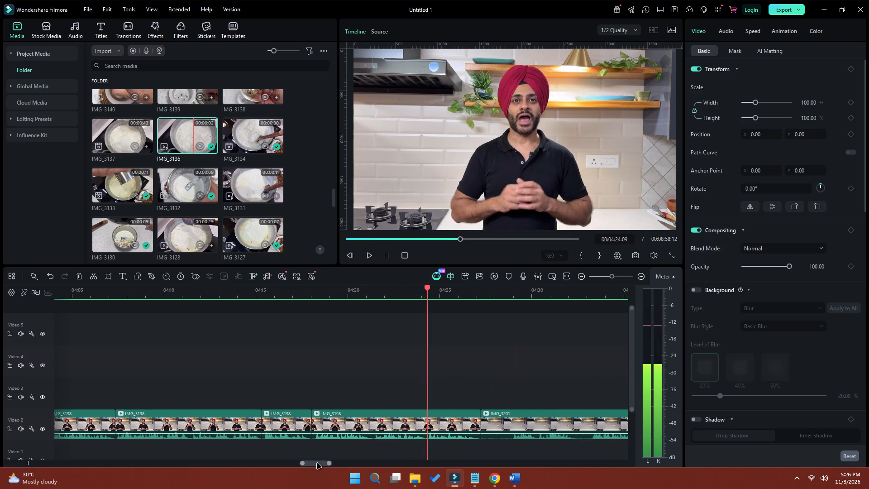
left_click_drag(317, 463, 319, 463)
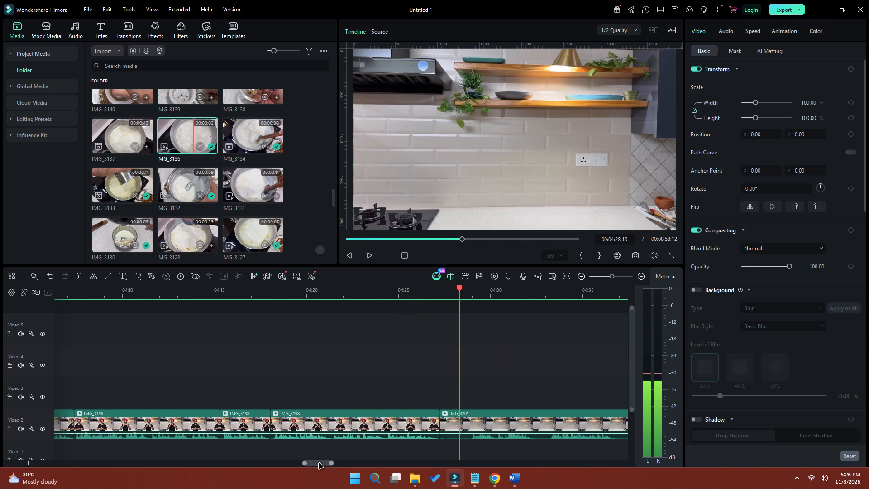
key("space")
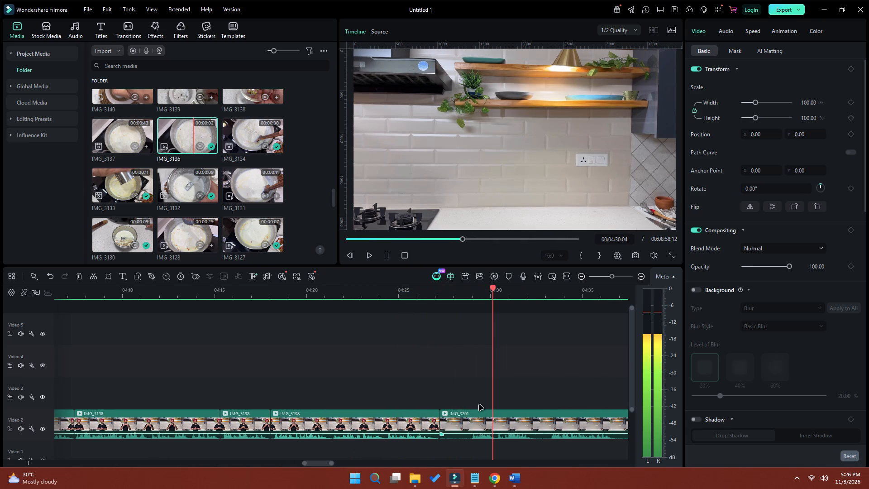
left_click_drag(496, 287, 466, 296)
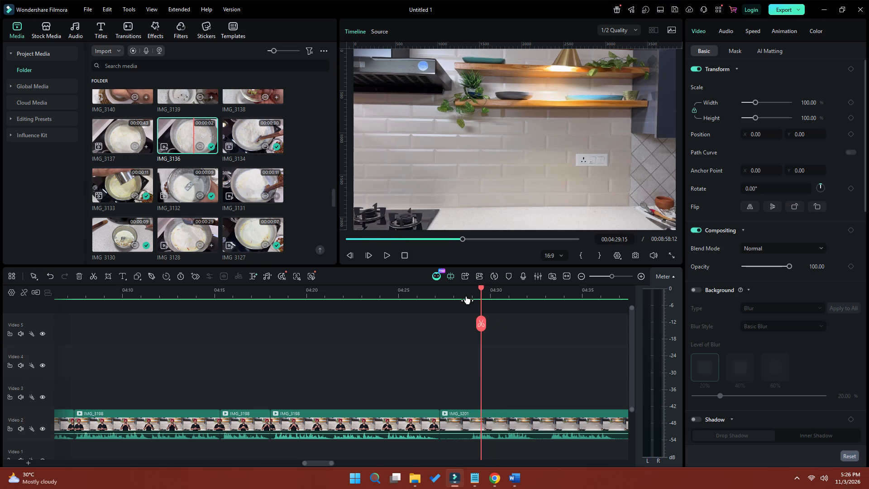
left_click_drag(466, 296, 468, 297)
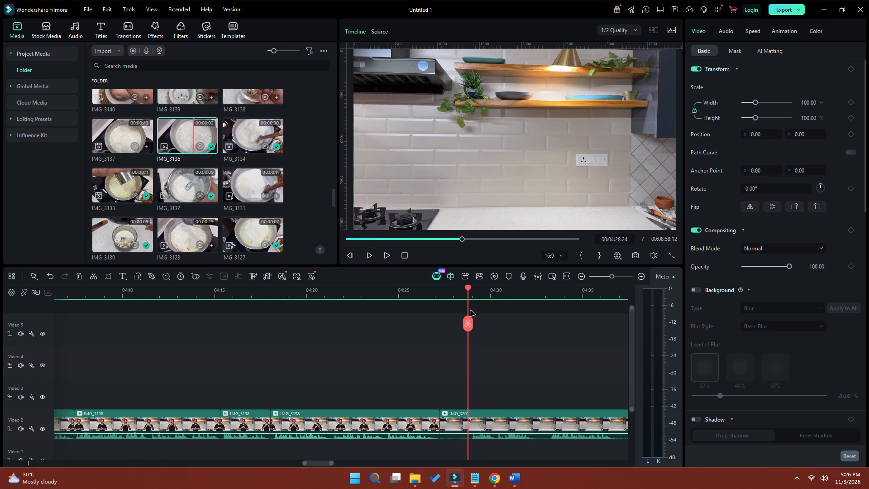
left_click(467, 288)
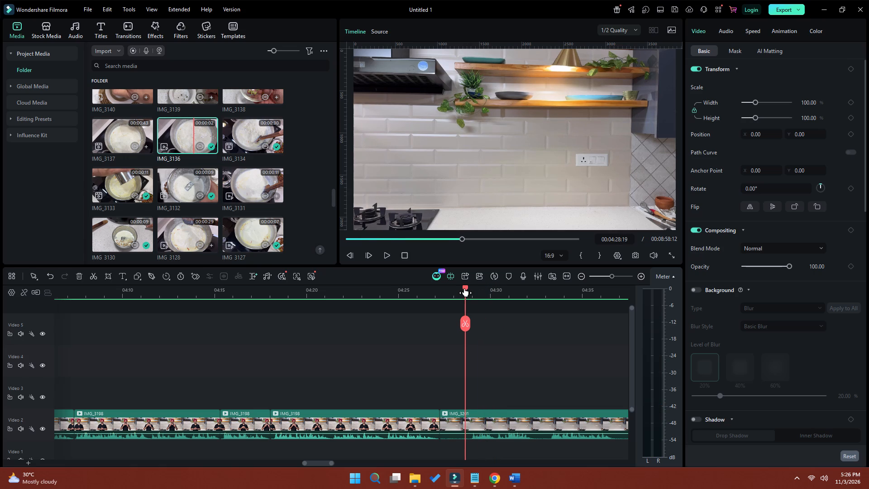
left_click(465, 326)
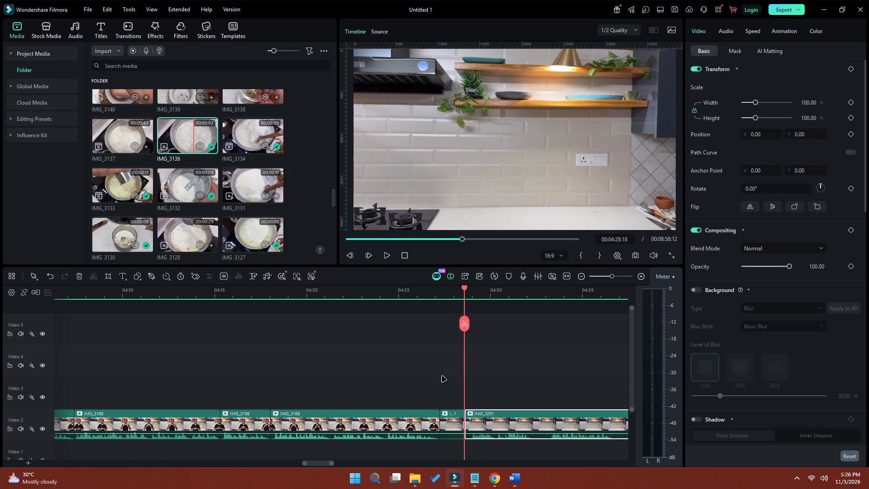
left_click(453, 427)
key("shift+Delete")
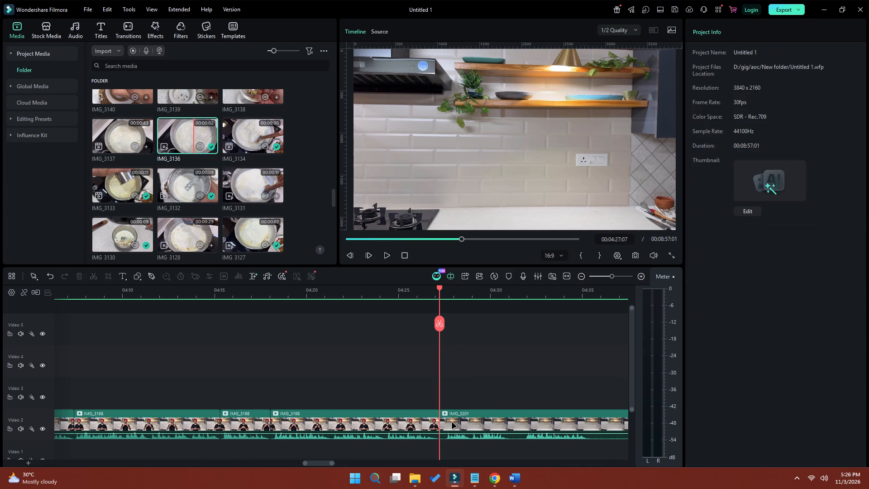
Preview the IMG_3137 close-up and place it on Video 3, aligned with the start of the last IMG_3198 section.
left_click(124, 136)
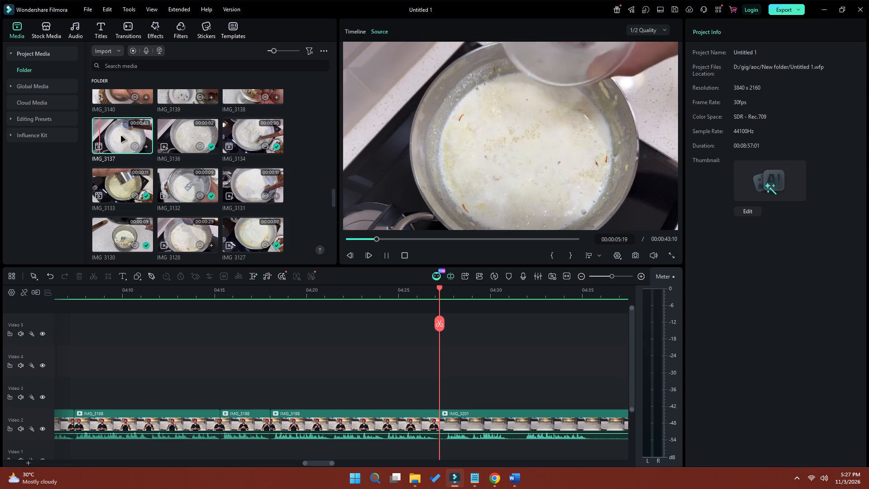
left_click_drag(121, 136, 260, 382)
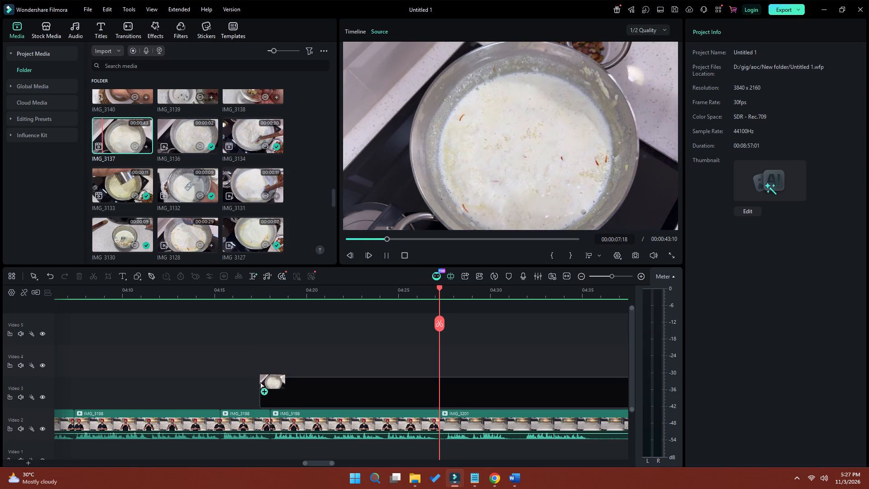
left_click_drag(260, 382, 268, 383)
Trim the start of IMG_3137 to 04:19:26 where the sugar is poured, realign it with the last IMG_3198 section, and play it back.
left_click(285, 292)
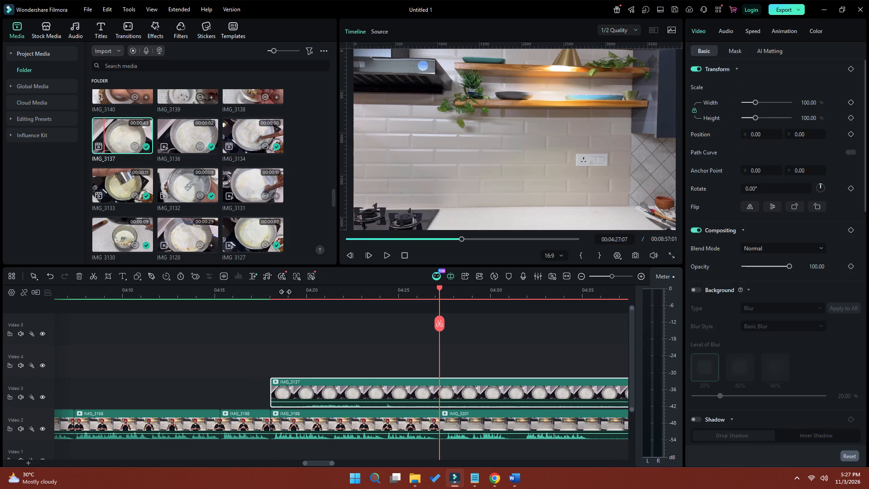
left_click_drag(285, 287, 310, 292)
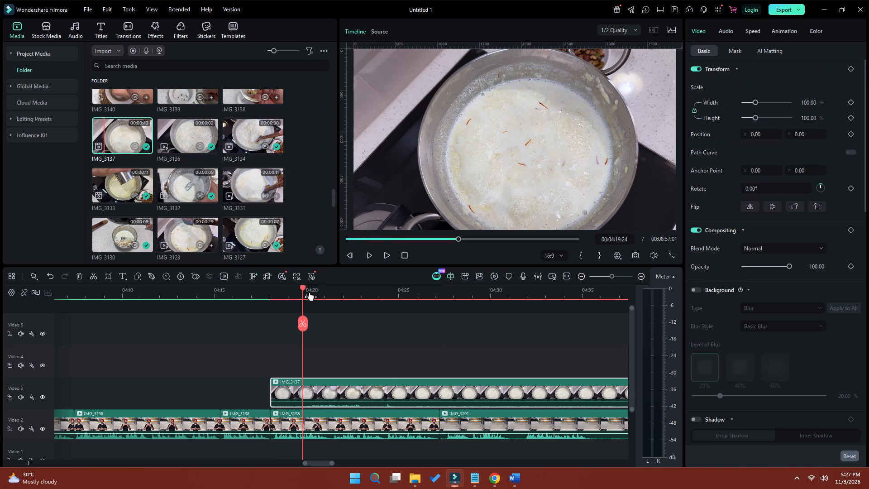
left_click_drag(310, 292, 301, 293)
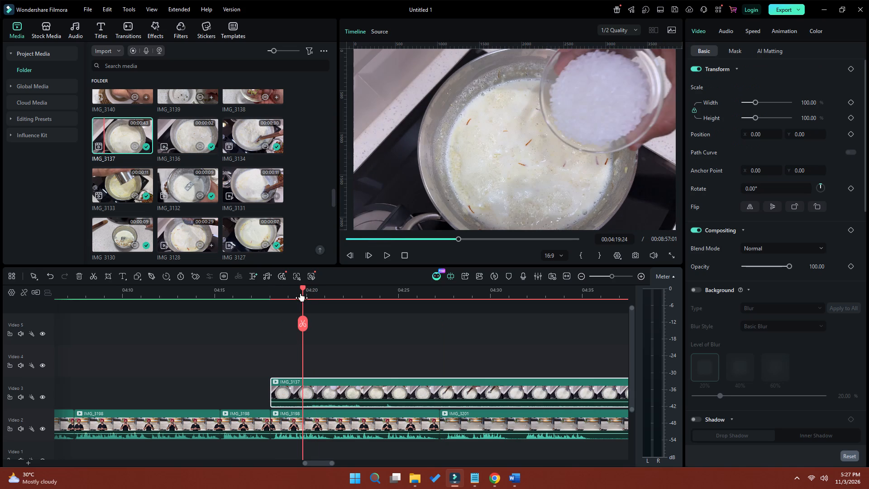
left_click_drag(301, 293, 303, 293)
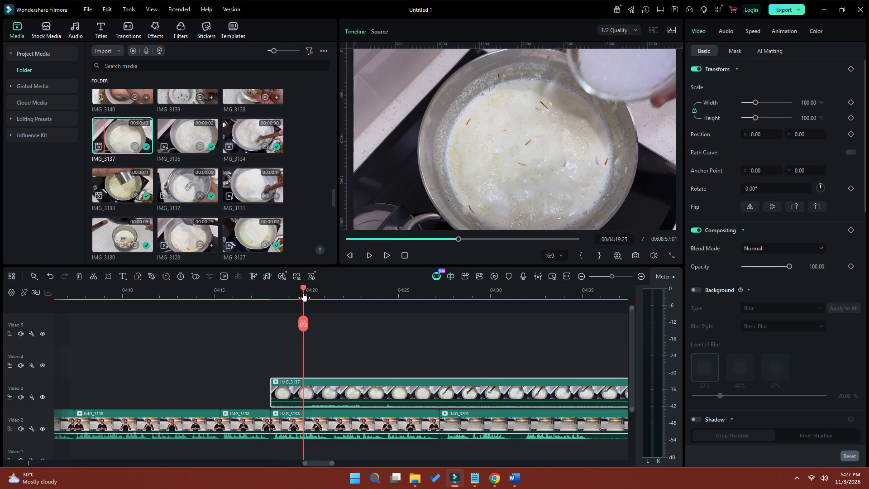
left_click_drag(303, 293, 304, 293)
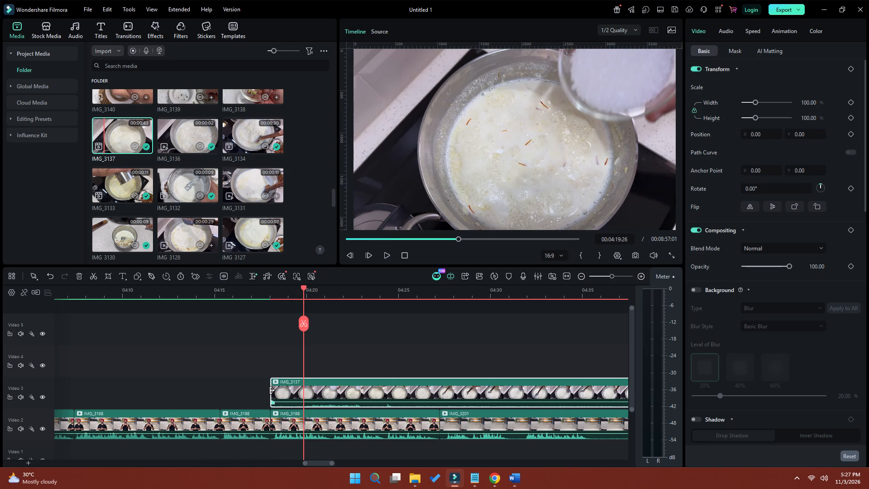
left_click_drag(274, 391, 305, 390)
left_click_drag(318, 389, 285, 392)
left_click(265, 297)
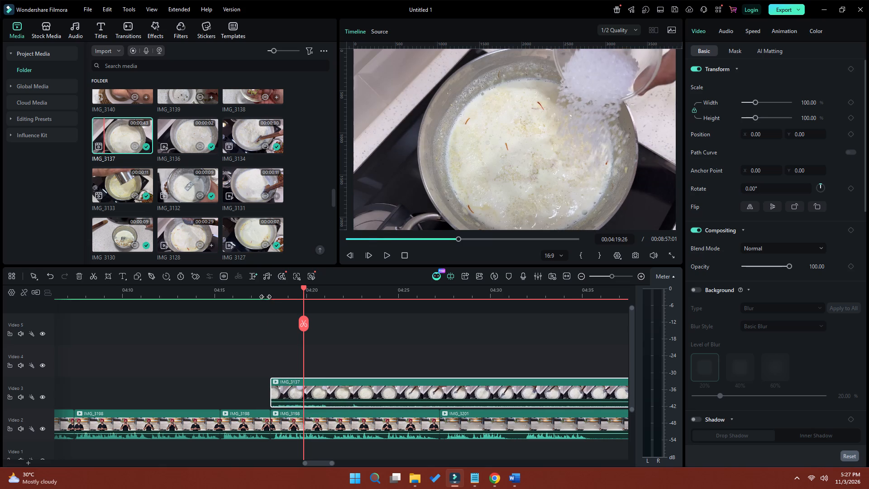
key("space")
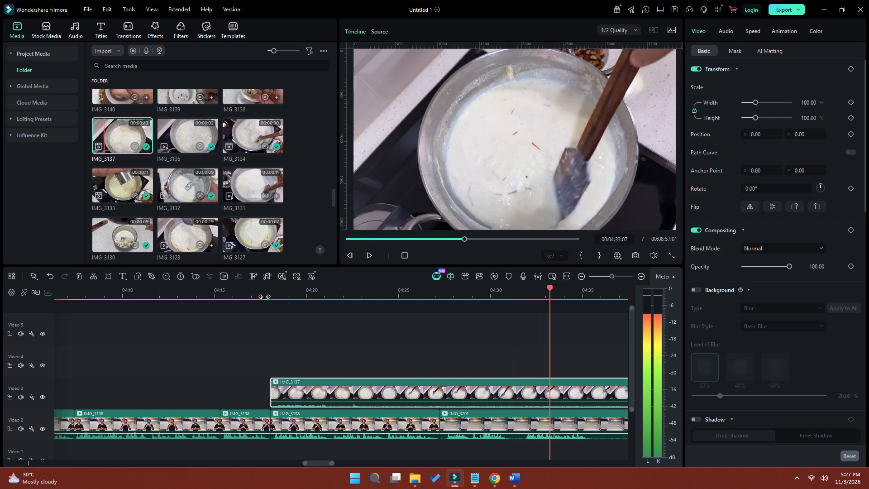
key("space")
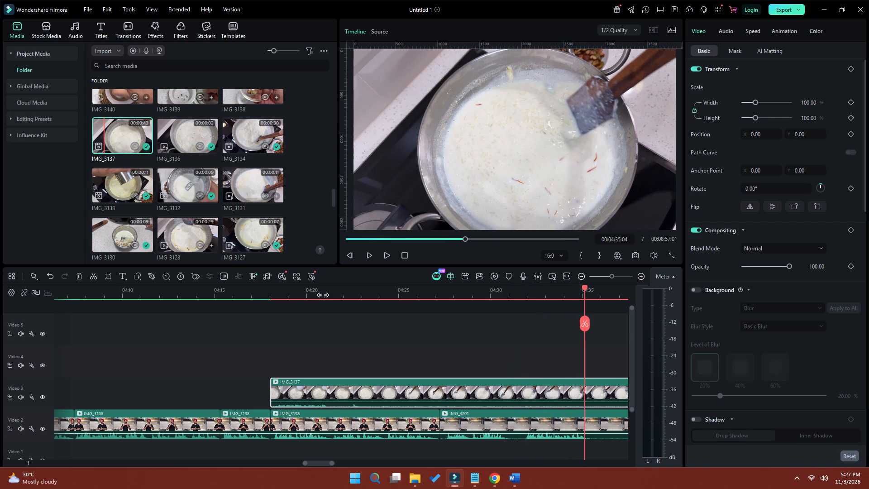
Save the project.
left_click(83, 10)
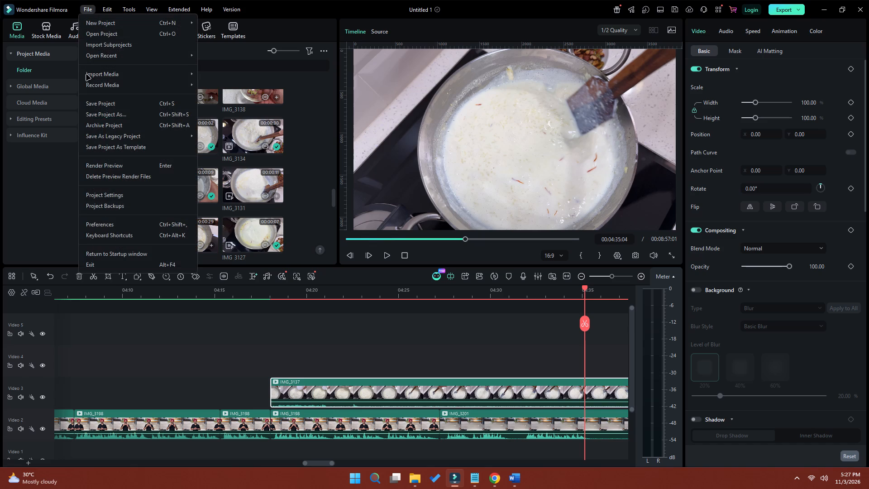
left_click(102, 104)
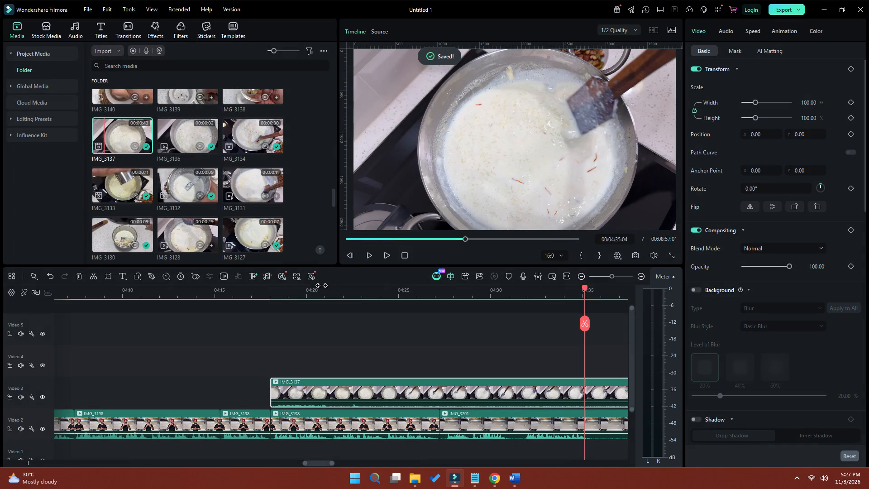
Split IMG_3201 on Video 2 at 04:31:02 and 04:31:21 around the pause, and delete the piece between, closing the gap.
left_click(351, 293)
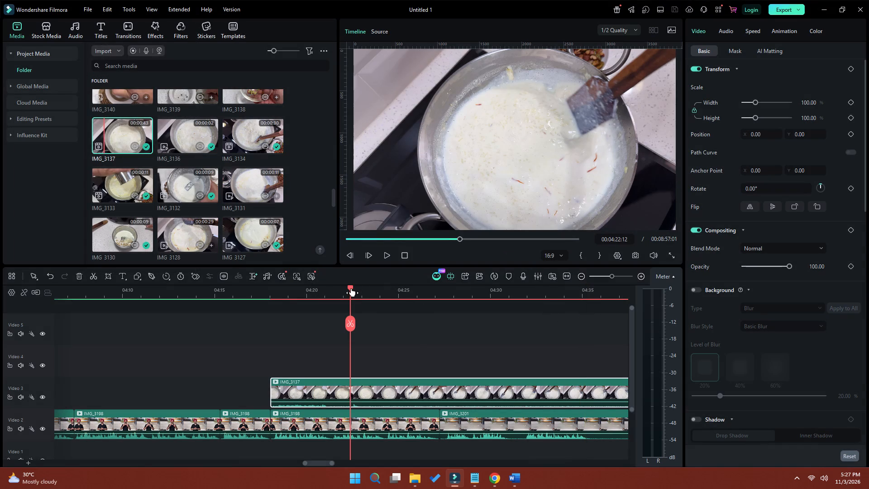
left_click_drag(351, 288, 505, 311)
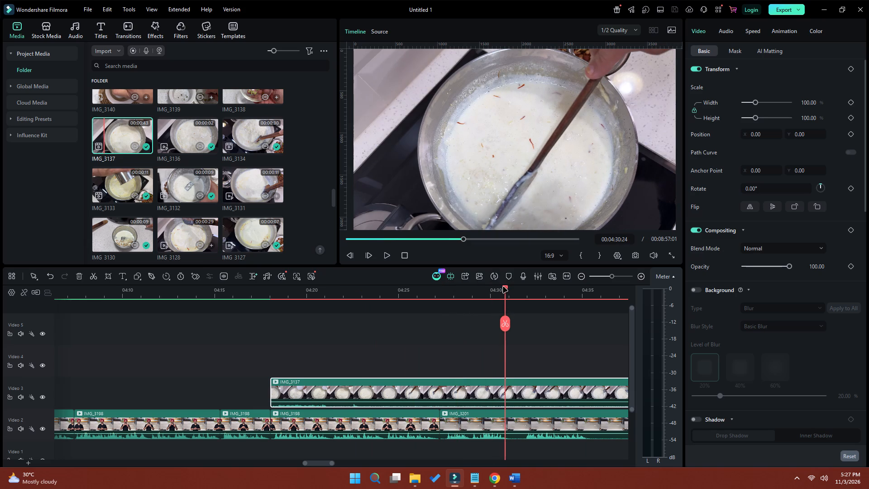
left_click_drag(505, 289, 510, 289)
left_click(518, 426)
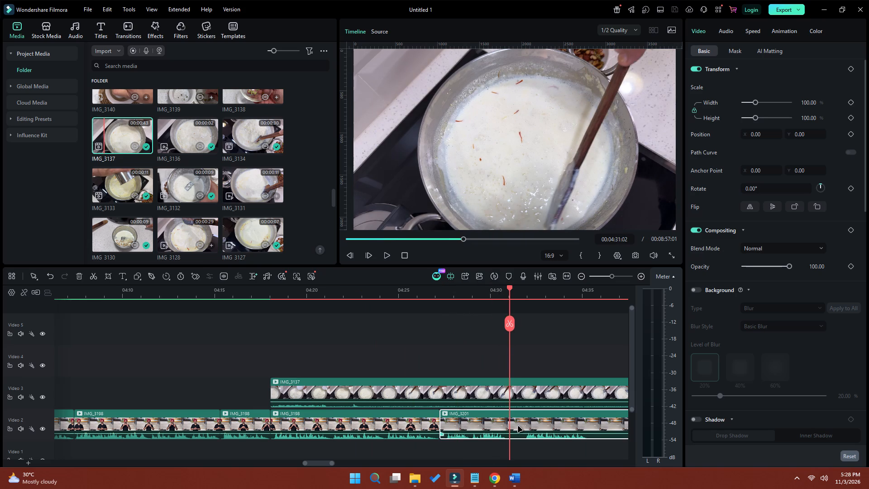
left_click(508, 322)
left_click_drag(511, 288, 513, 289)
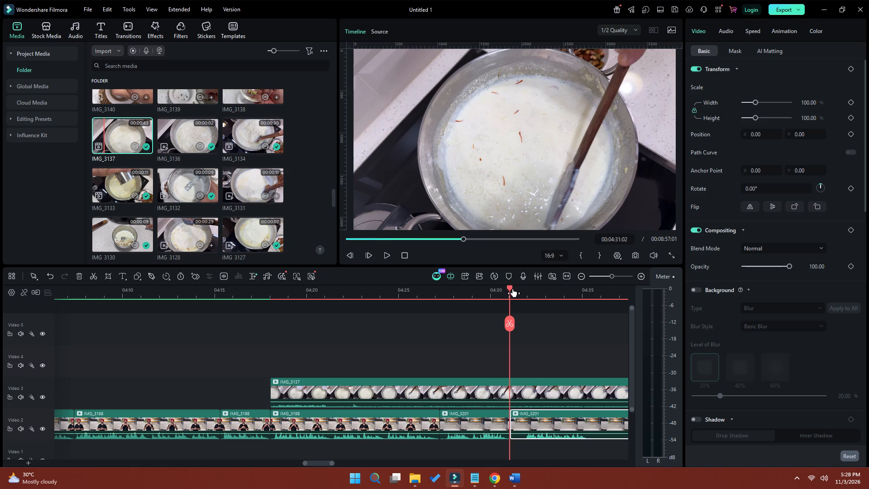
left_click_drag(513, 289, 521, 293)
left_click(523, 322)
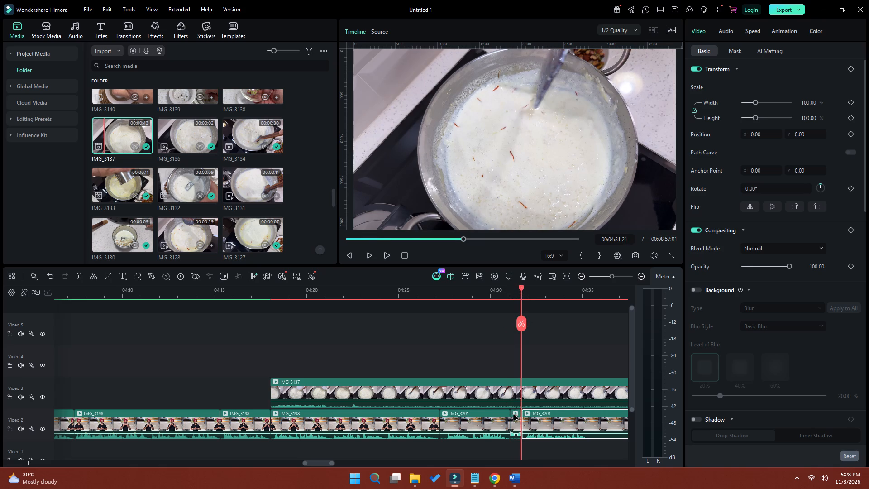
left_click(515, 426)
key("shift+Delete")
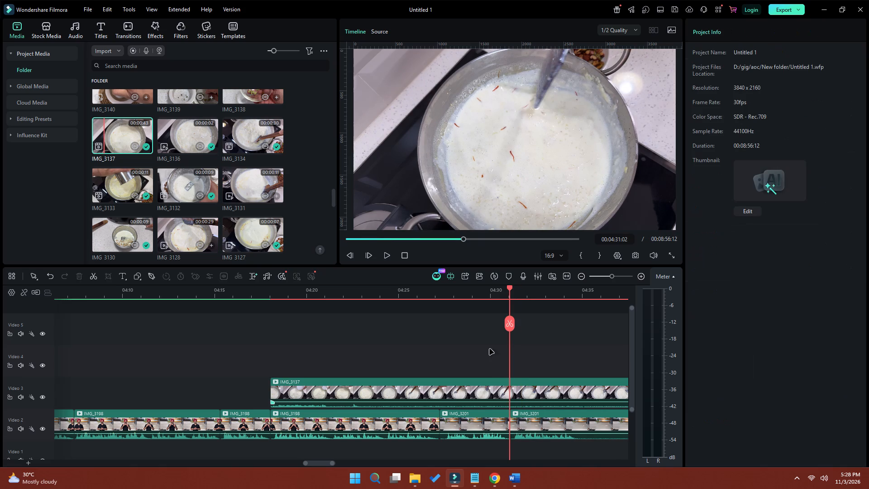
Play back the IMG_3201 narration after the latest cut and preview the IMG_3138 and IMG_3139 cardamom close-ups in the media library.
left_click(472, 295)
key("space")
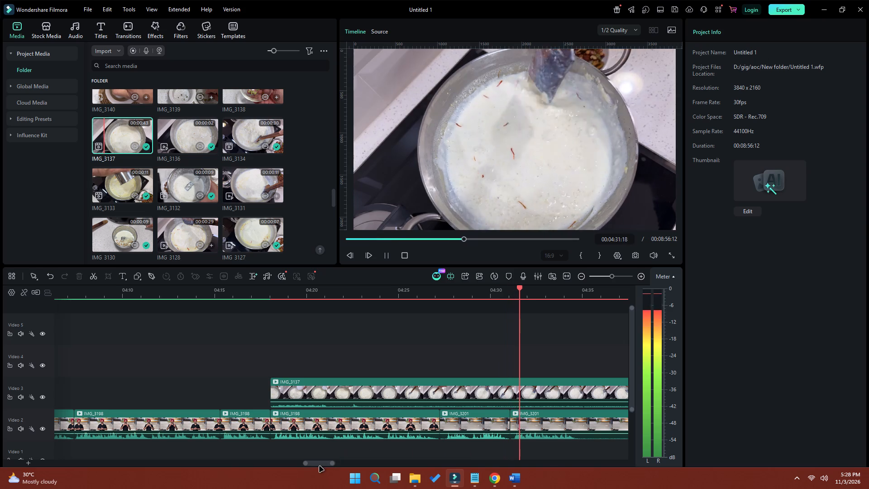
left_click_drag(318, 464, 332, 464)
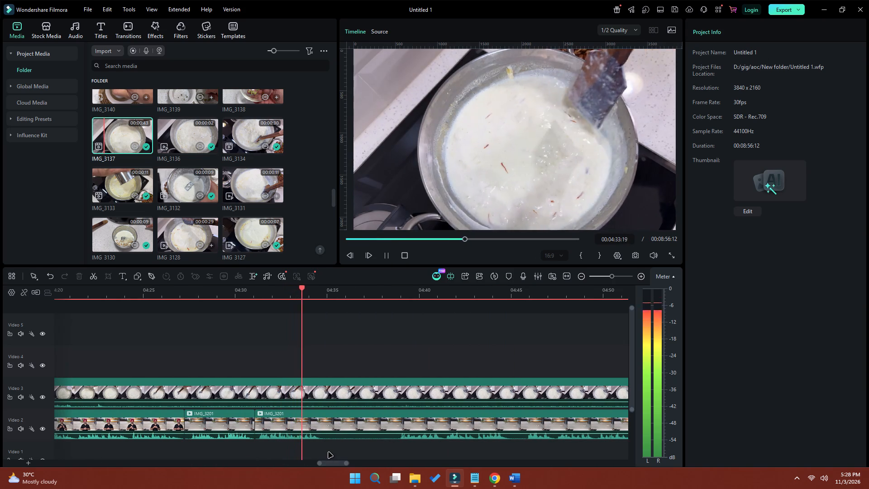
left_click(393, 297)
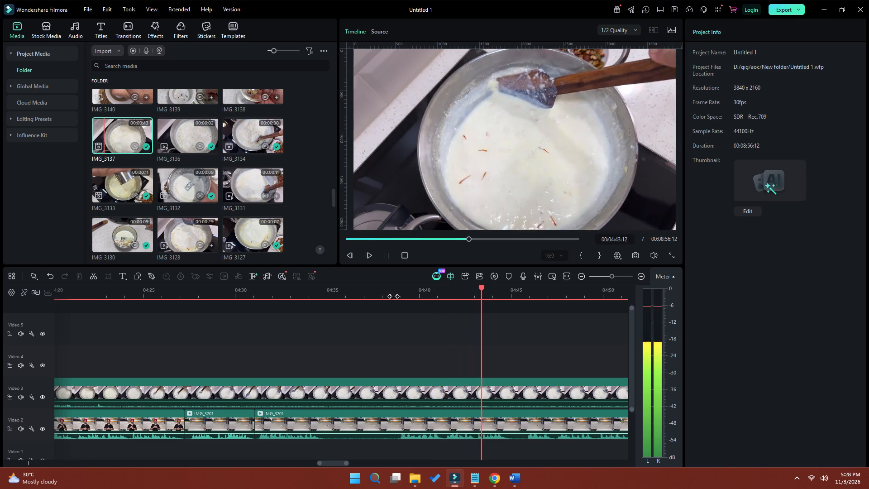
key("space")
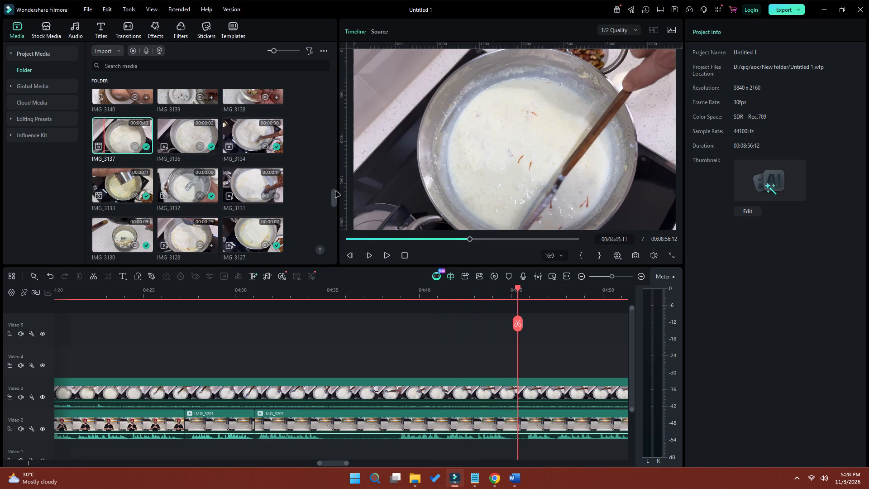
left_click_drag(335, 198, 335, 189)
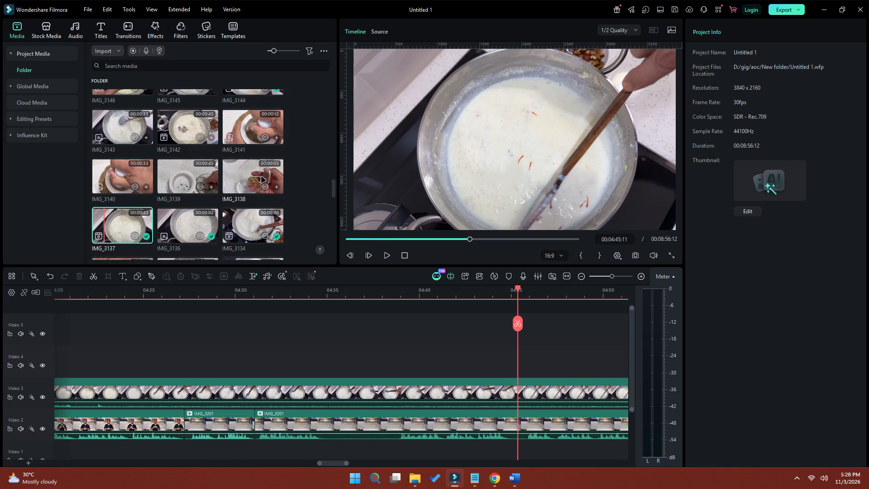
left_click(262, 177)
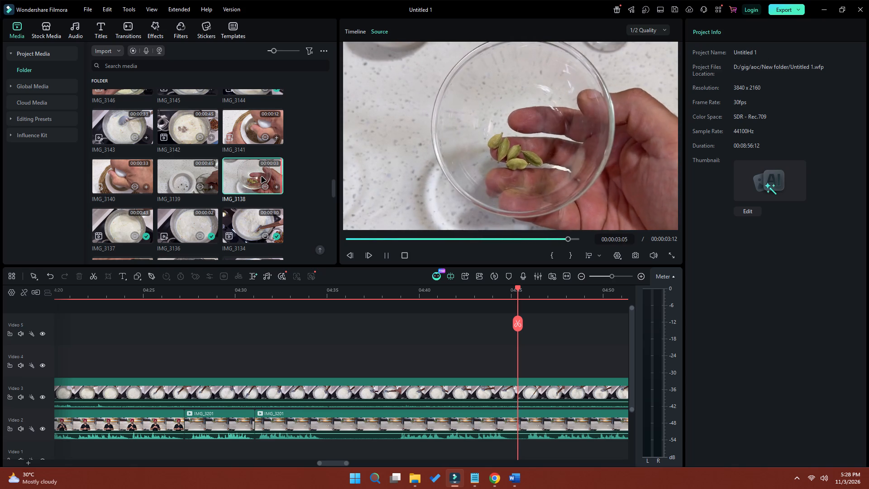
left_click(185, 177)
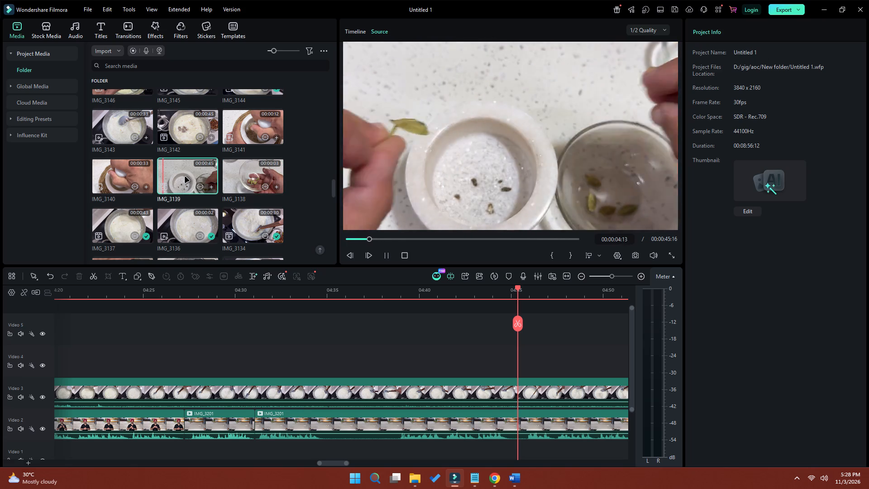
key("space")
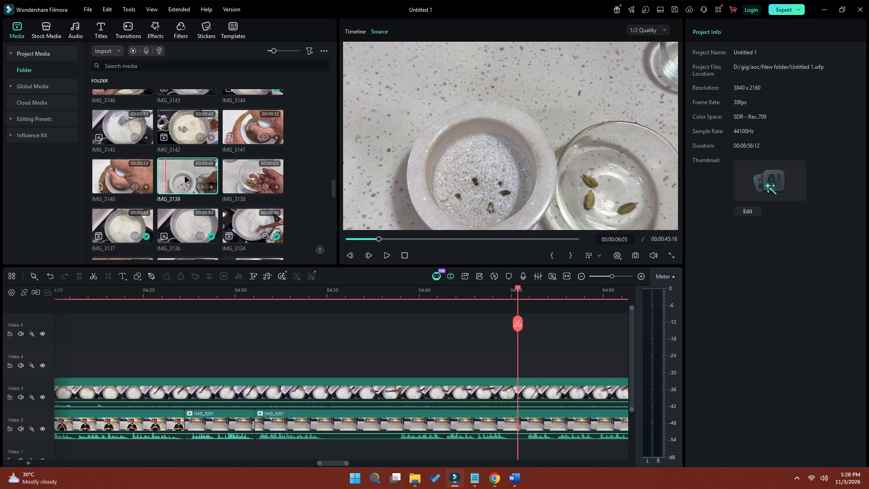
Split the IMG_3137 close-up on Video 3 at 04:31:02, in line with the IMG_3201 cut, and delete the remainder after it.
left_click(336, 464)
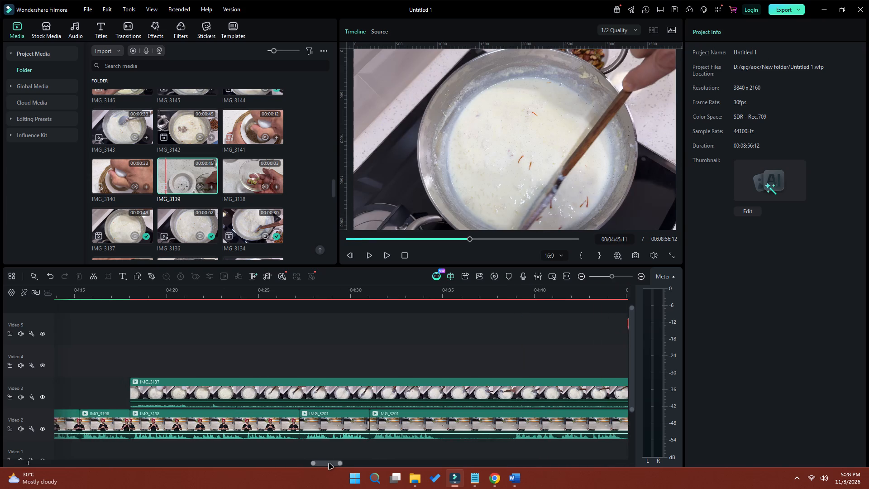
left_click(260, 292)
key("space")
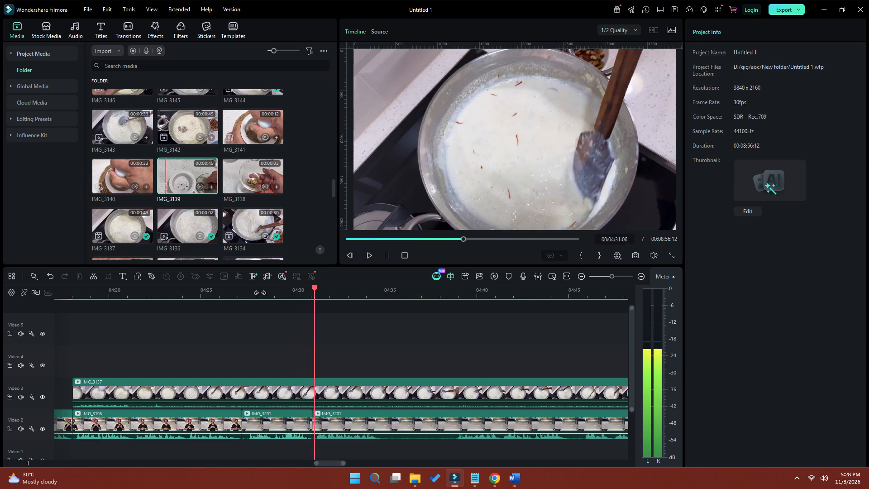
key("space")
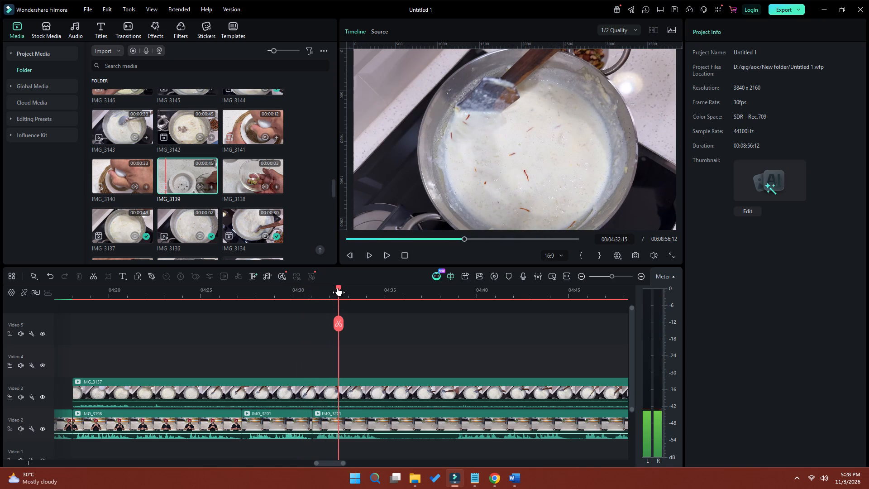
left_click_drag(338, 288, 312, 293)
left_click(326, 393)
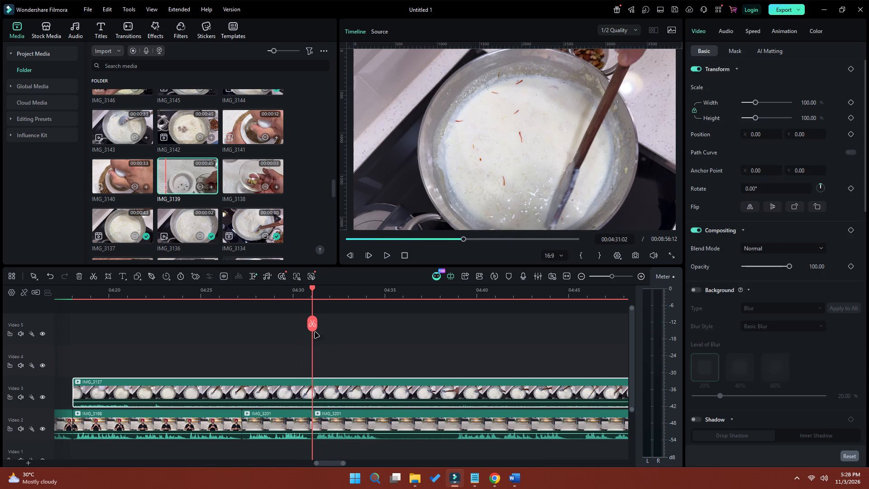
left_click(314, 322)
left_click(334, 383)
key("Delete")
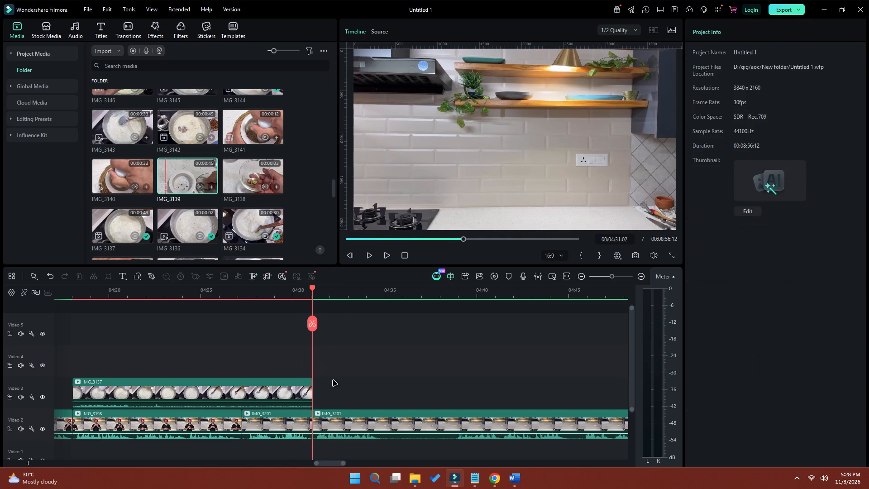
Split IMG_3201 on Video 2 at 04:34:23 and 04:38:23 around the silent pause, and delete the piece between, closing the gap.
key("space")
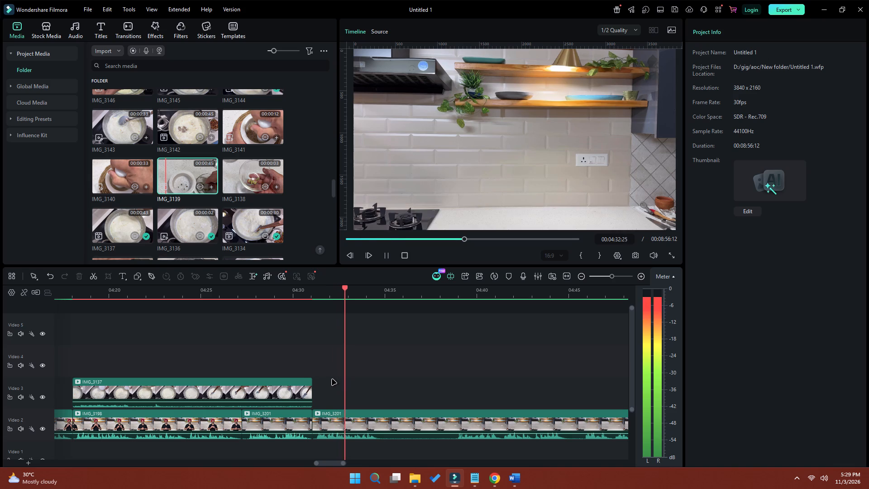
key("space")
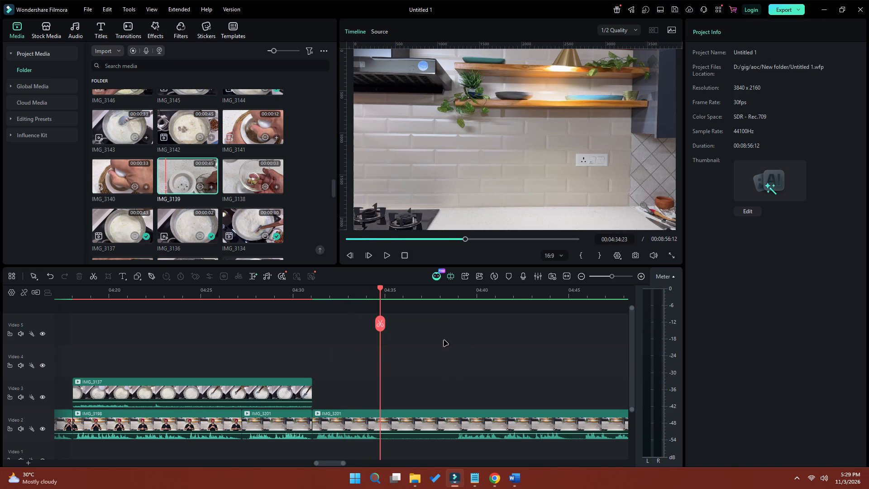
left_click(380, 325)
left_click_drag(380, 288, 450, 300)
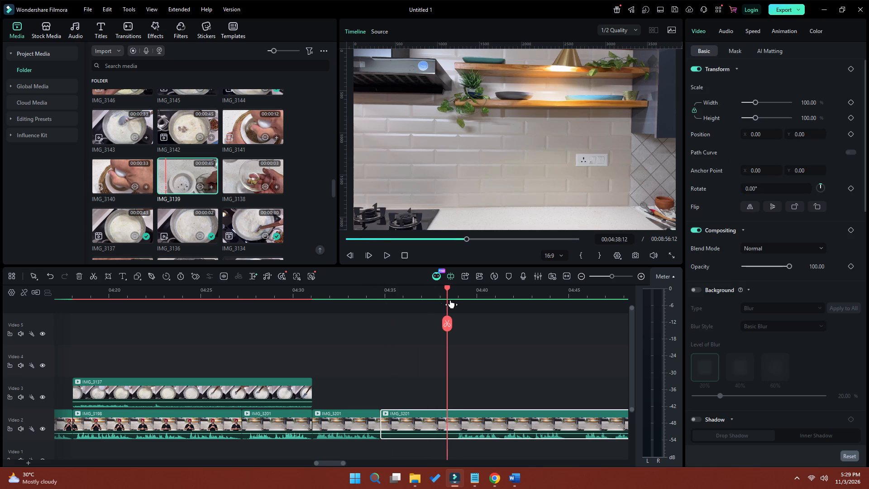
left_click_drag(450, 300, 454, 303)
left_click(454, 324)
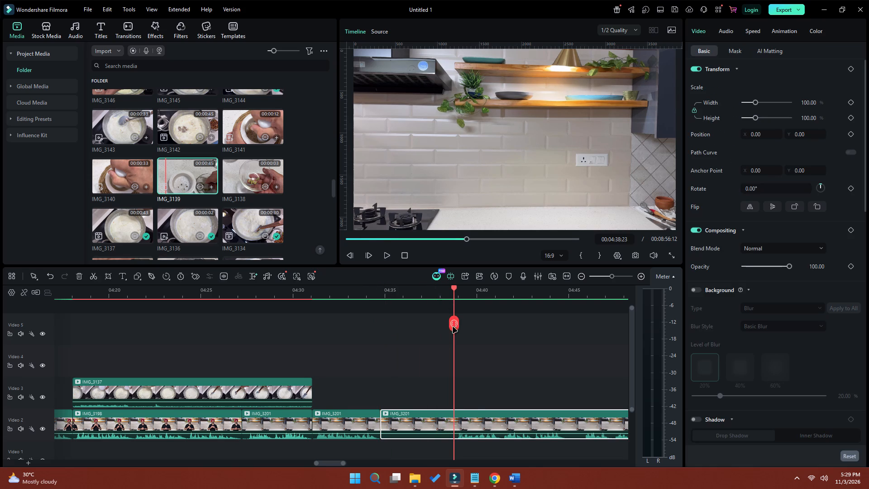
left_click(416, 420)
key("shift+Delete")
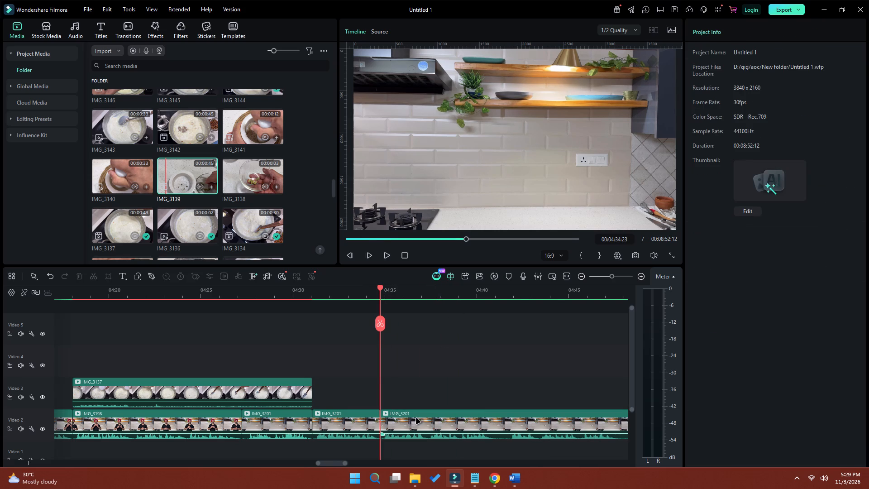
Play IMG_3201 onward, split it on Video 2 at 04:40:27 and 04:41:24, and delete the piece between, closing the gap.
key("space")
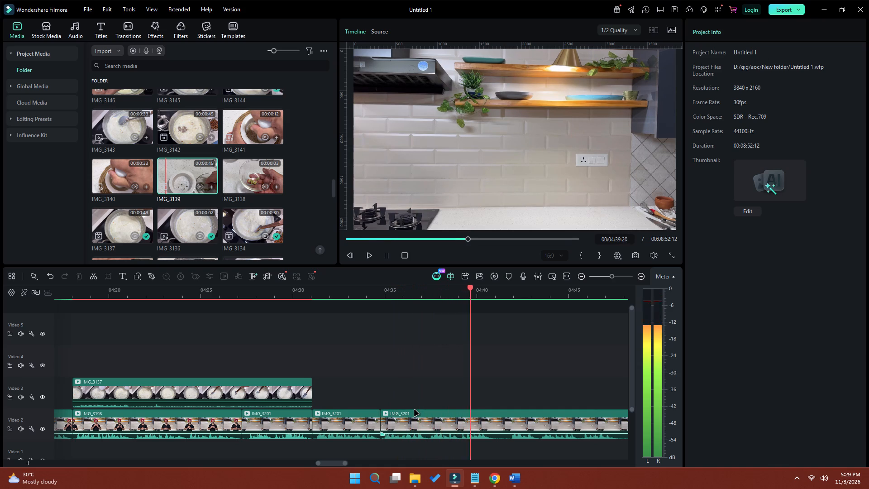
key("space")
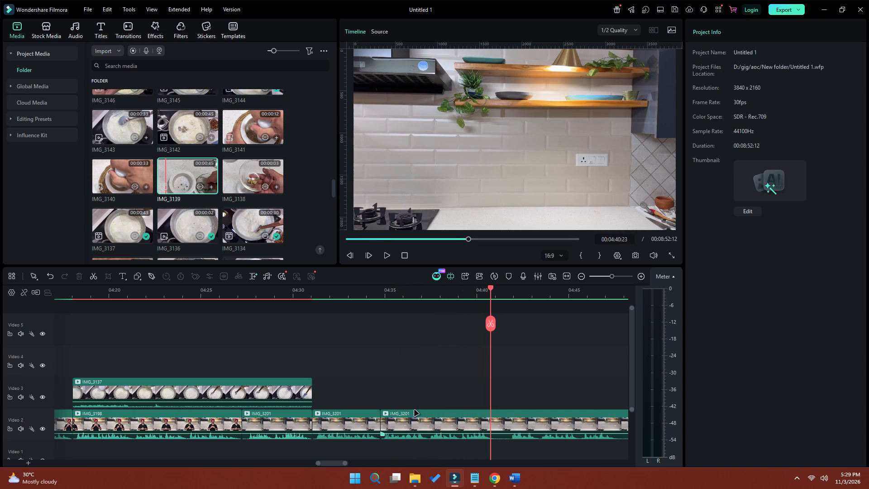
key("space")
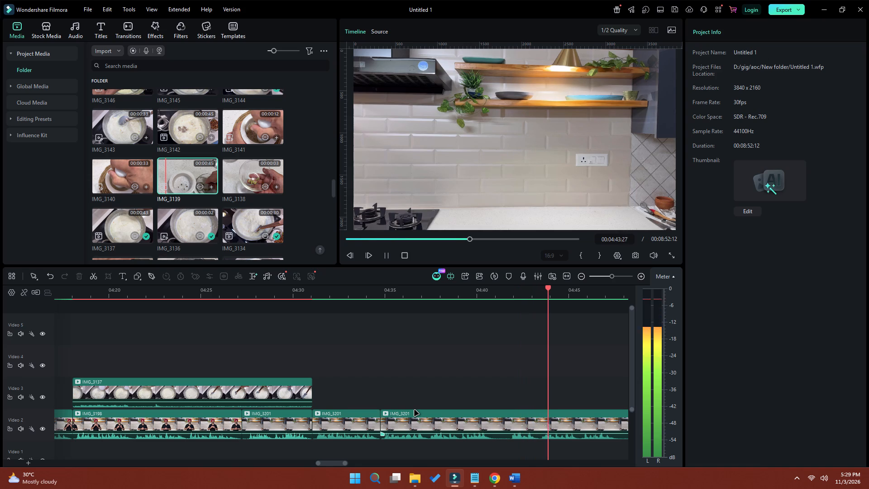
key("space")
left_click(460, 295)
key("space")
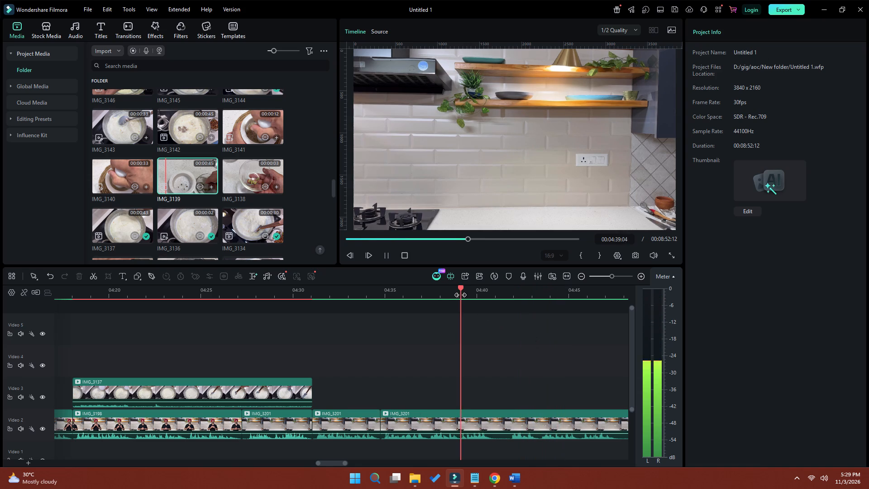
key("space")
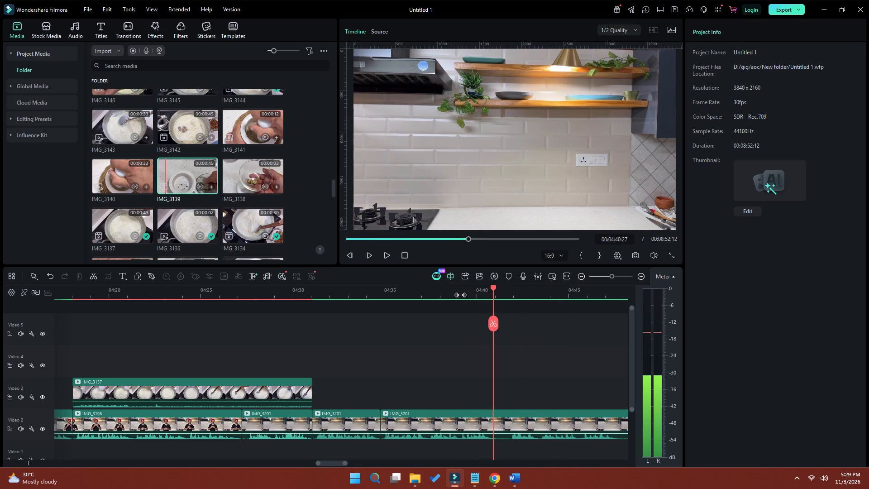
left_click(493, 323)
left_click_drag(492, 288, 510, 295)
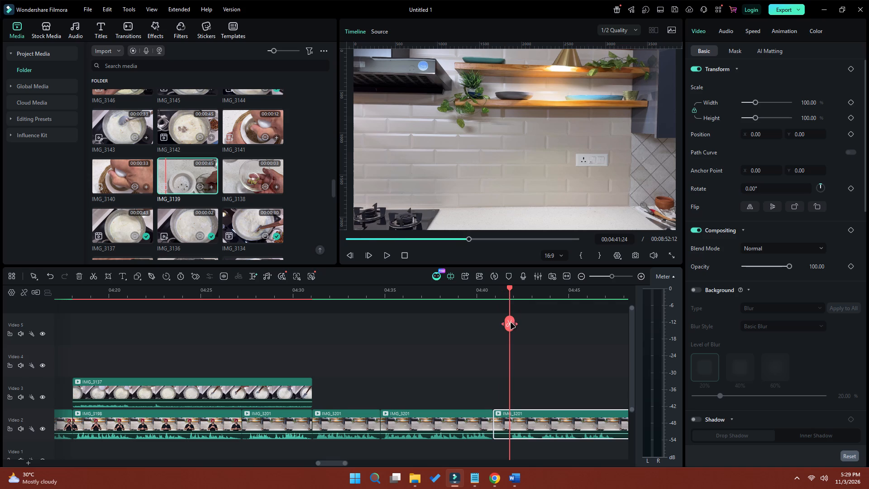
left_click(511, 323)
left_click(503, 423)
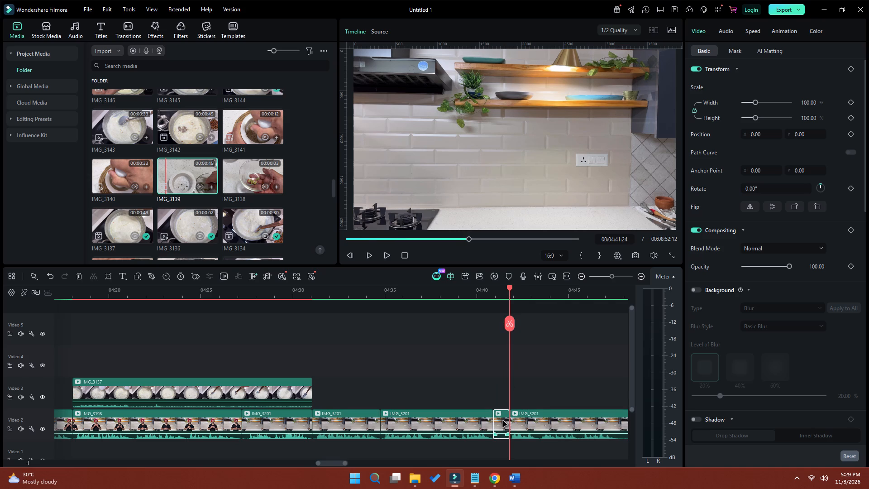
key("shift+Delete")
Play IMG_3201 onward, split it on Video 2 at 04:46:25 and 04:47:11, and delete the short piece between, closing the gap.
key("space")
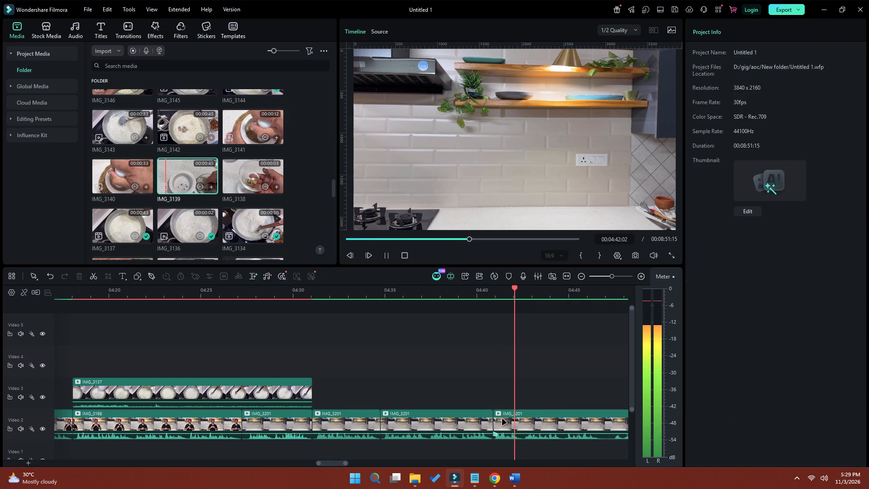
left_click_drag(337, 464, 346, 464)
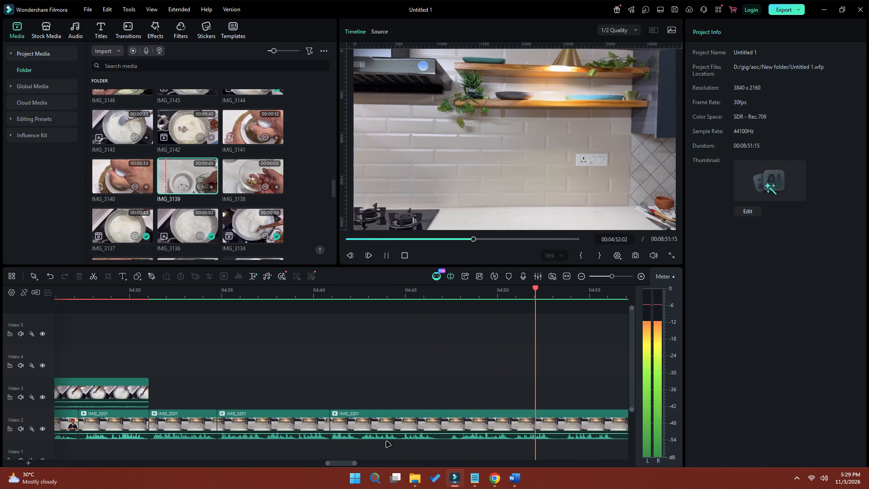
key("space")
left_click(400, 297)
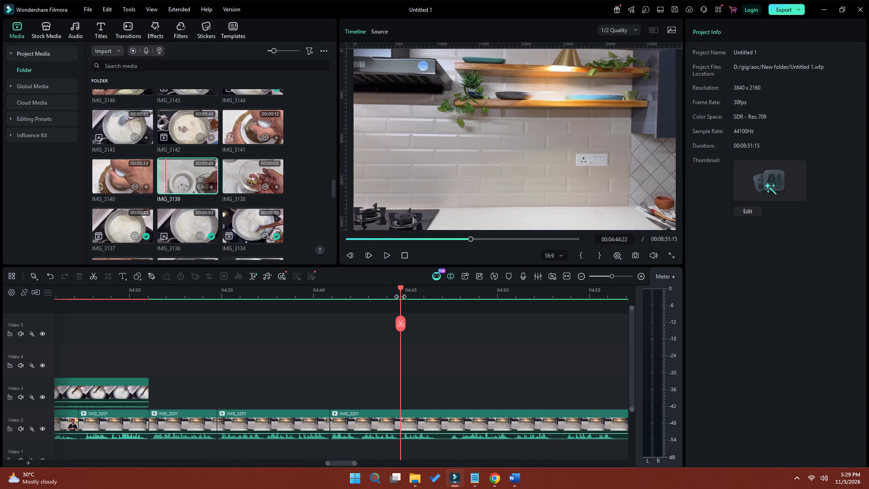
key("space")
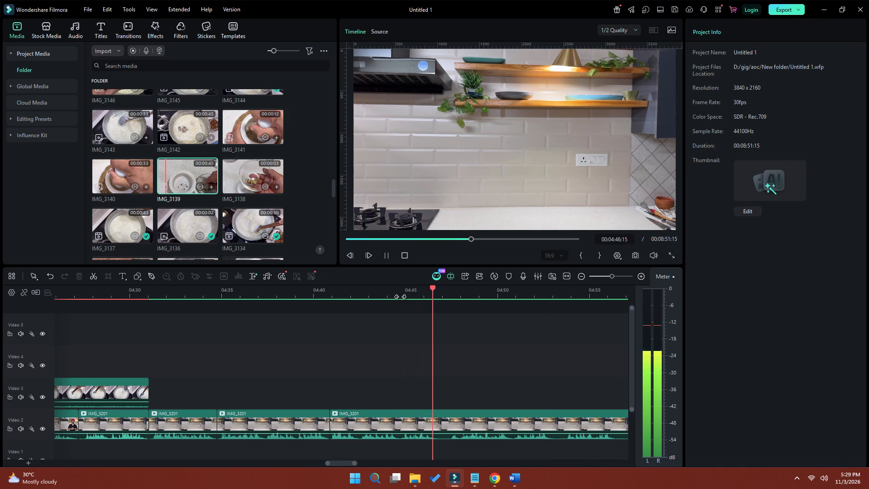
key("space")
left_click(441, 325)
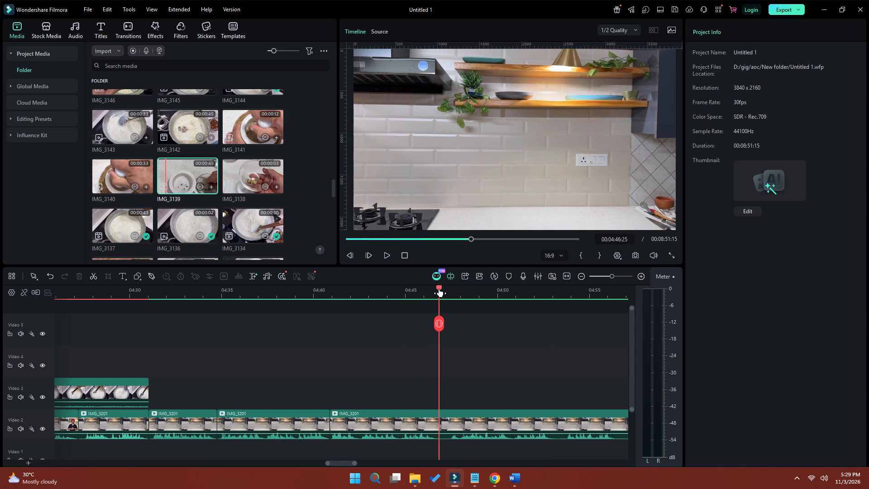
left_click_drag(439, 288, 449, 292)
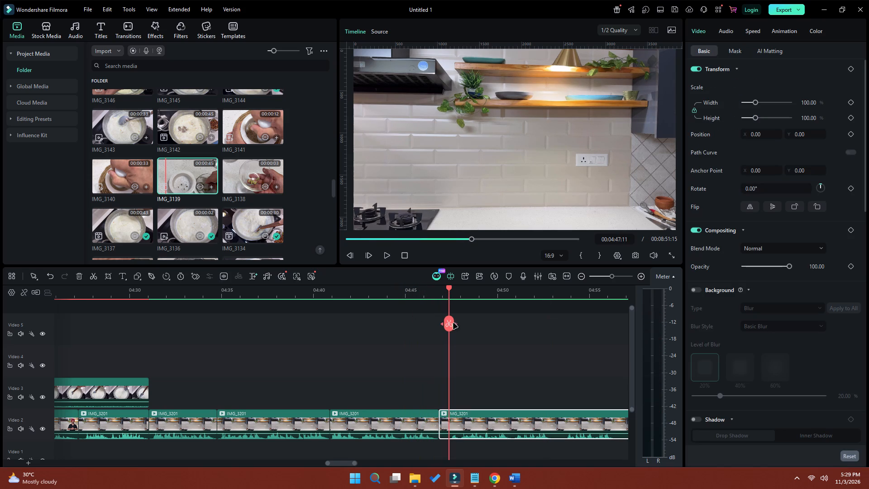
left_click(450, 321)
left_click(444, 424)
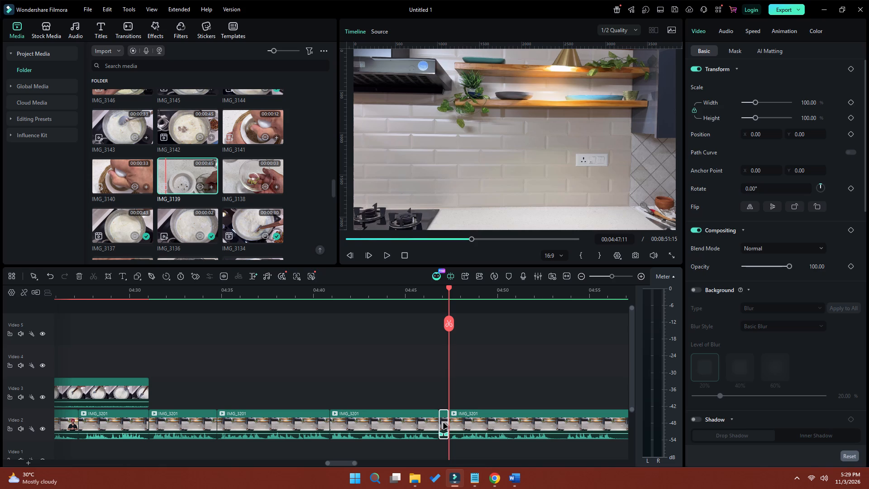
key("shift+Delete")
Play IMG_3201 onward, split it on Video 2 at 04:52:14 and 04:53:03, and delete the short piece between, closing the gap.
key("space")
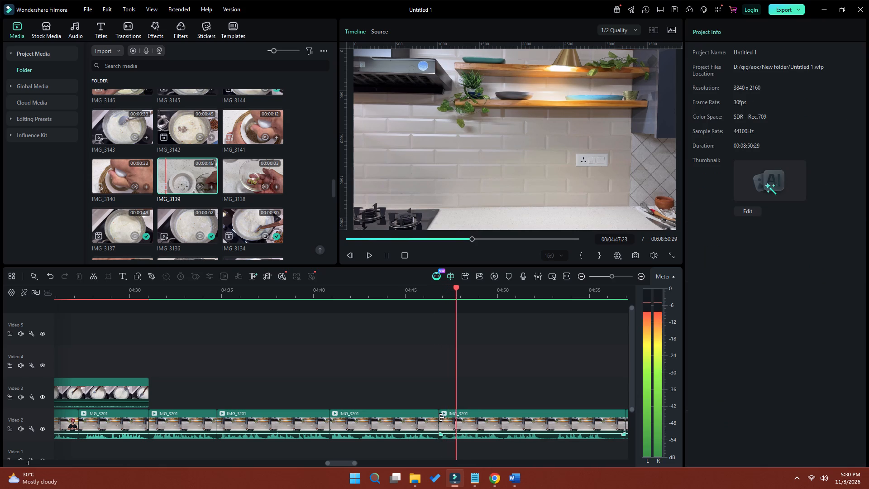
left_click_drag(346, 464, 347, 464)
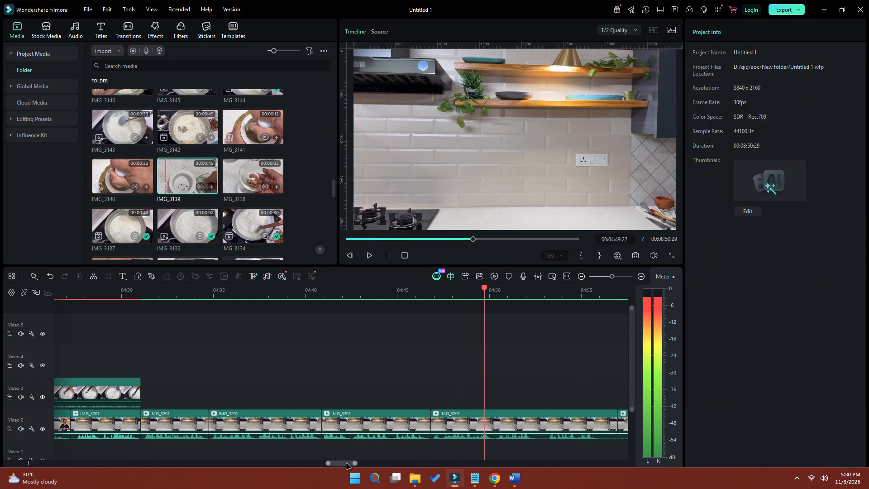
left_click_drag(347, 464, 352, 464)
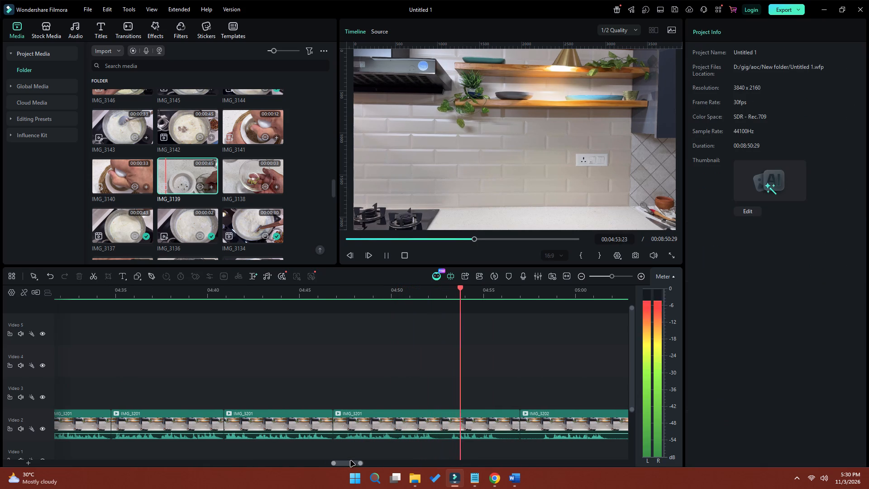
key("space")
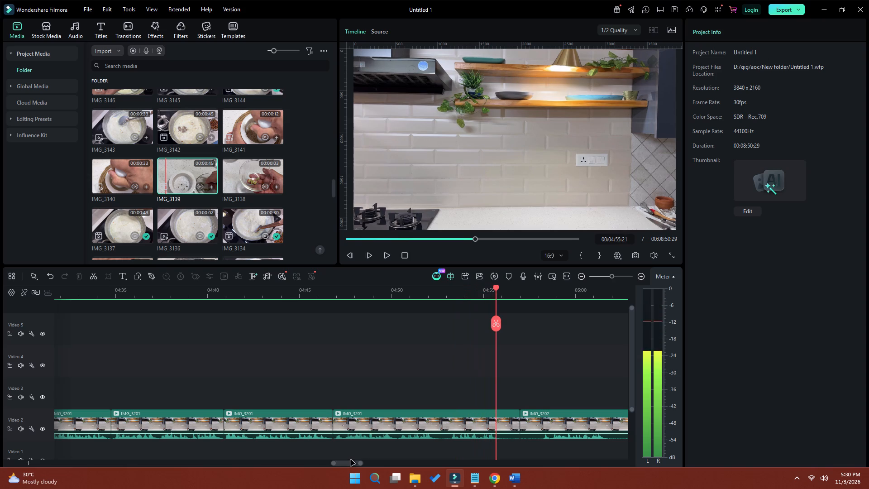
left_click(424, 292)
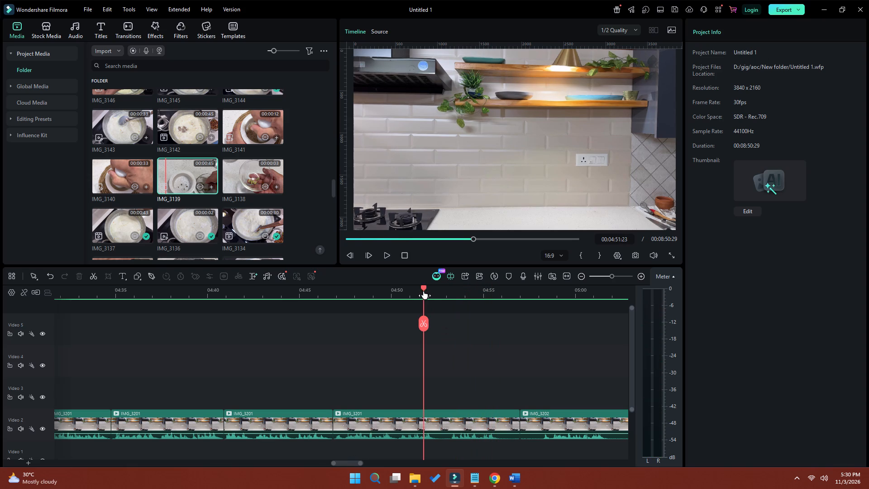
left_click_drag(424, 288, 436, 293)
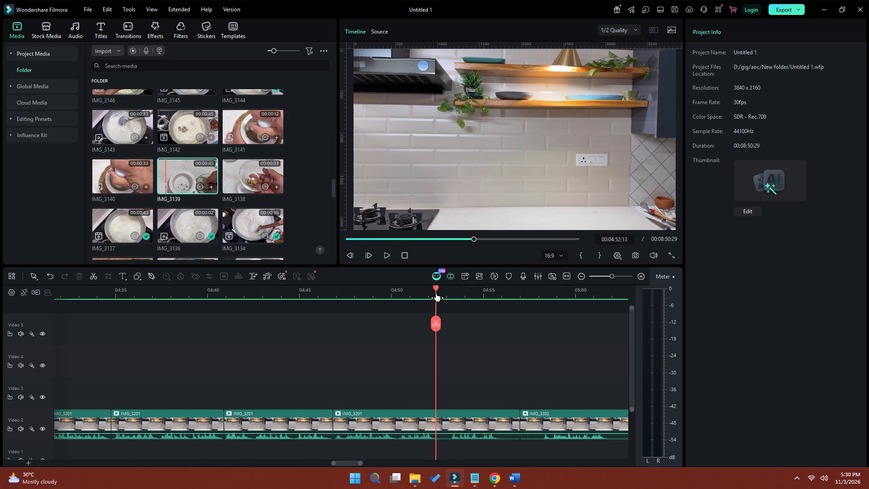
left_click_drag(436, 293, 437, 293)
left_click(439, 324)
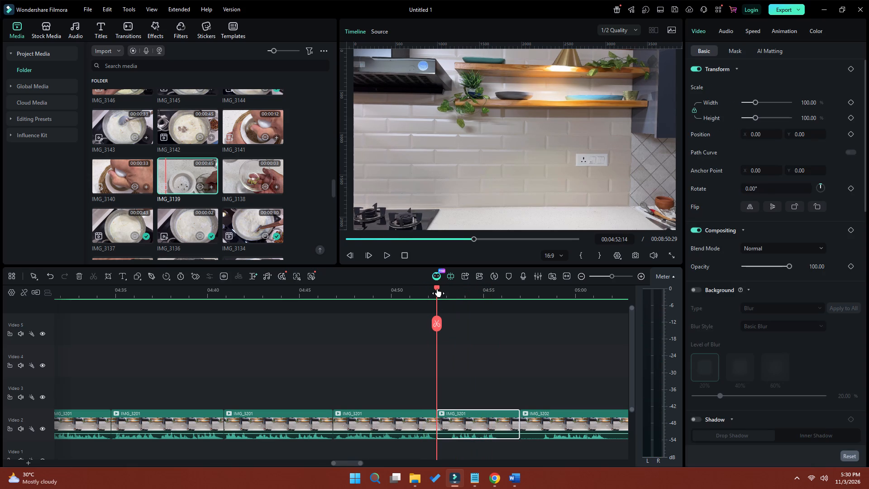
left_click_drag(437, 289, 448, 292)
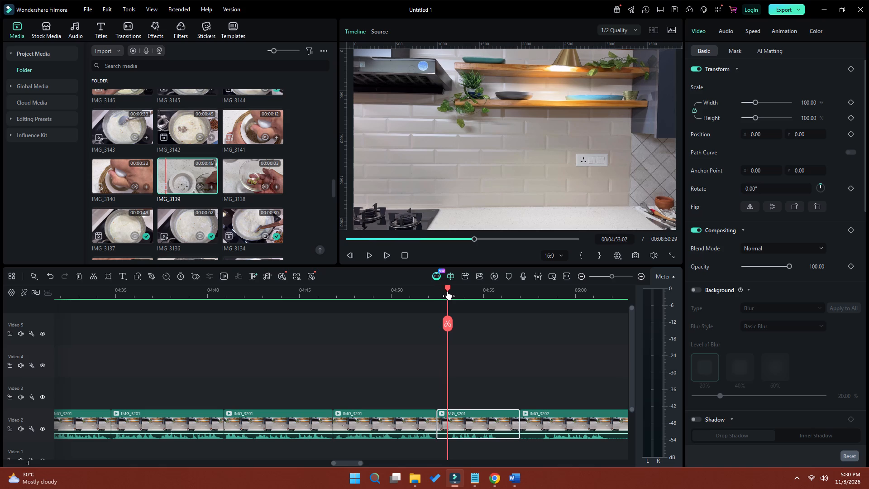
left_click_drag(448, 292, 448, 292)
left_click(449, 325)
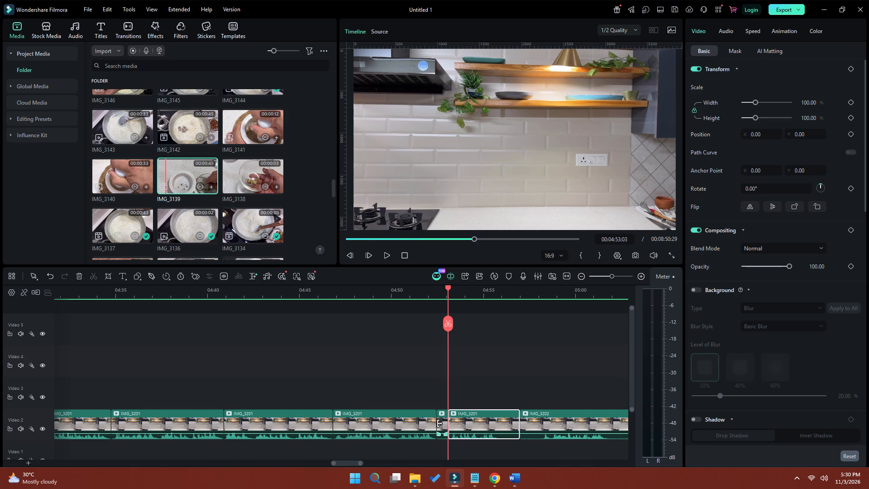
left_click(442, 424)
key("shift+Delete")
Play IMG_3201 onward, split it on Video 2 at 04:55:13, and delete its tail before IMG_3202, closing the gap.
key("space")
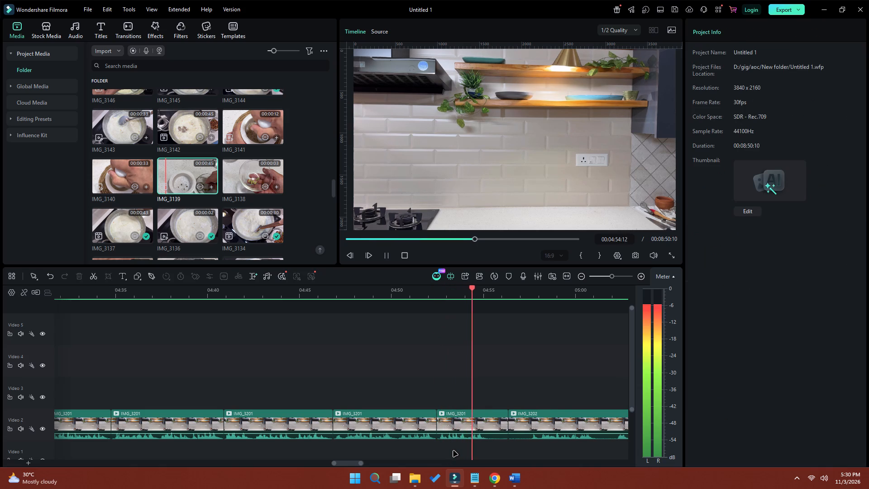
key("space")
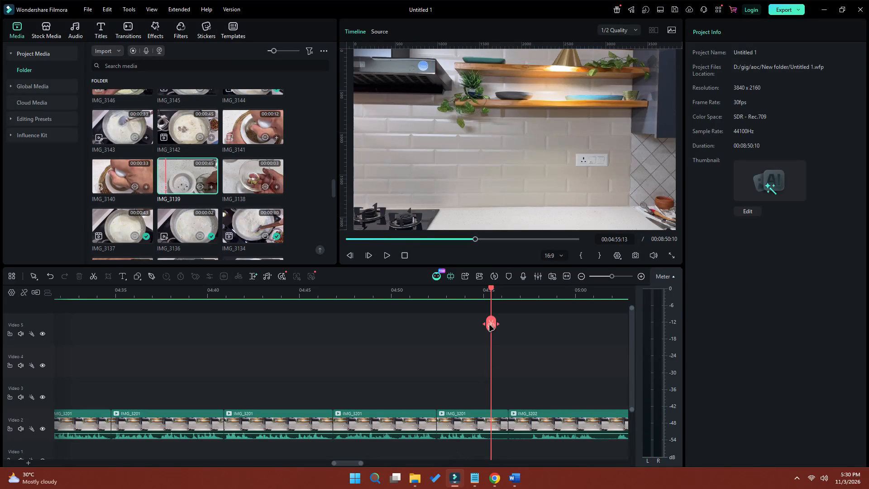
left_click(490, 326)
key("shift+Delete")
Play the start of IMG_3202, then place the IMG_3138 close-up on Video 3 directly after the IMG_3137 close-up, at 04:31:02.
key("space")
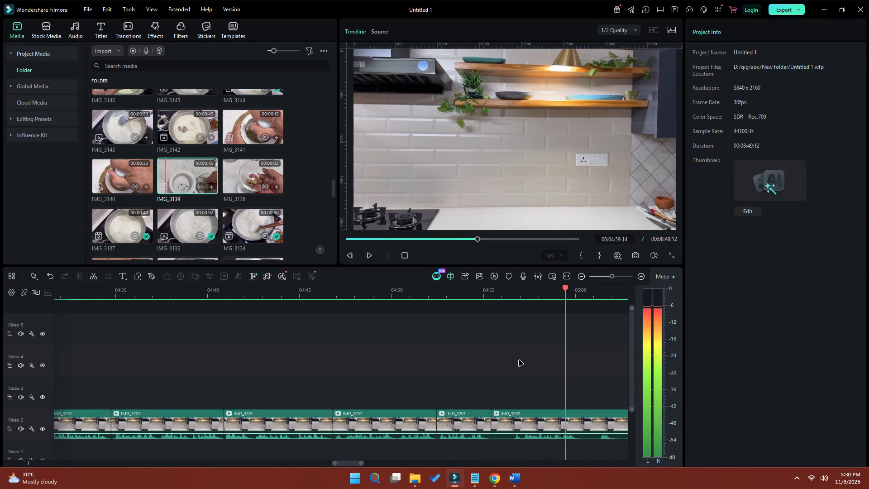
key("space")
left_click_drag(576, 288, 546, 292)
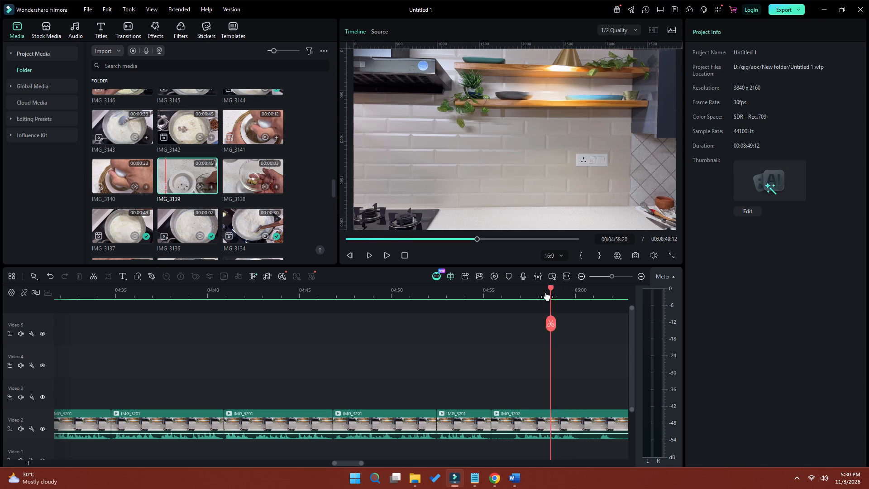
left_click_drag(546, 292, 511, 297)
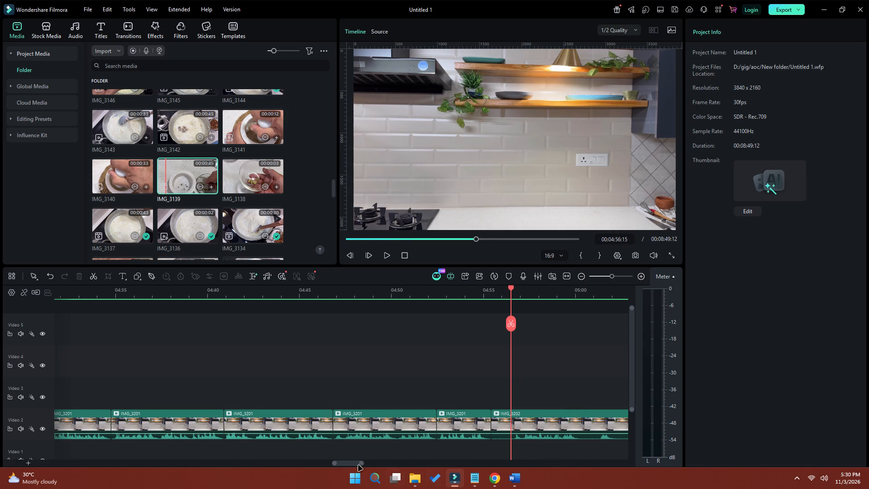
left_click_drag(348, 463, 338, 464)
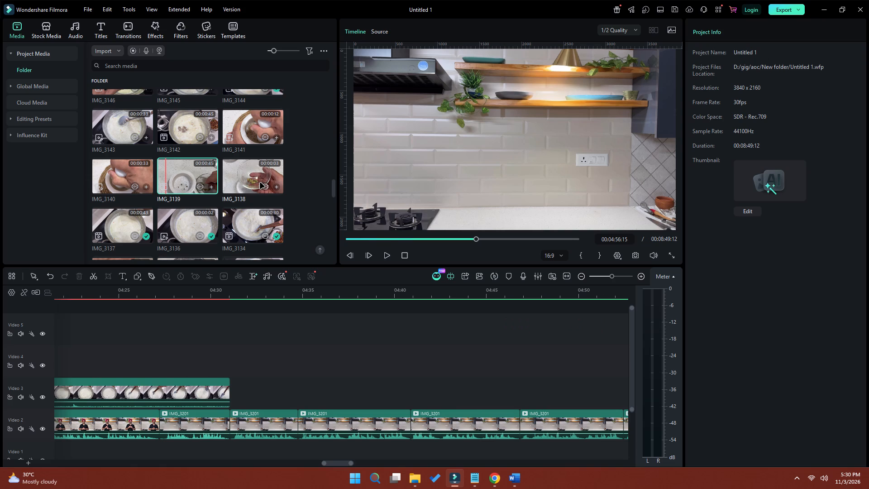
left_click_drag(260, 183, 229, 388)
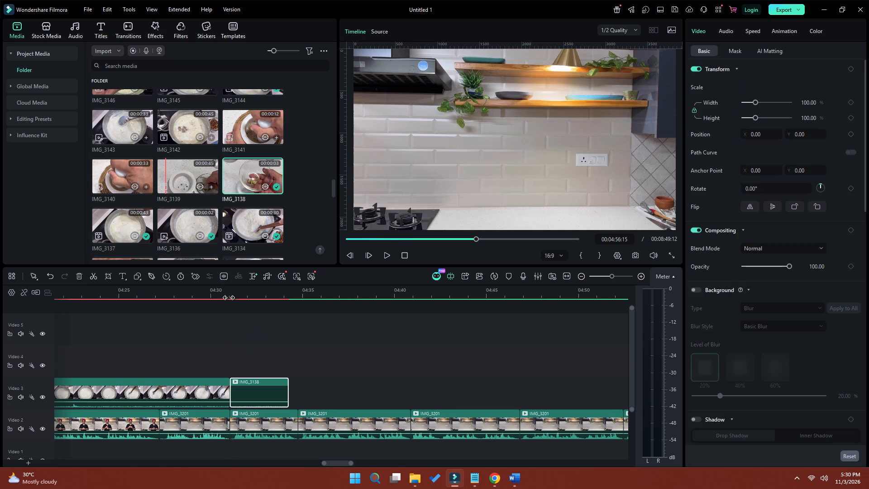
Play the section under IMG_3138, then slow that close-up to 0.86x so it ends at the next IMG_3201 cut.
left_click(229, 297)
key("space")
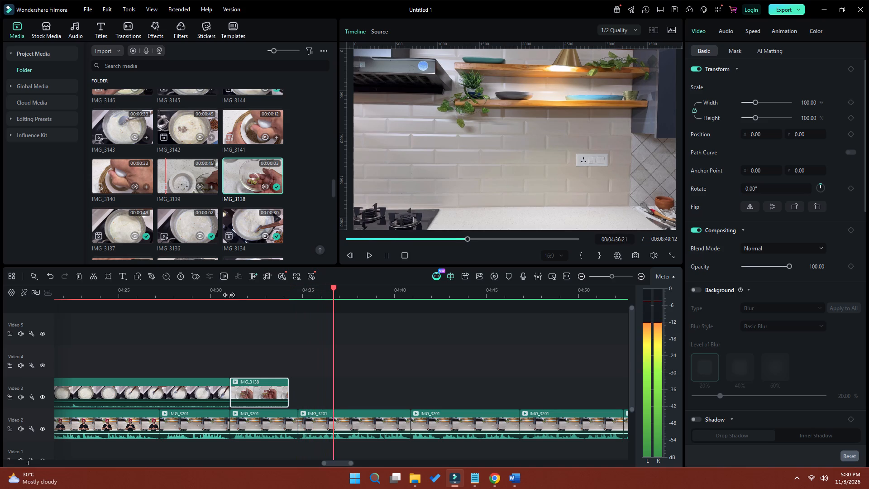
key("space")
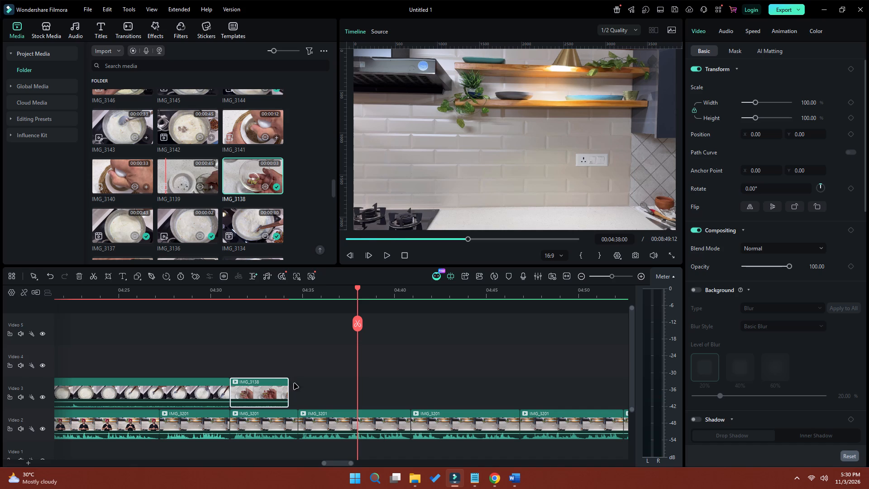
left_click_drag(286, 392, 295, 392, "ctrl")
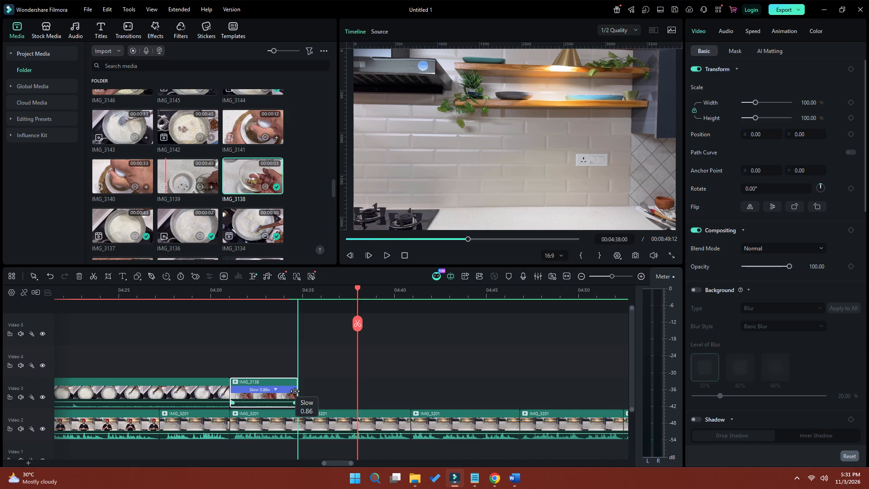
left_click_drag(295, 392, 297, 392, "ctrl")
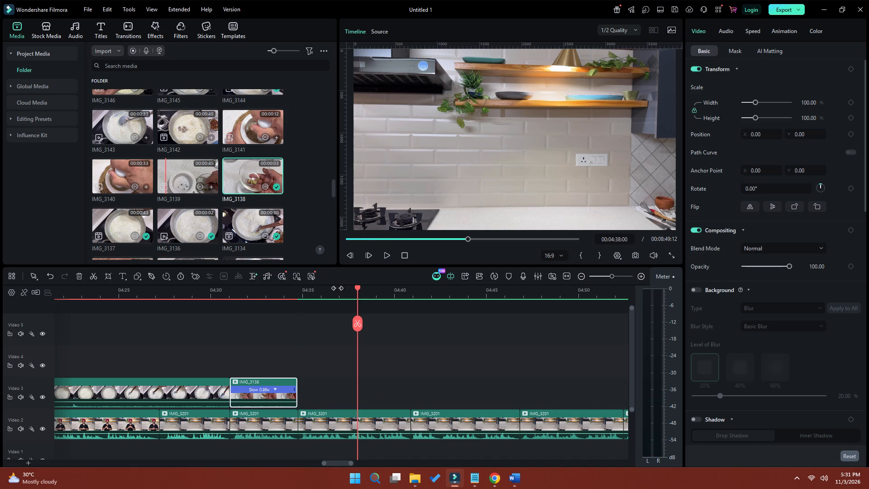
Place the IMG_3139 cardamom close-up on Video 3 directly after IMG_3138, in line with the IMG_3201 cut.
left_click_drag(181, 180, 315, 321)
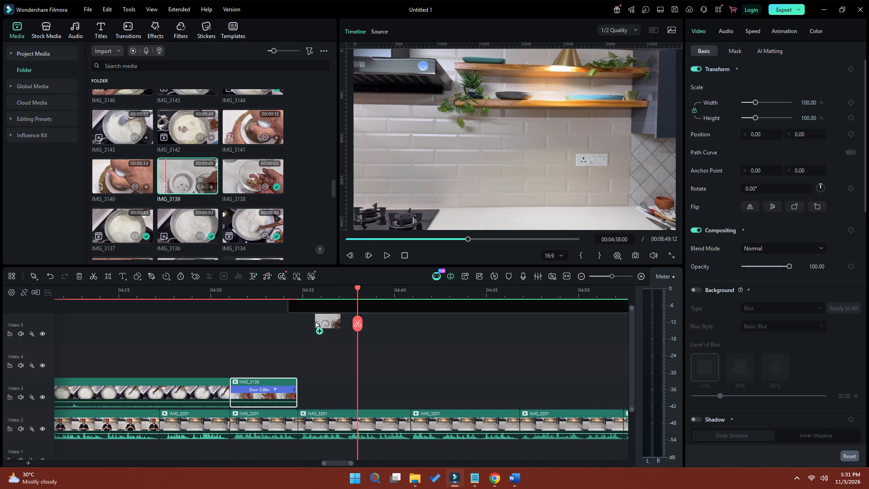
left_click_drag(315, 321, 298, 395)
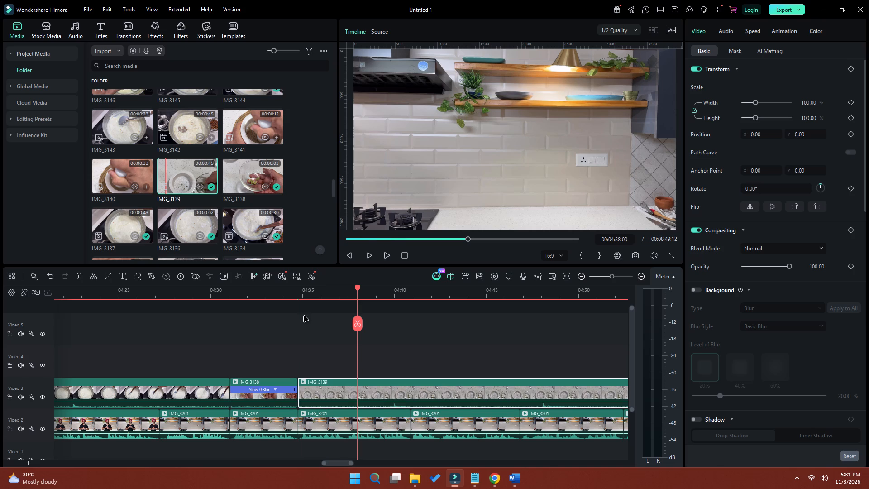
Play IMG_3139, trim its opening on Video 3 up to 04:35:19, and move the clip back against the end of IMG_3138.
left_click(300, 297)
key("space")
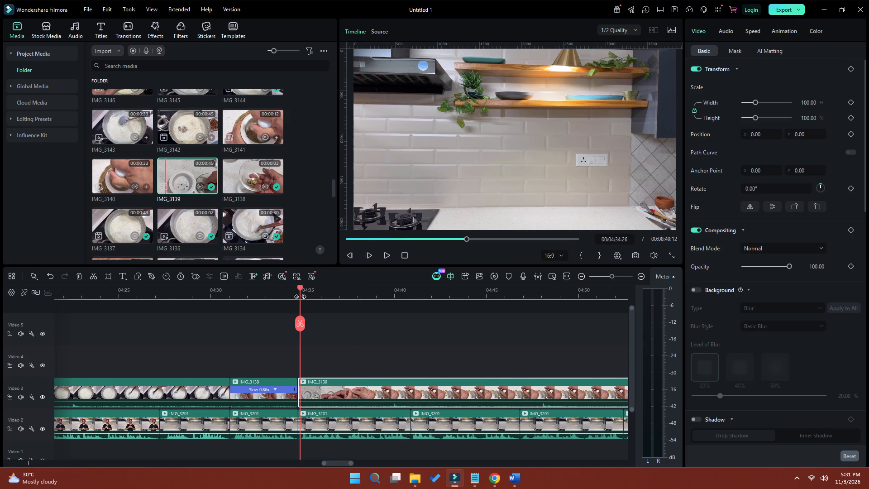
key("space")
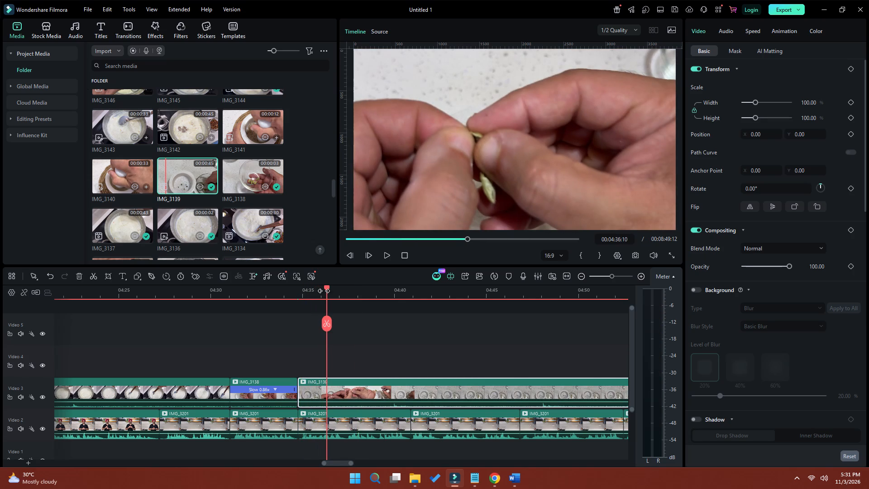
left_click_drag(326, 289, 315, 291)
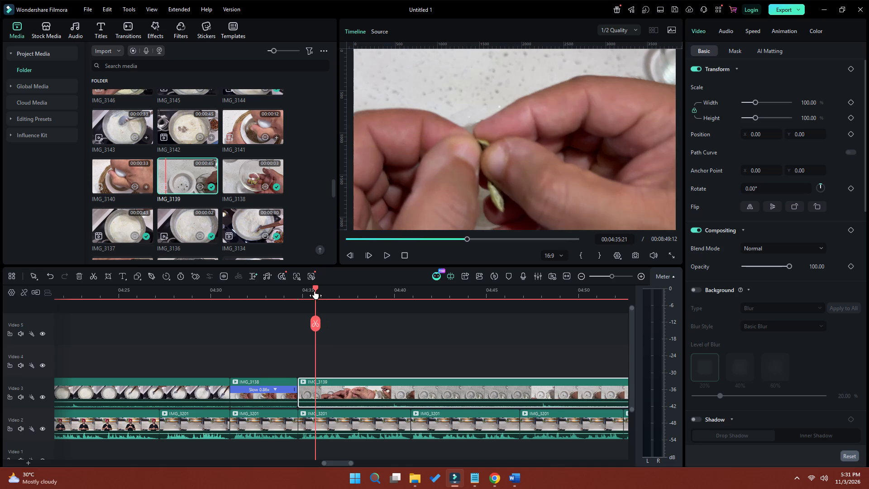
left_click_drag(315, 291, 314, 292)
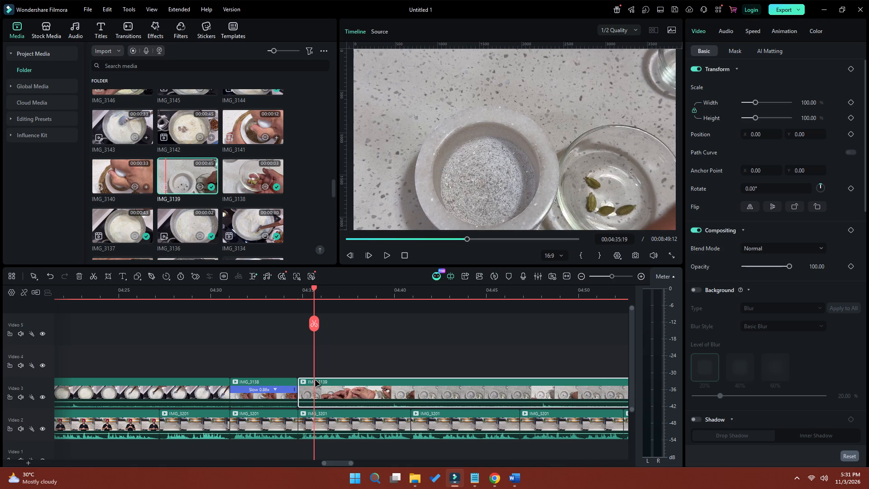
left_click_drag(299, 385, 317, 386)
left_click_drag(324, 389, 311, 390)
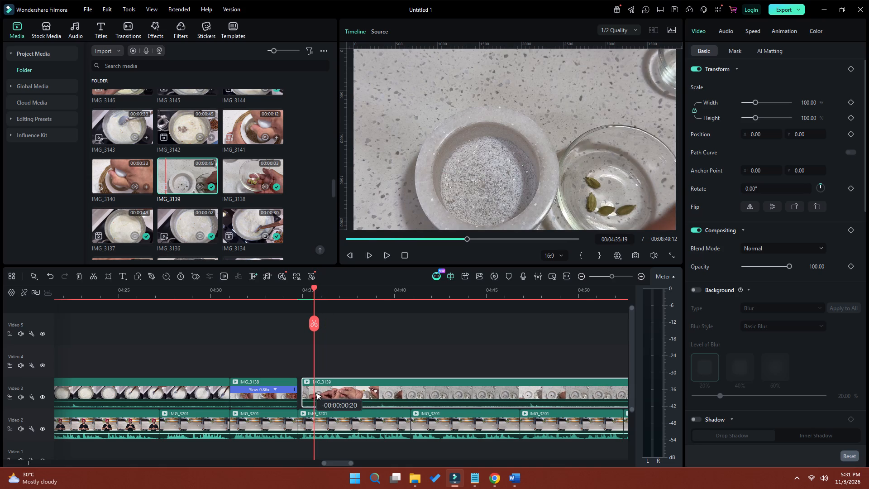
left_click_drag(311, 390, 309, 390)
Review the cardamom close-up IMG_3139 on Video 3 and split it at 04:39:27, where the hand has left the shot.
key("space")
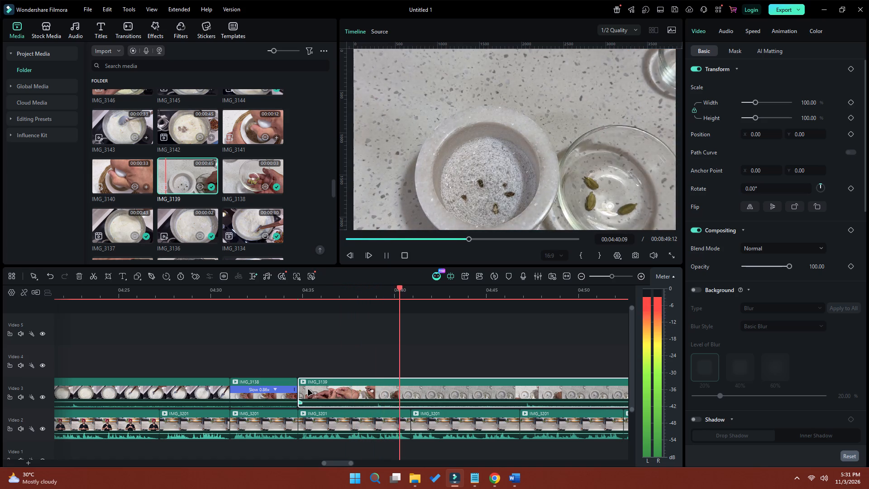
key("space")
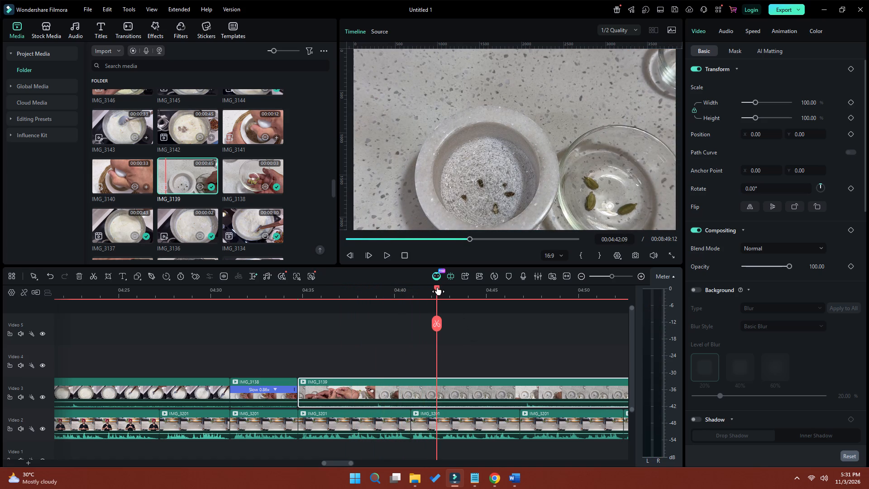
left_click_drag(437, 287, 381, 289)
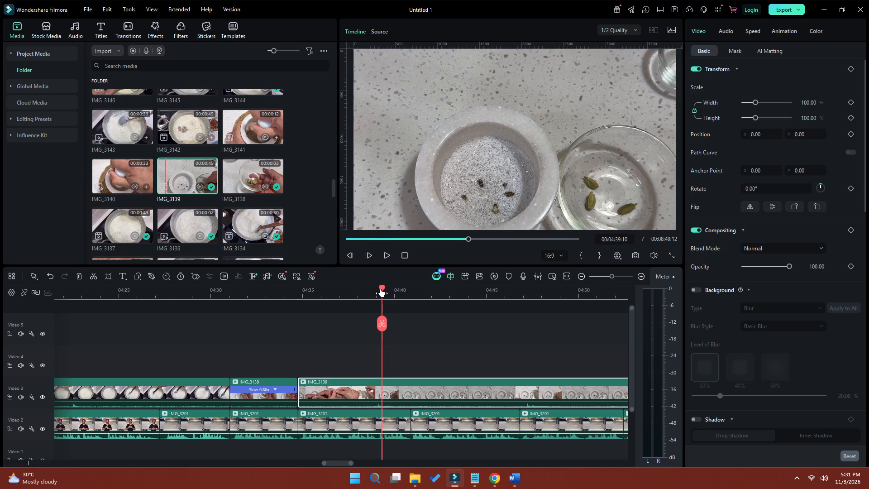
left_click_drag(381, 289, 375, 288)
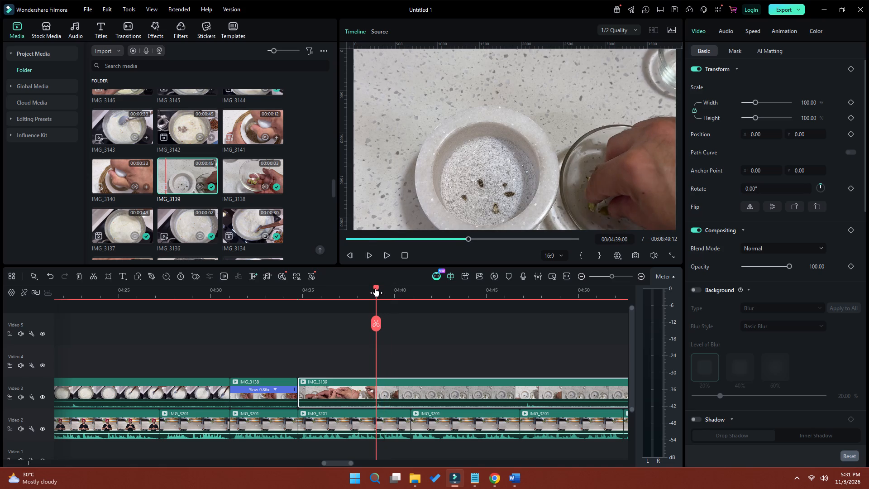
left_click_drag(375, 288, 453, 299)
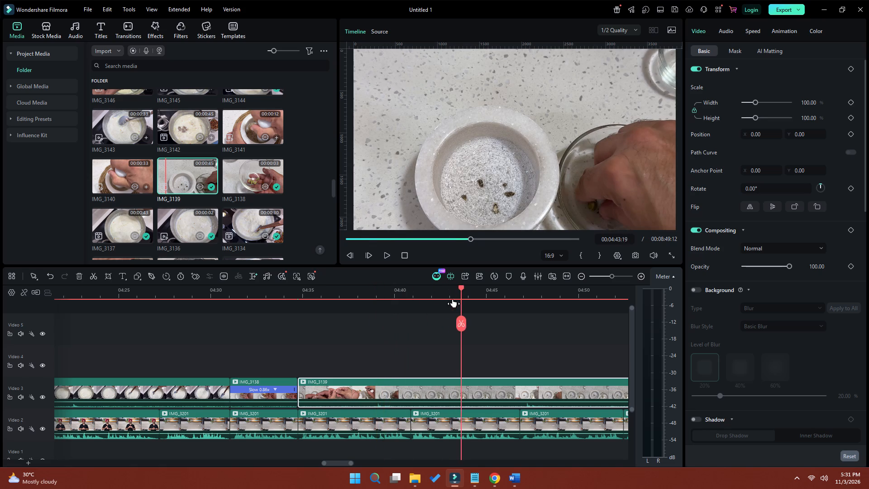
left_click_drag(453, 299, 342, 300)
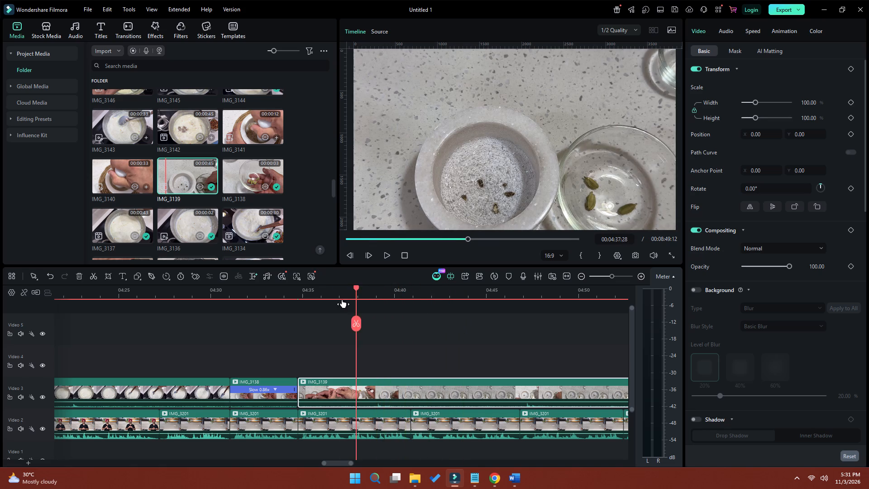
left_click_drag(342, 300, 344, 301)
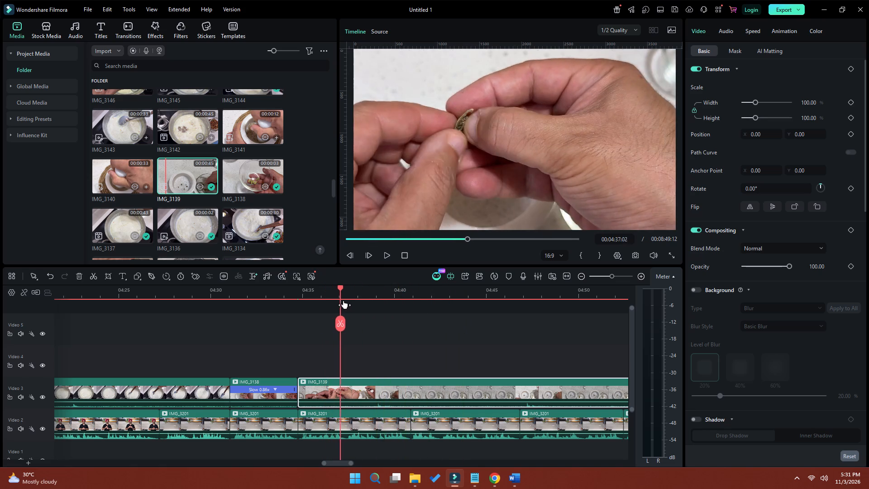
left_click_drag(344, 301, 365, 301)
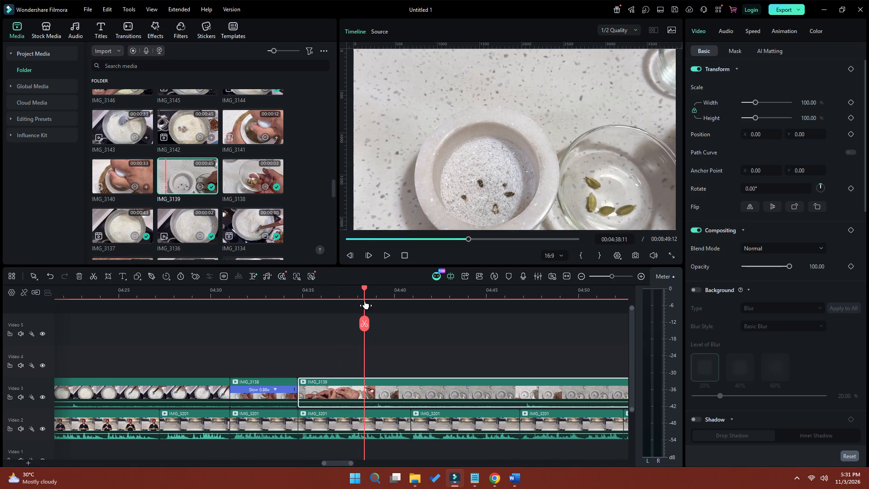
left_click_drag(365, 301, 377, 301)
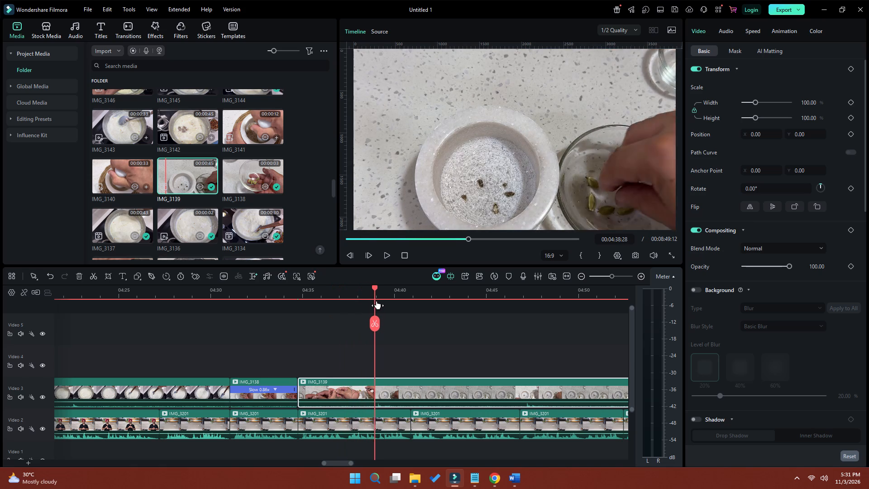
left_click_drag(377, 301, 384, 301)
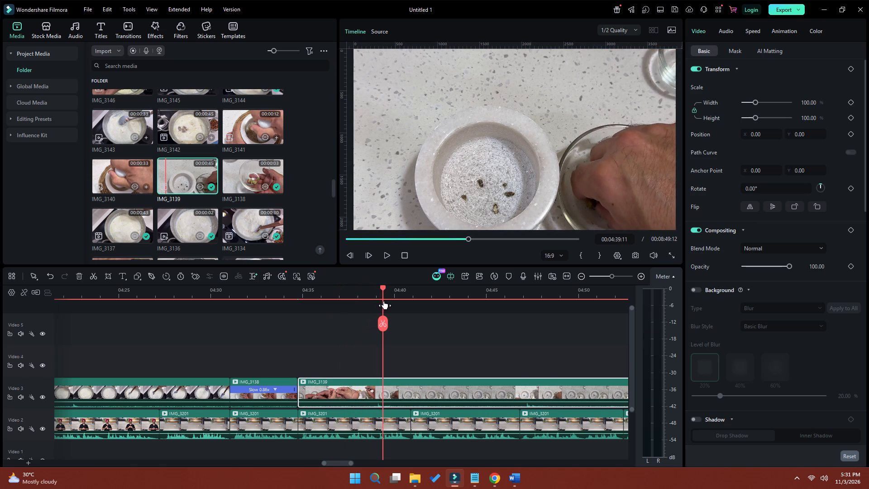
left_click_drag(384, 301, 392, 301)
left_click(396, 386)
left_click(388, 322)
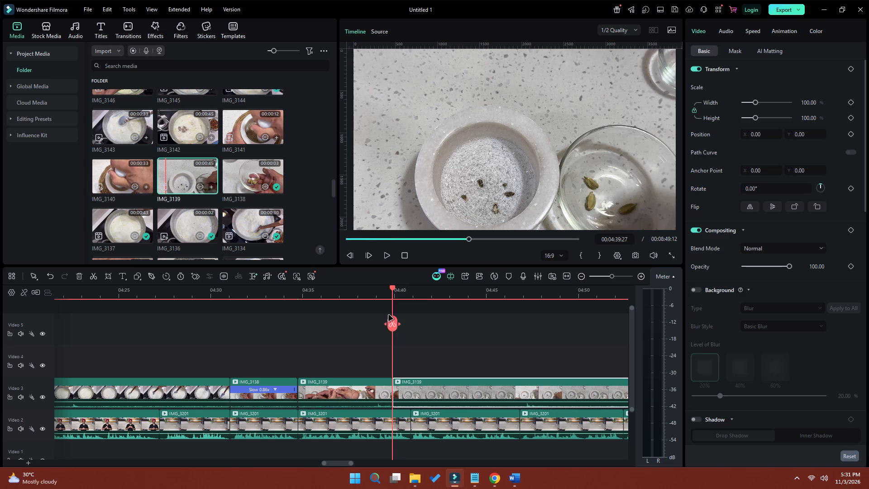
Split IMG_3139 on Video 3 again at 04:45:17 and ripple-delete the idle piece between the two cuts.
left_click_drag(392, 289, 446, 293)
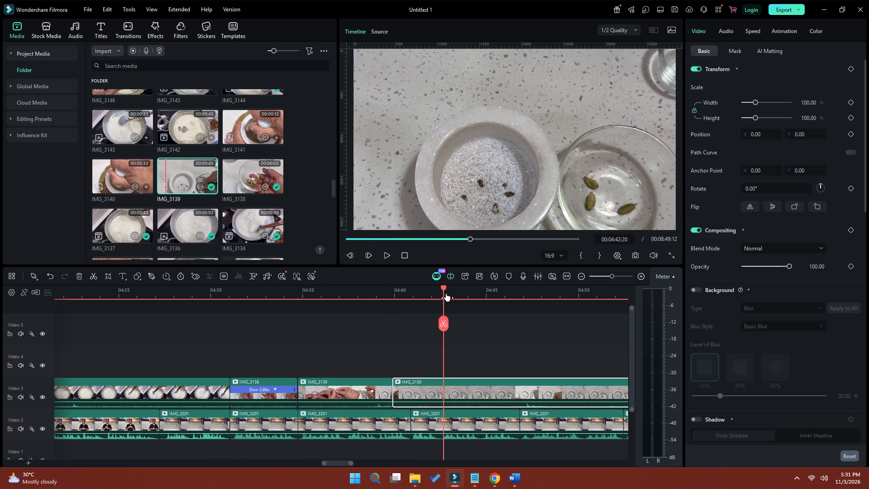
left_click_drag(446, 293, 517, 297)
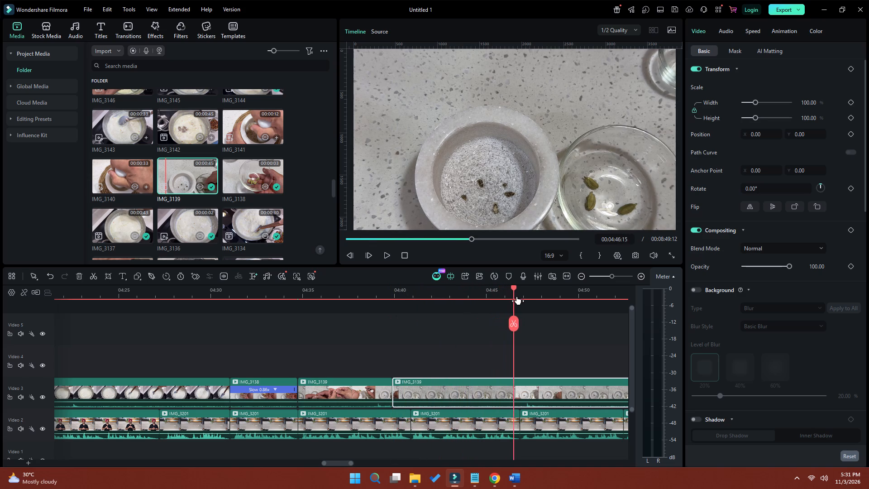
left_click_drag(517, 297, 522, 295)
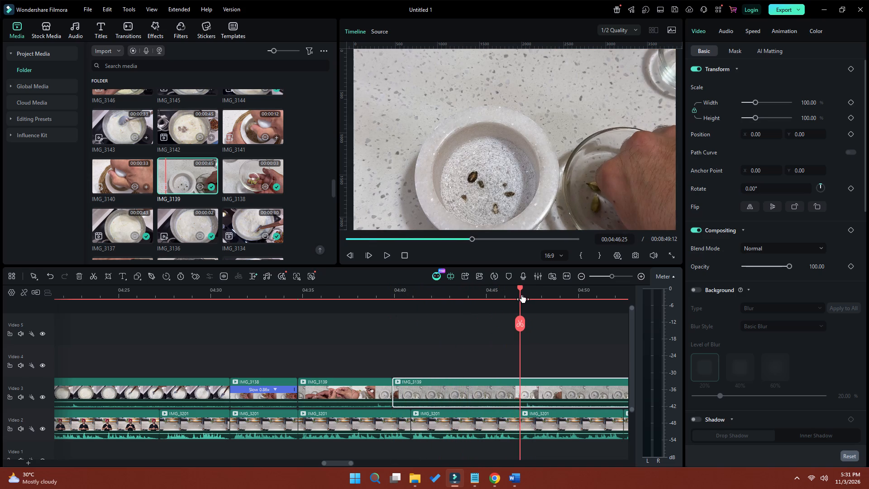
left_click_drag(522, 295, 503, 293)
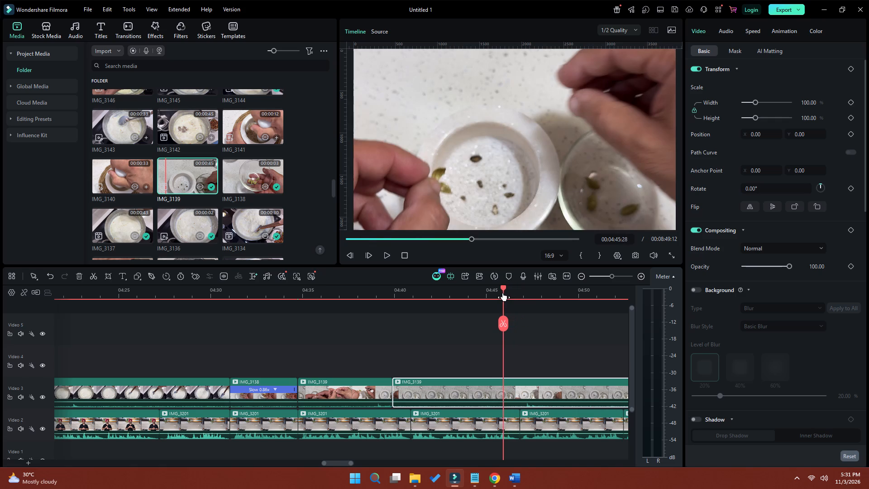
left_click_drag(503, 293, 498, 292)
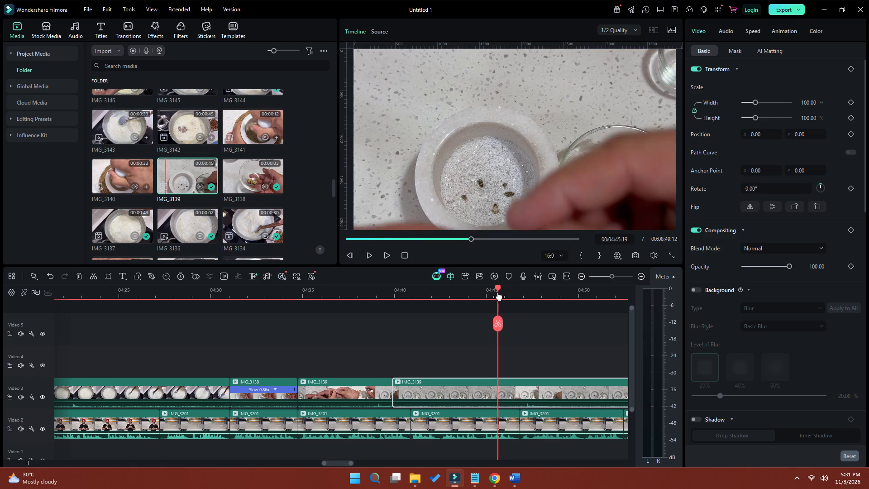
left_click_drag(498, 292, 500, 292)
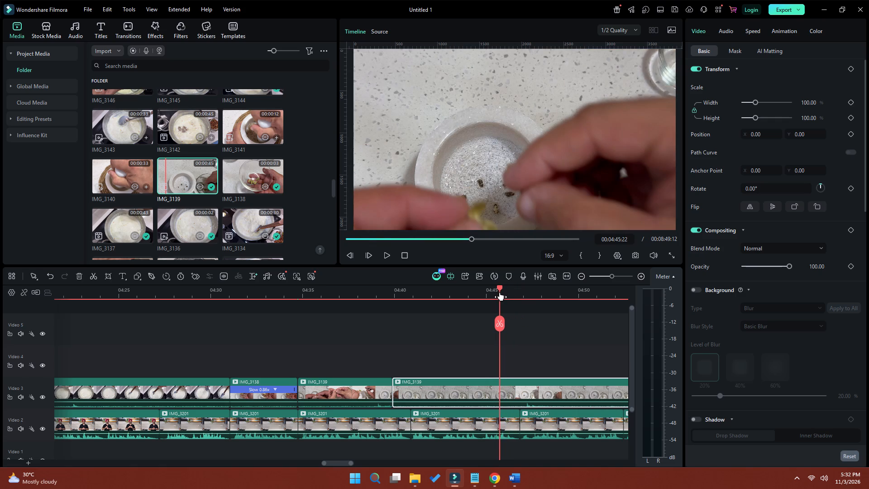
left_click_drag(500, 292, 497, 292)
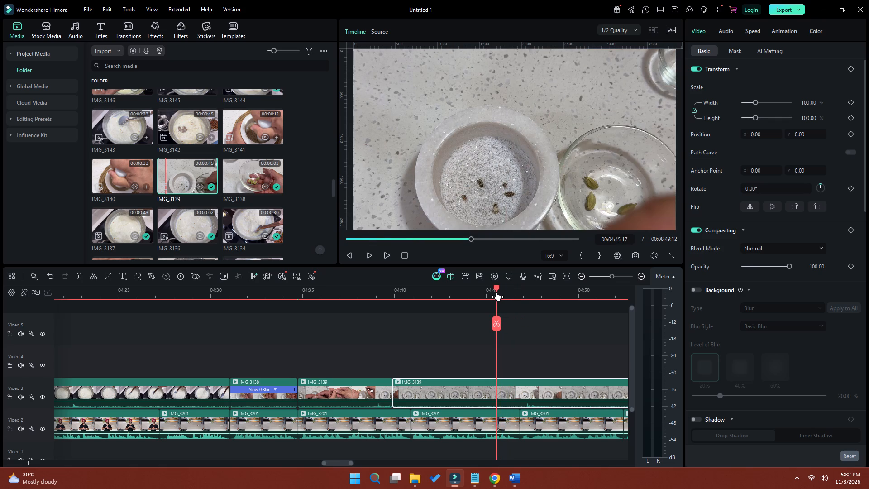
left_click(496, 324)
left_click(478, 393)
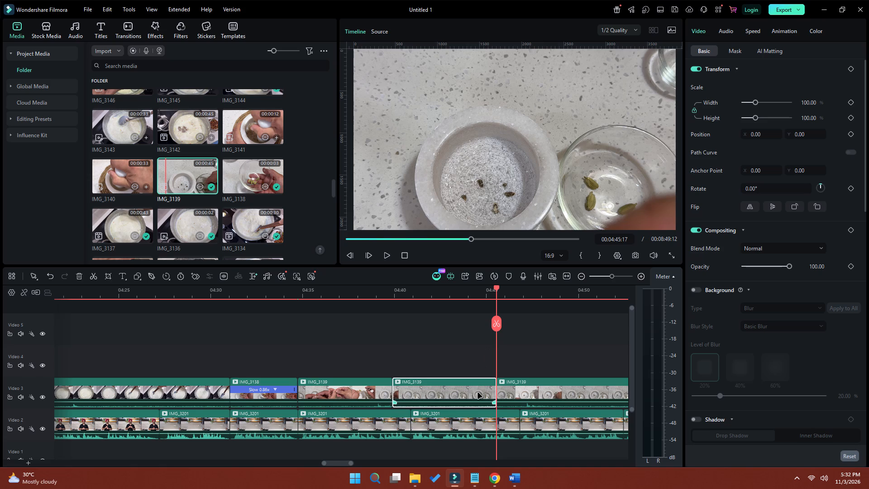
key("shift+Delete")
left_click(477, 391)
left_click(490, 383)
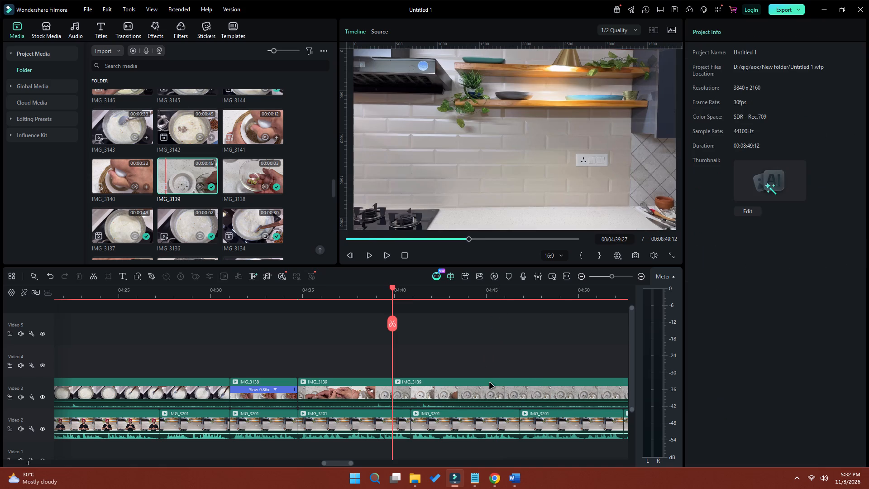
Play IMG_3139 from the new join and split it at 04:42:17, once the hand has left the bowl again.
key("space")
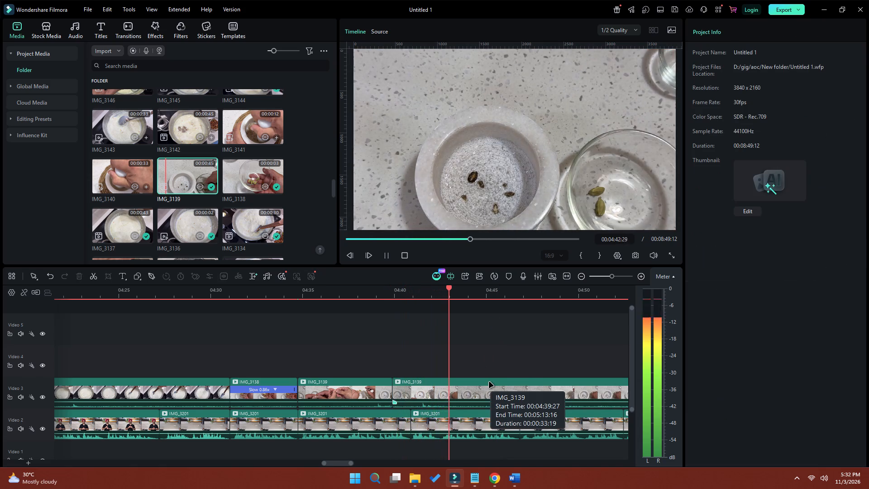
key("space")
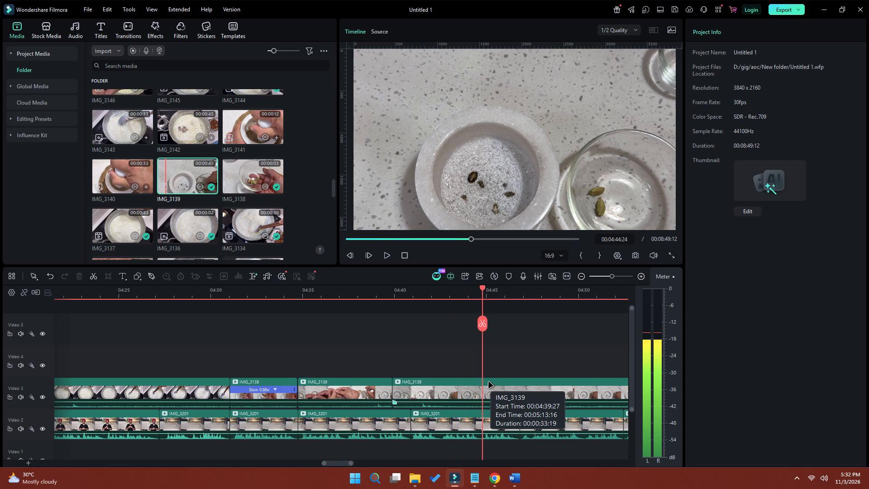
left_click_drag(483, 288, 480, 288)
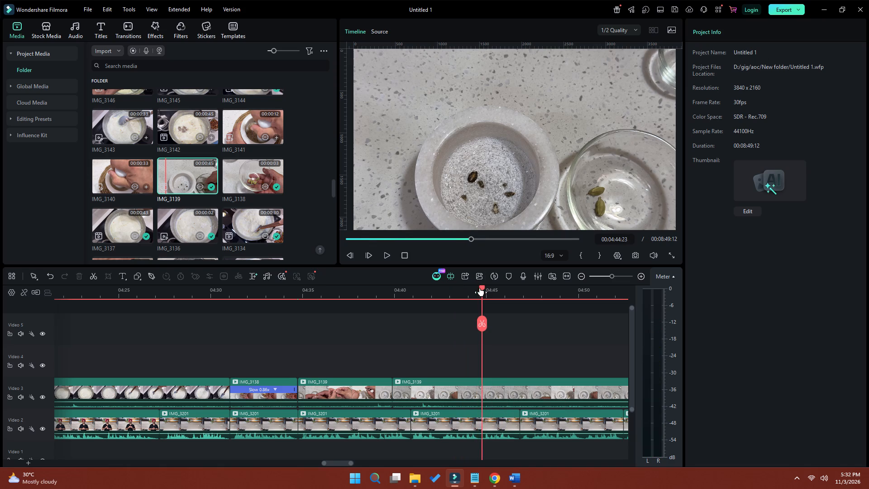
left_click_drag(480, 288, 428, 291)
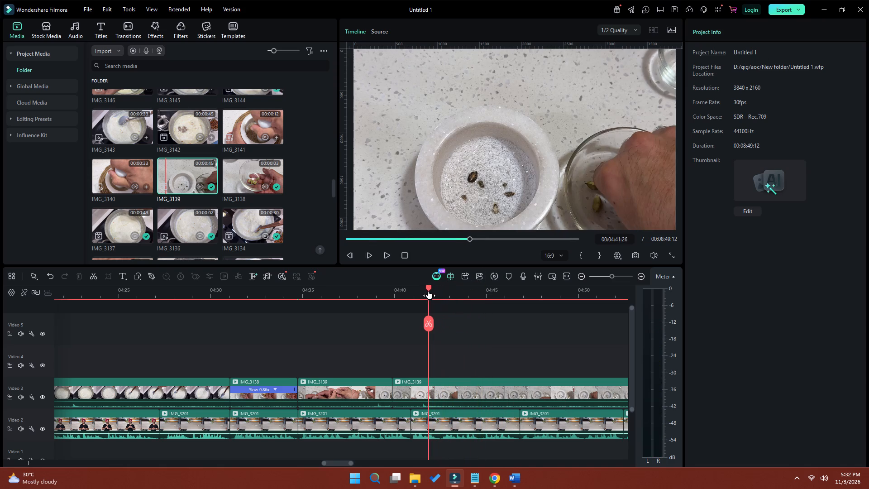
left_click_drag(428, 291, 426, 291)
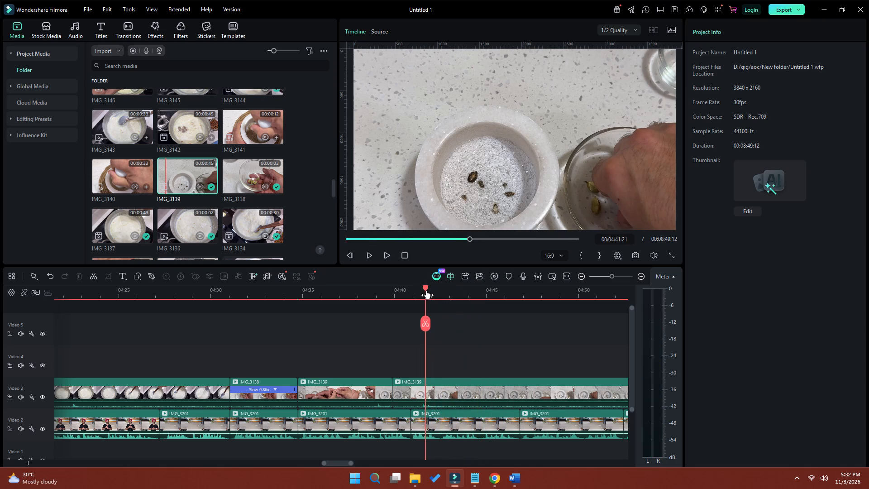
left_click_drag(426, 291, 440, 291)
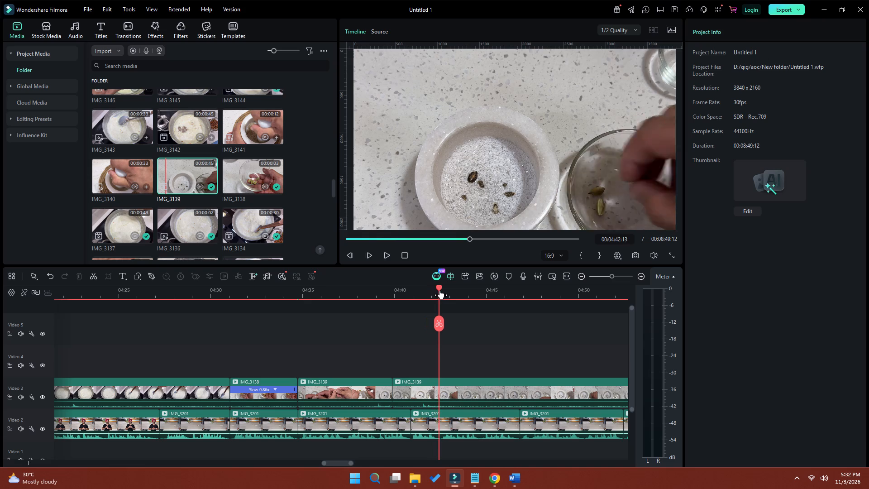
left_click_drag(440, 291, 441, 291)
left_click(439, 398)
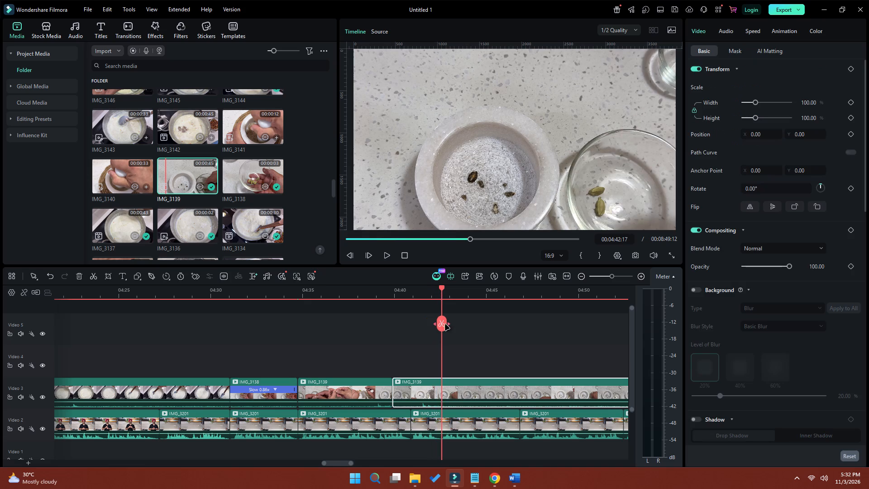
left_click(440, 326)
Scrub through the rest of IMG_3139 on Video 3 for the hand's returns, then replay the cardamom close-up across the existing cuts.
left_click_drag(443, 289, 469, 290)
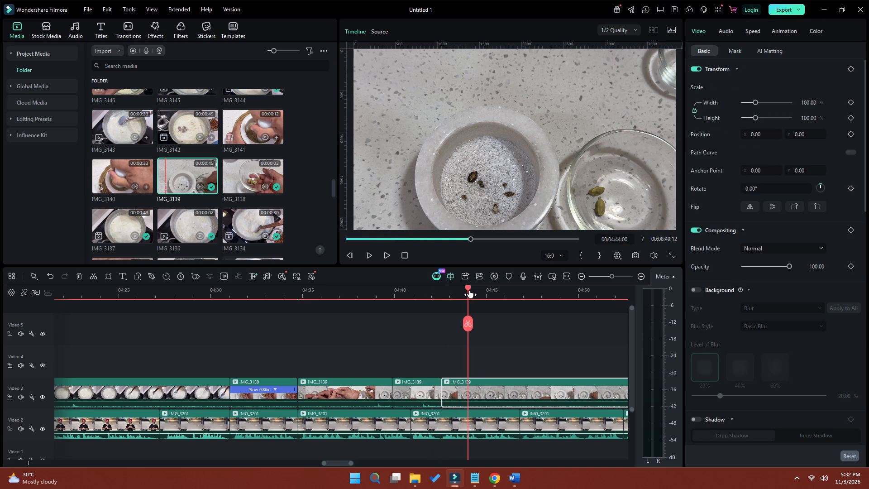
left_click_drag(469, 290, 499, 292)
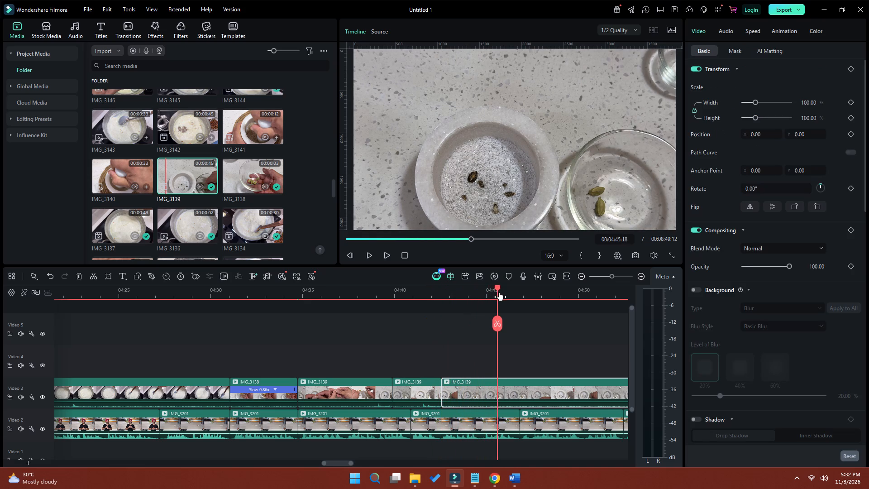
left_click_drag(499, 292, 520, 295)
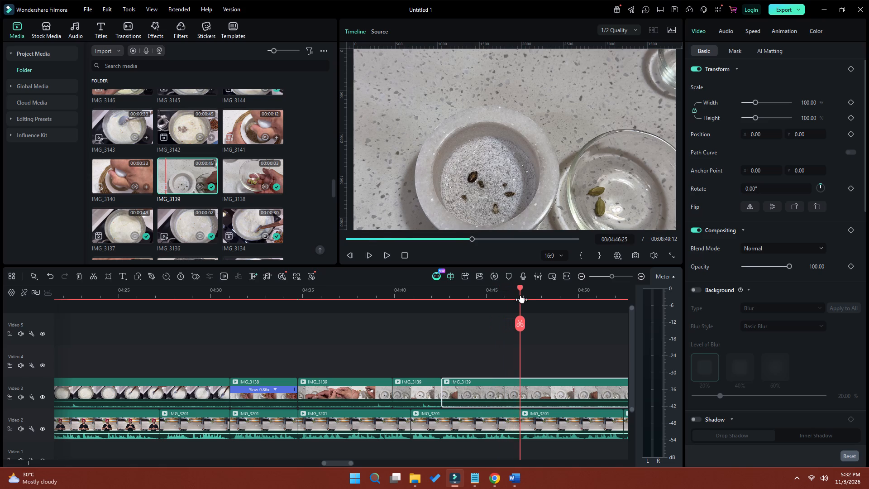
left_click_drag(520, 295, 541, 298)
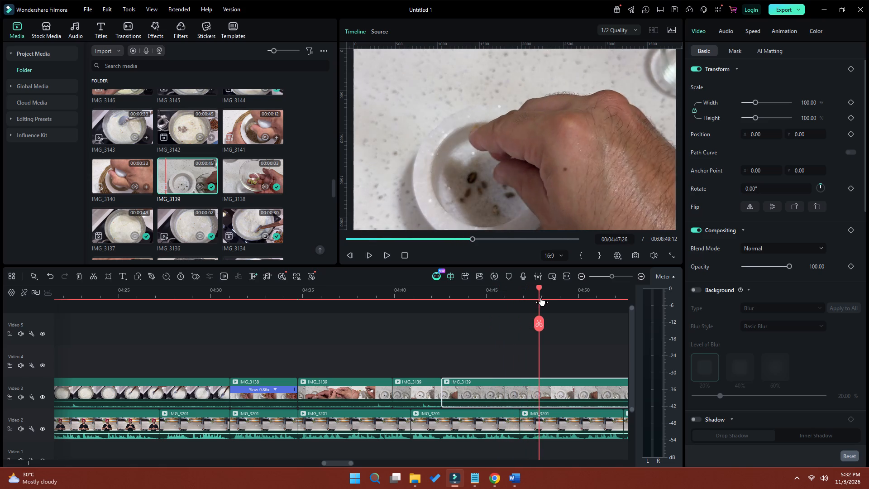
left_click_drag(541, 298, 532, 296)
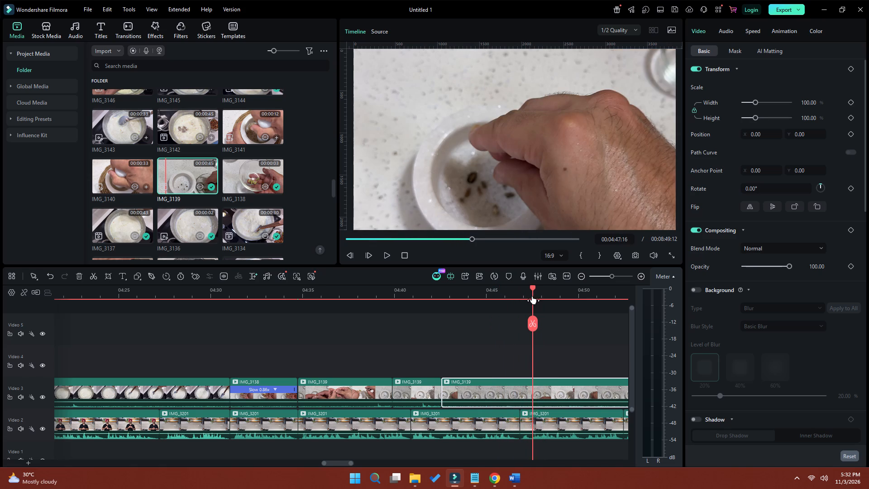
left_click_drag(532, 296, 530, 295)
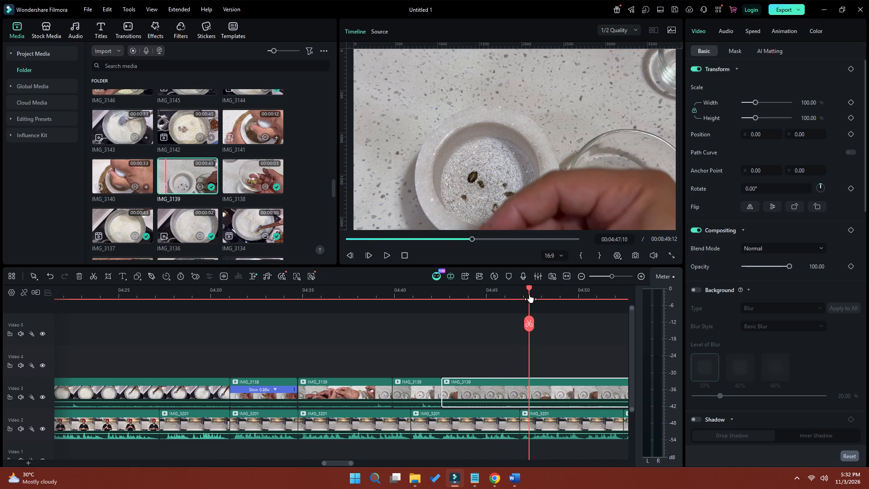
left_click_drag(530, 295, 537, 295)
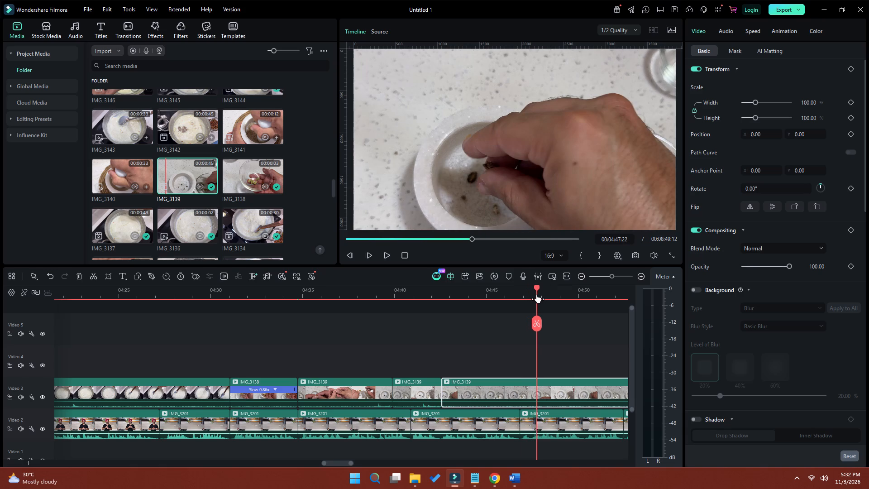
left_click_drag(537, 295, 545, 294)
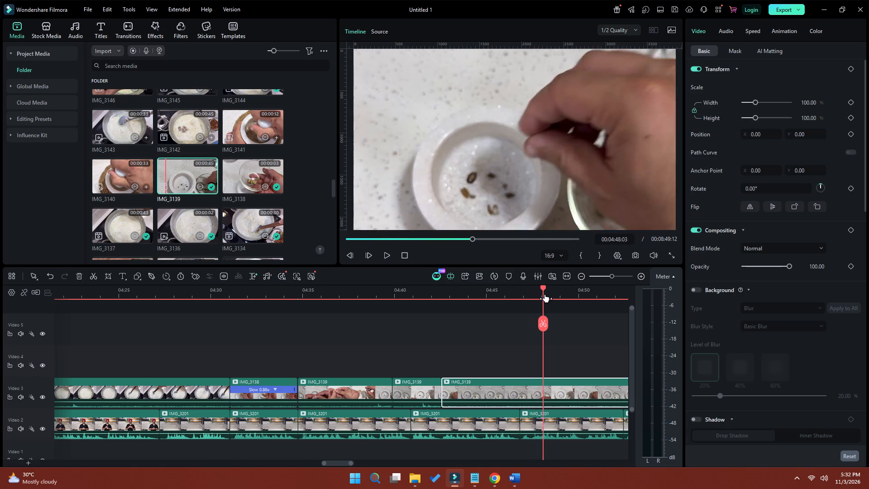
left_click_drag(545, 294, 571, 292)
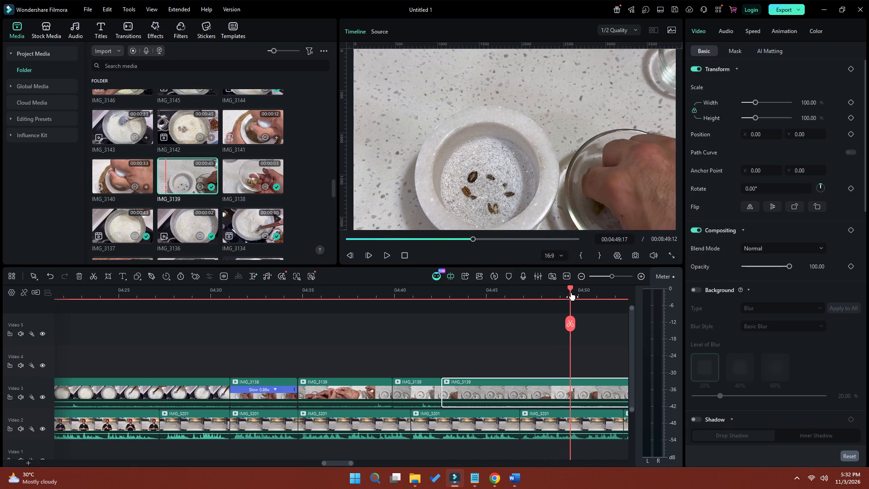
left_click_drag(571, 292, 584, 292)
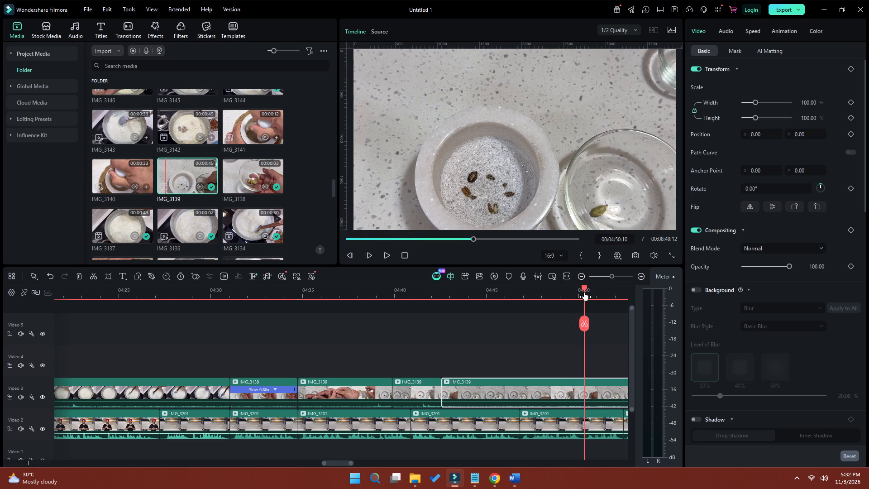
left_click_drag(584, 292, 568, 292)
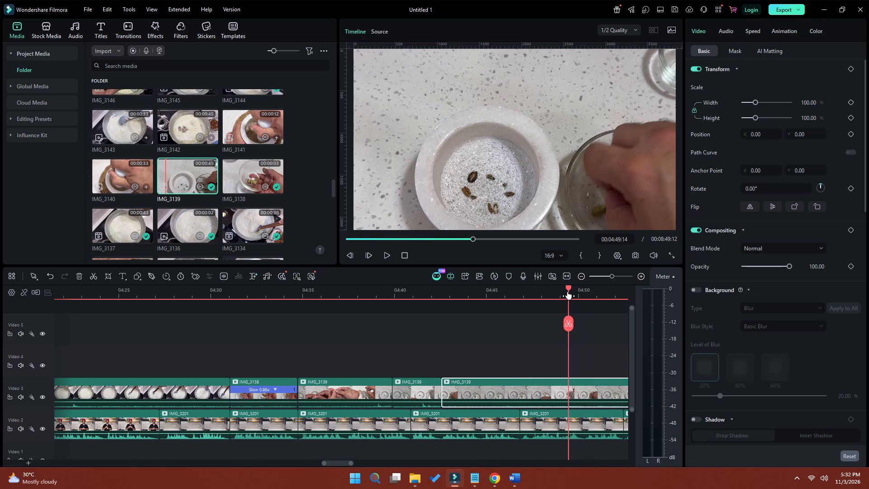
left_click_drag(568, 292, 554, 291)
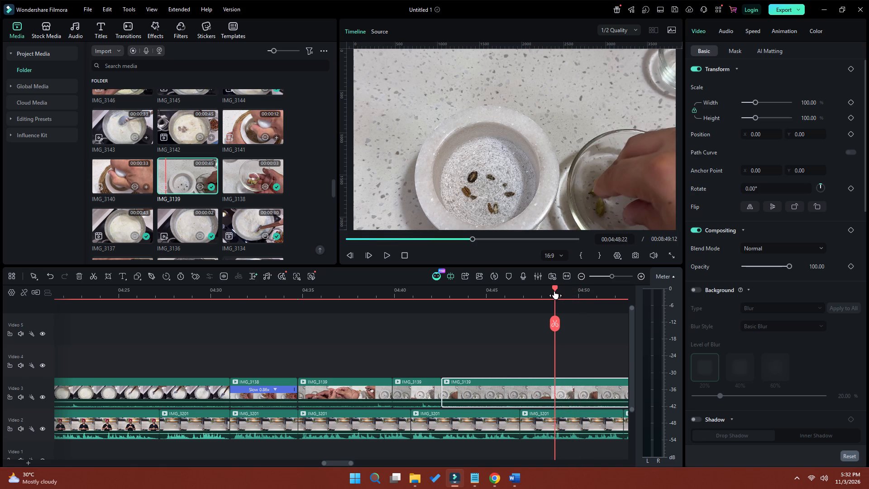
left_click_drag(554, 291, 582, 291)
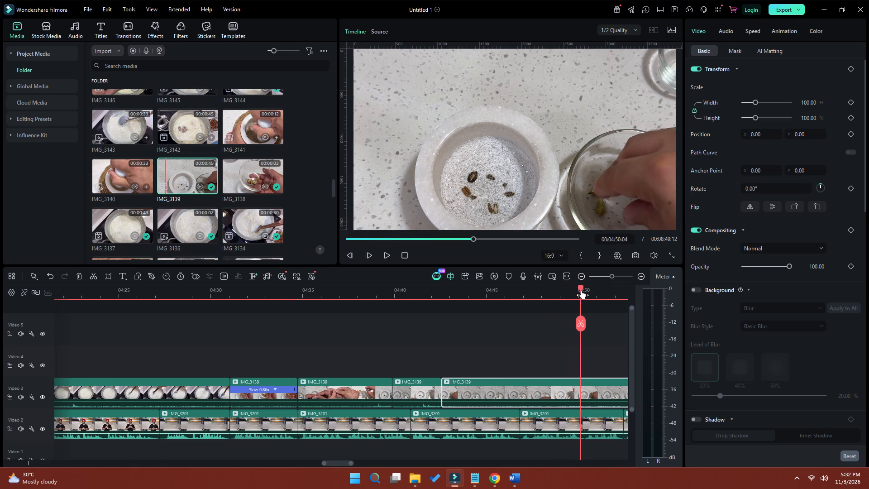
left_click_drag(582, 291, 622, 291)
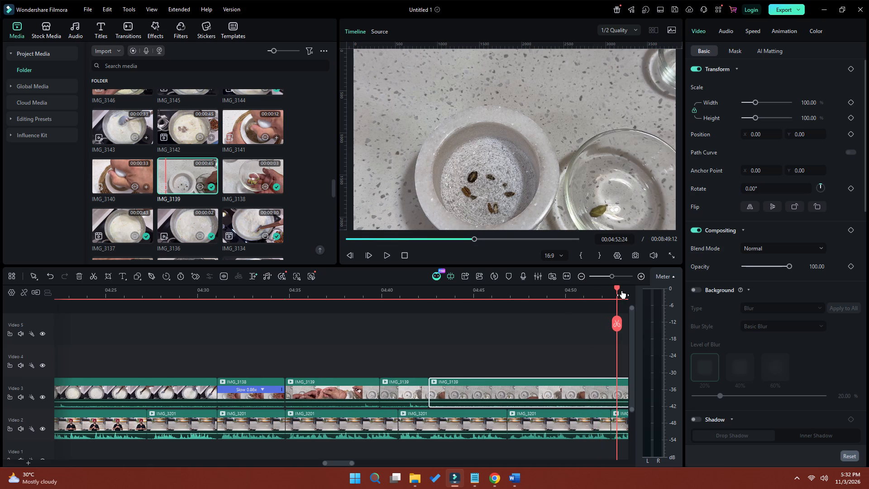
left_click_drag(622, 291, 630, 291)
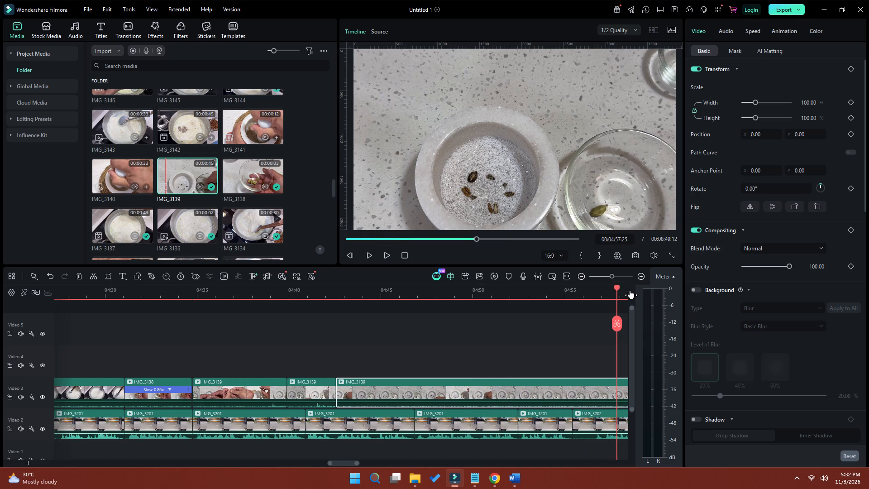
left_click_drag(630, 291, 598, 291)
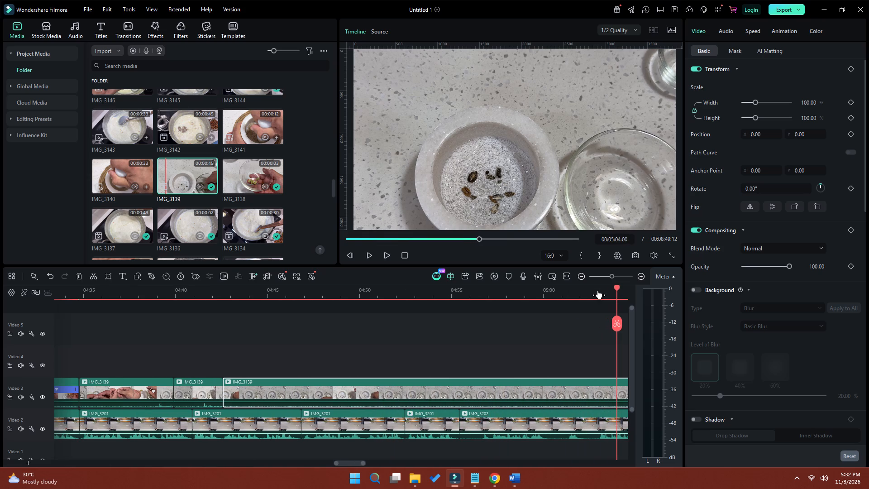
left_click_drag(598, 291, 465, 298)
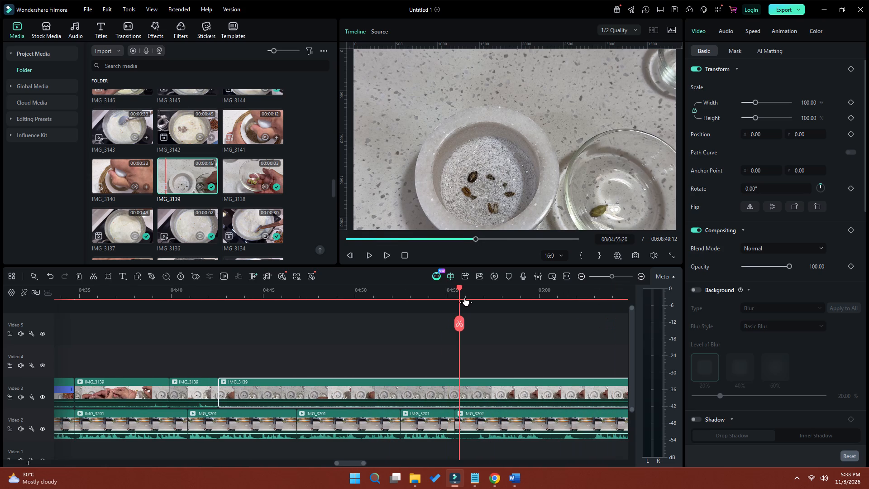
left_click_drag(465, 298, 487, 299)
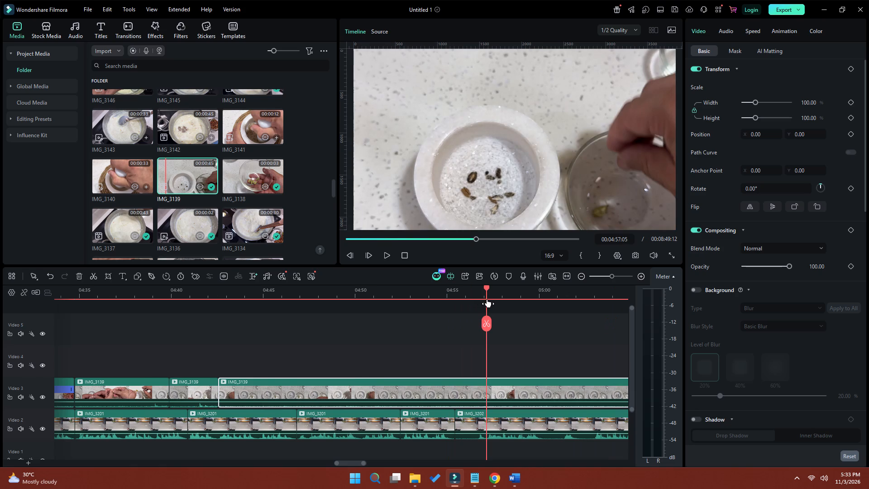
left_click_drag(487, 299, 453, 297)
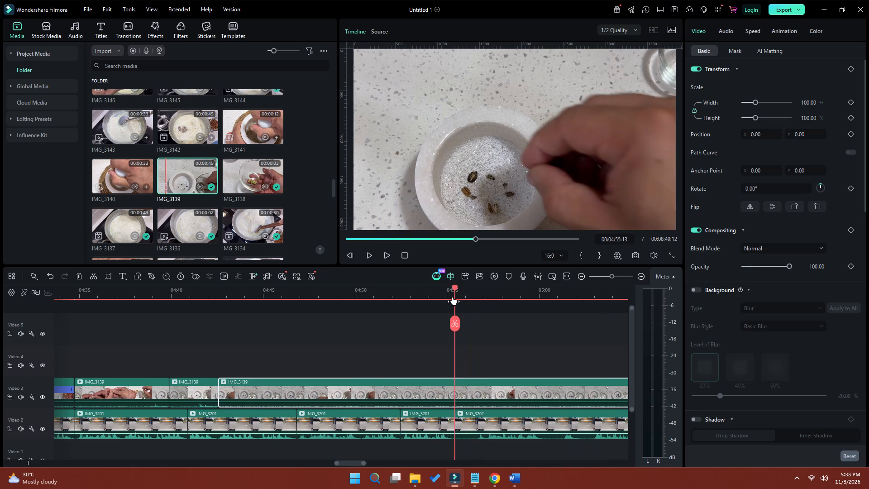
left_click_drag(453, 297, 198, 306)
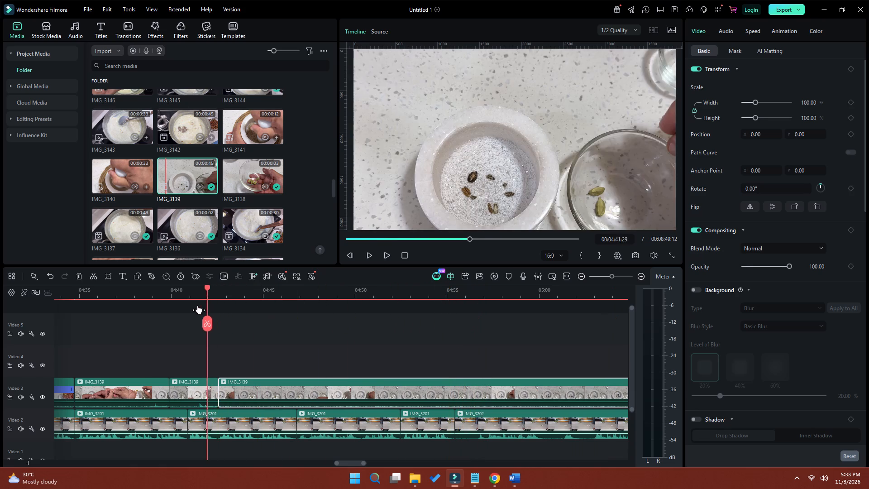
left_click_drag(198, 306, 101, 308)
key("space")
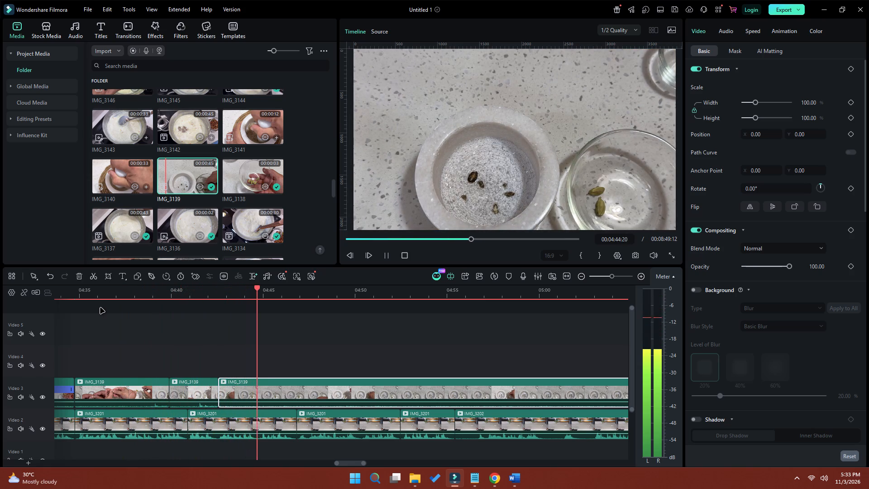
key("space")
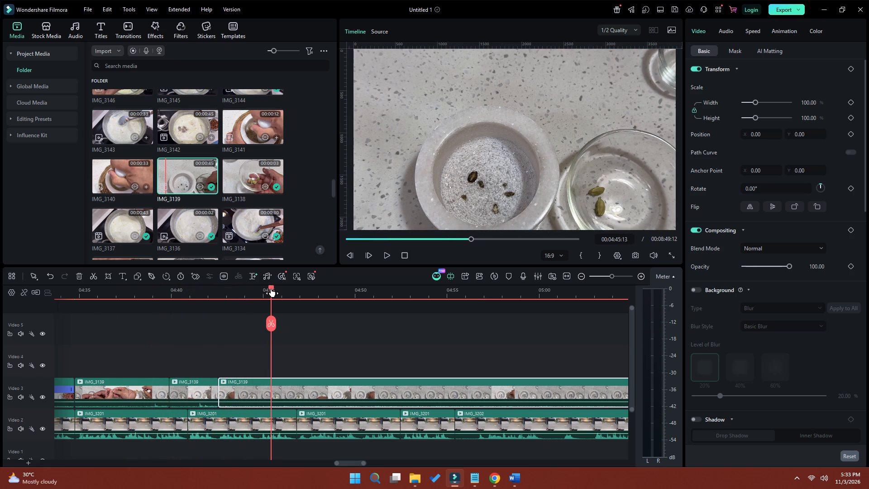
Split IMG_3139 on Video 3 at 04:46:25, just before the hand returns, and ripple-delete the idle piece starting at 04:42:17.
left_click_drag(272, 289, 316, 292)
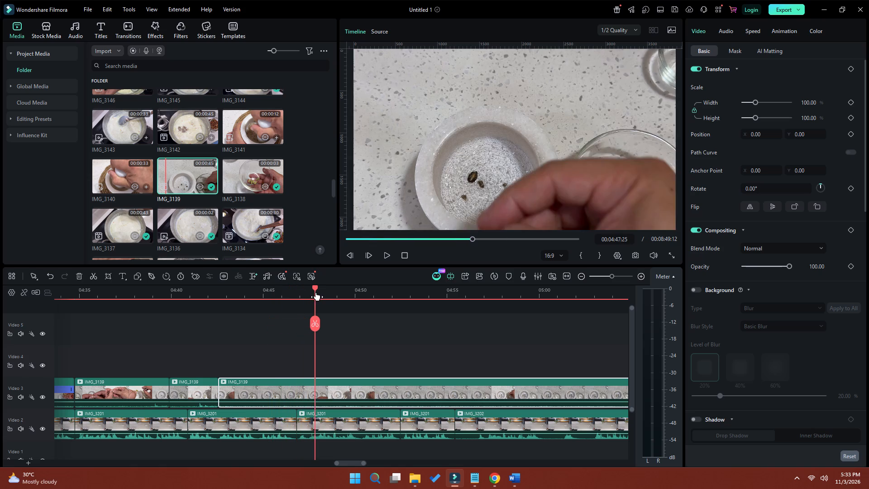
left_click_drag(316, 292, 298, 293)
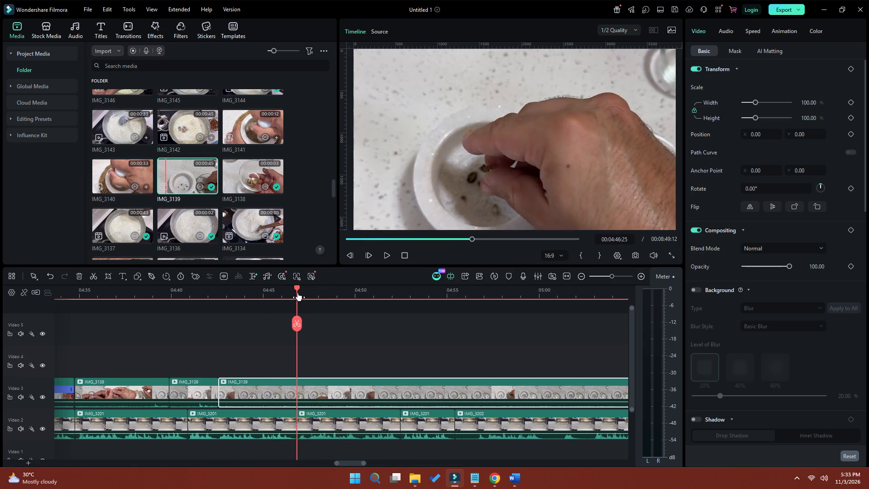
left_click_drag(298, 293, 303, 293)
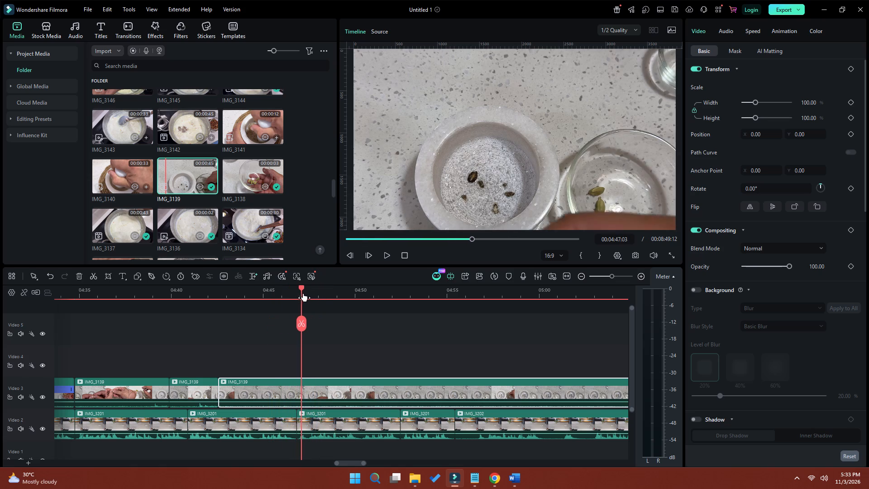
left_click_drag(303, 293, 296, 294)
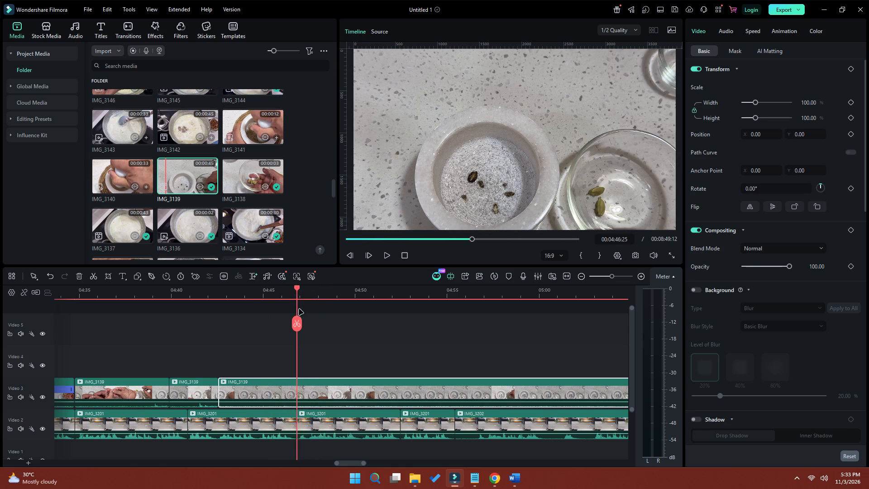
left_click(294, 324)
left_click(269, 387)
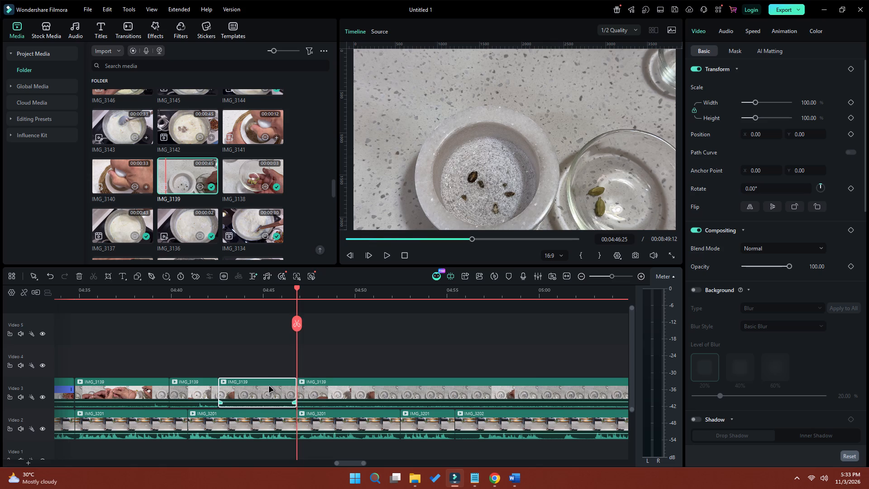
key("shift+Delete")
left_click(269, 385)
left_click(291, 383)
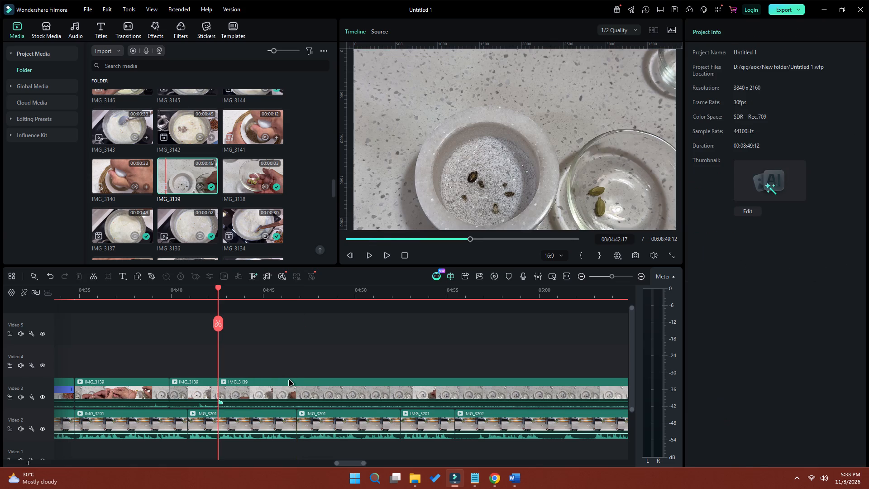
Review IMG_3139 on Video 3 from the 04:42:17 join and split it at 04:45:29, once the hand has left the glass bowl.
key("space")
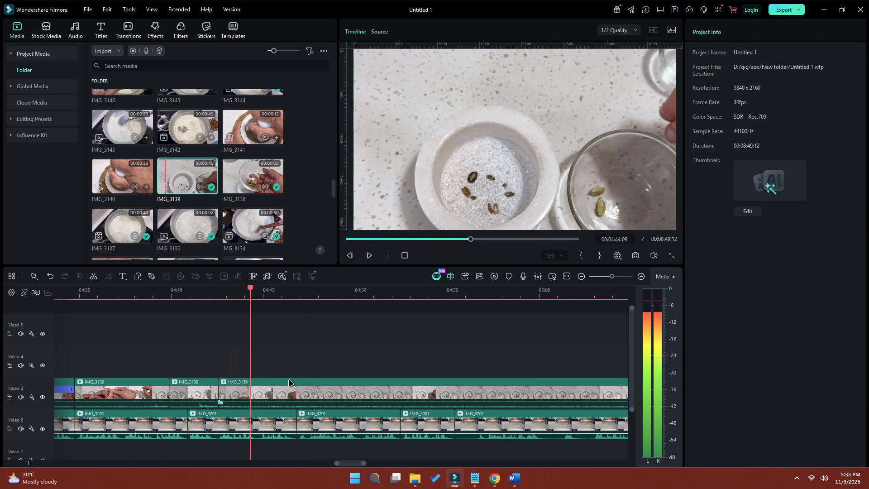
key("space")
key("space")
key("space")
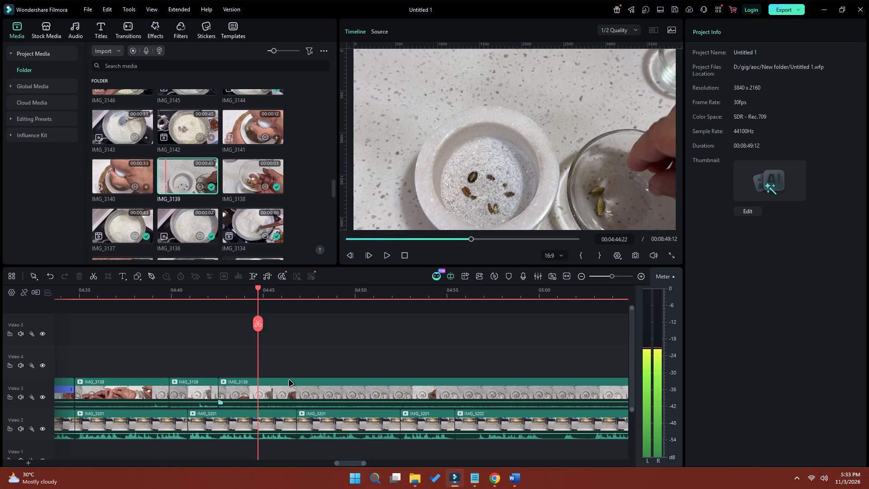
key("space")
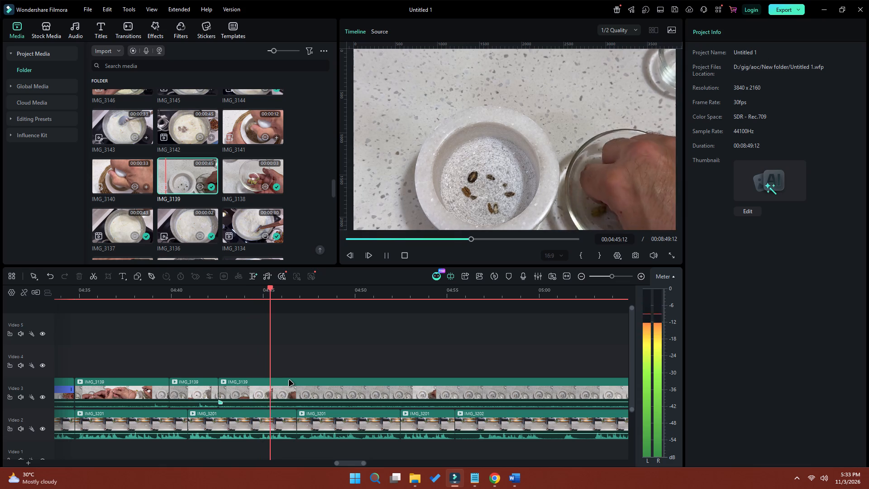
key("space")
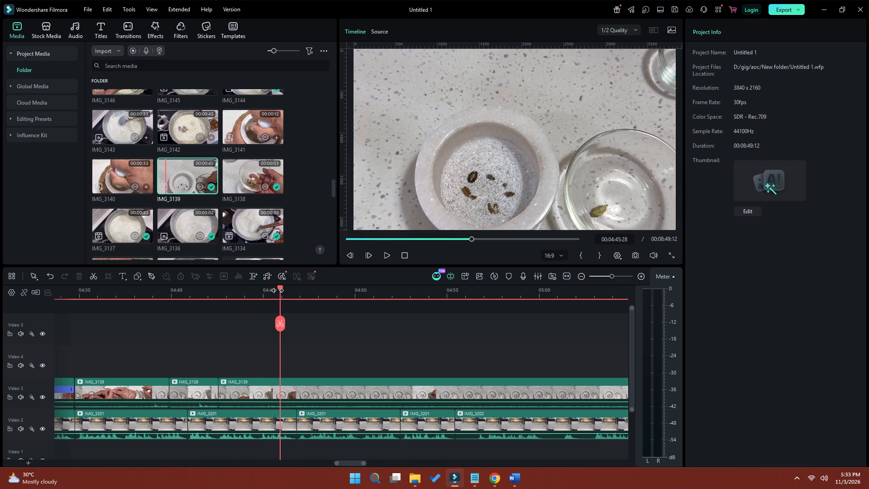
left_click_drag(279, 288, 287, 289)
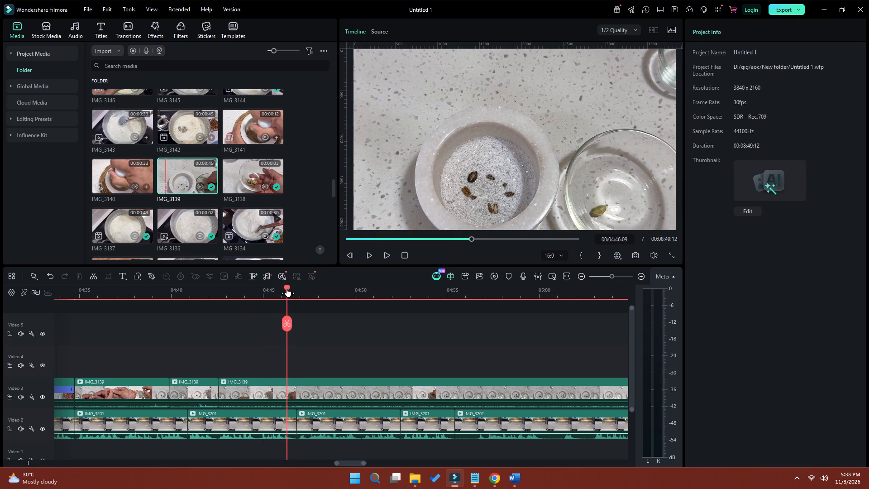
left_click_drag(287, 289, 307, 291)
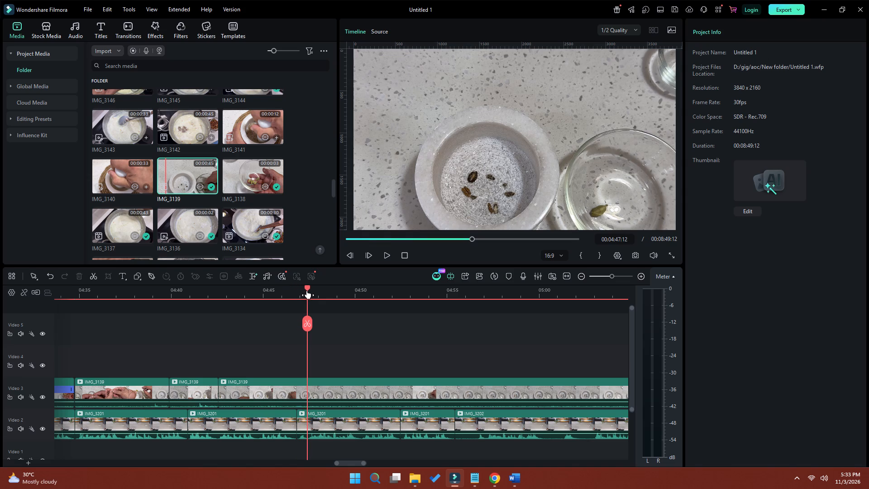
left_click_drag(307, 291, 257, 292)
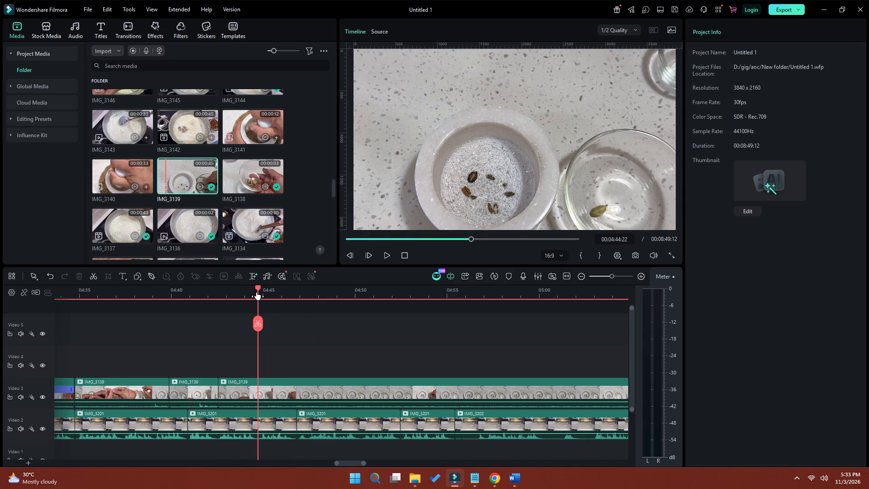
left_click_drag(257, 292, 257, 293)
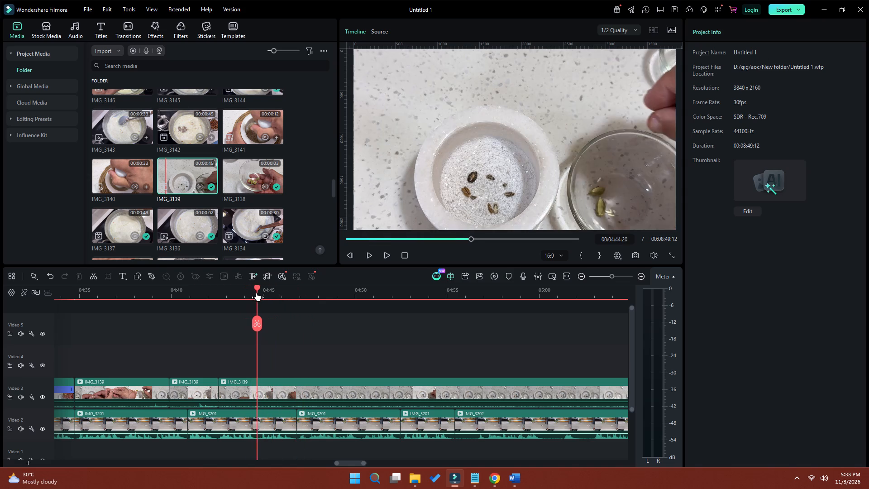
left_click_drag(257, 293, 272, 294)
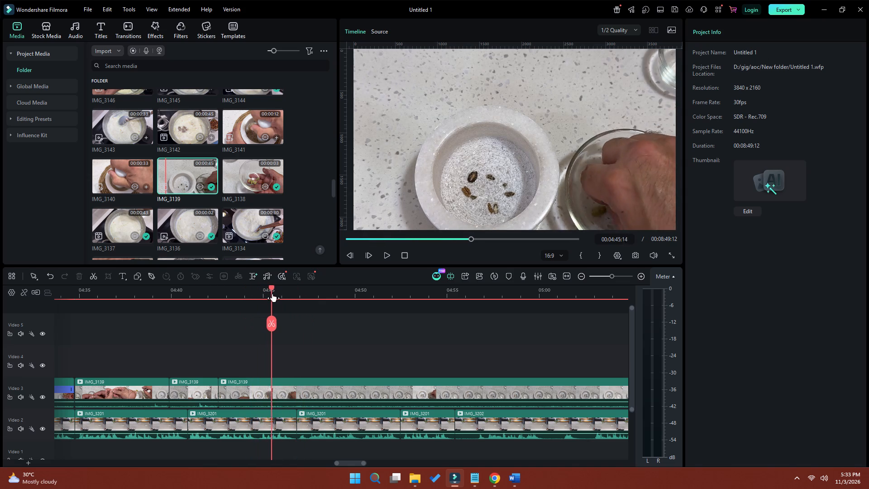
left_click_drag(272, 294, 281, 295)
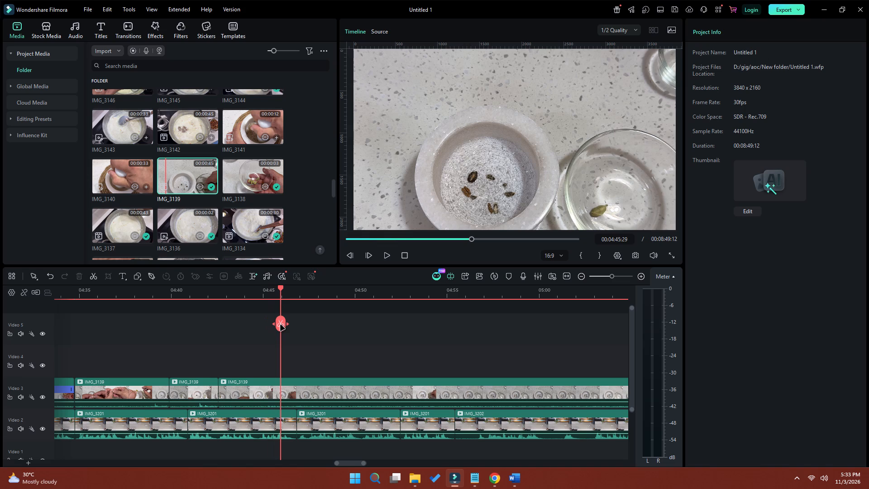
left_click(289, 397)
left_click(278, 326)
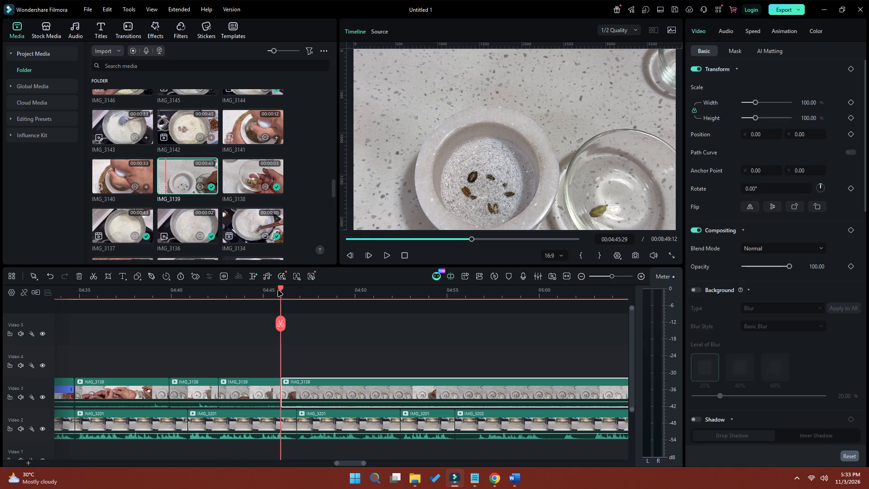
Split IMG_3139 on Video 3 at 04:52:00, delete the idle piece starting at 04:45:29 and close the gap.
left_click_drag(281, 289, 303, 293)
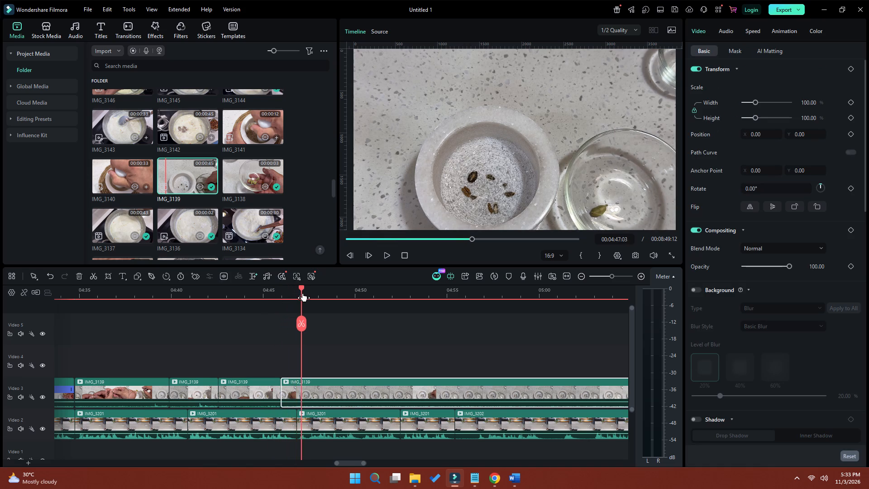
left_click_drag(303, 293, 341, 294)
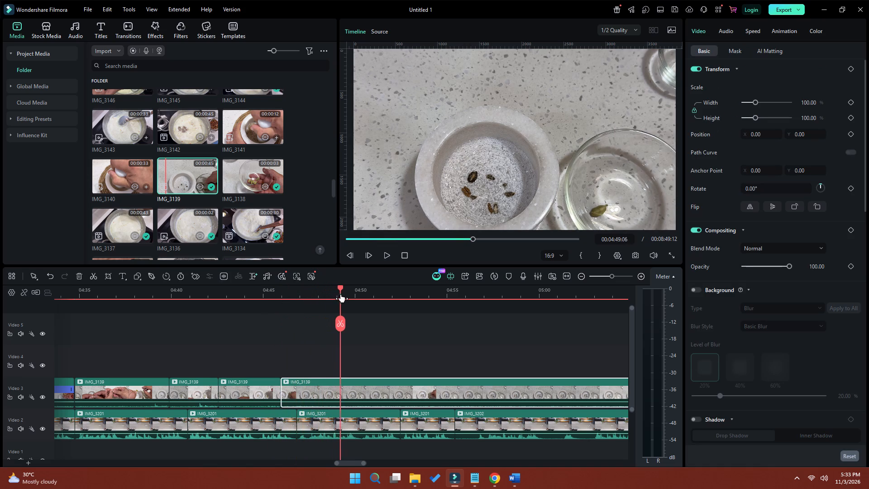
left_click_drag(341, 294, 363, 296)
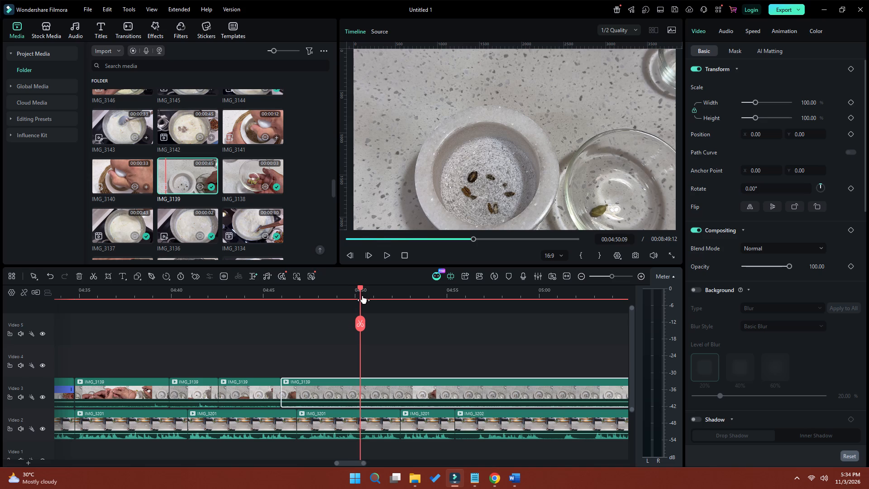
left_click_drag(363, 296, 354, 295)
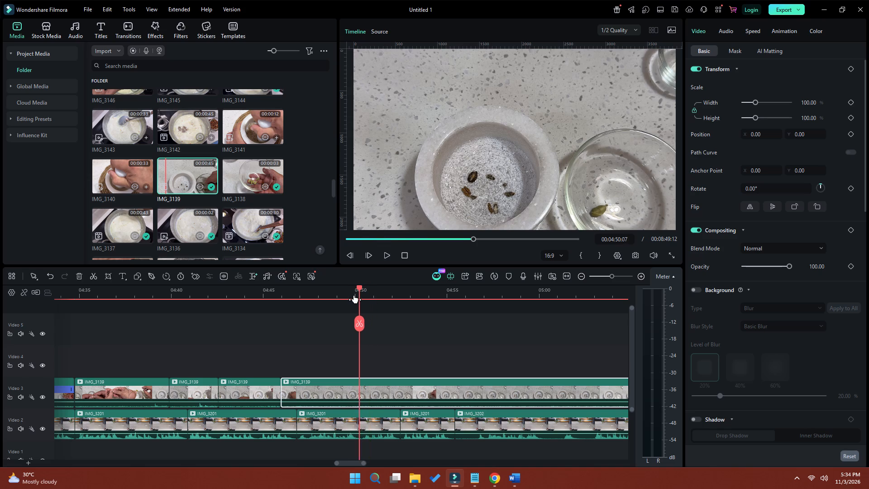
left_click_drag(354, 295, 359, 297)
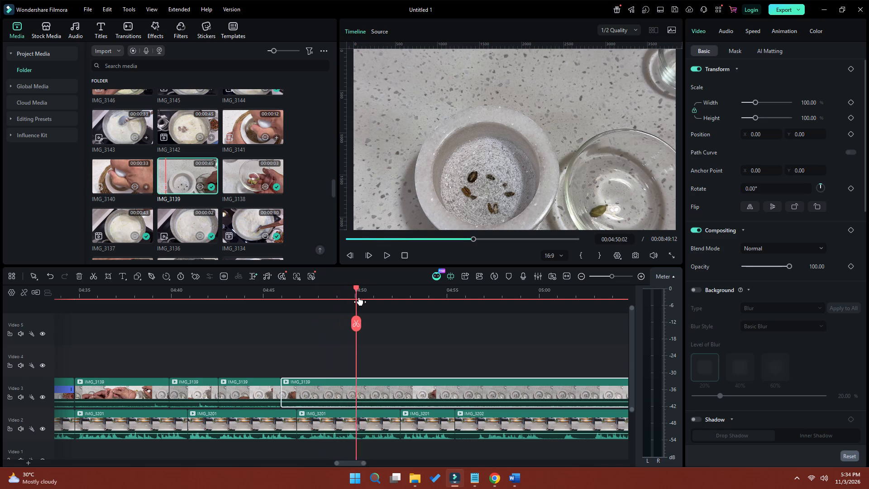
left_click_drag(359, 297, 396, 299)
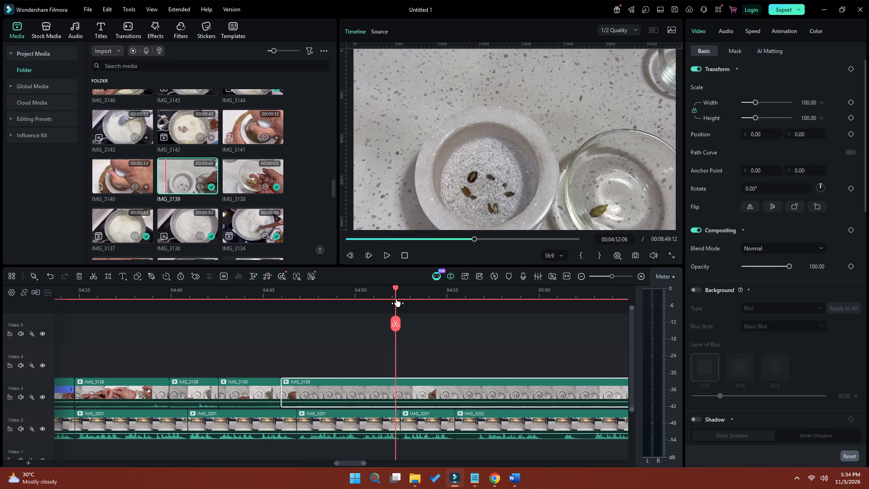
left_click_drag(396, 299, 392, 299)
left_click(392, 325)
left_click(373, 391)
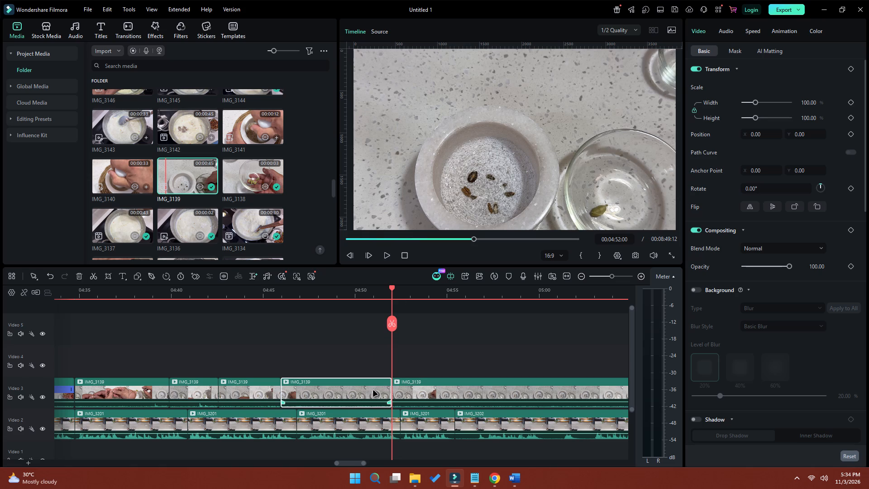
key("Delete")
left_click(373, 390)
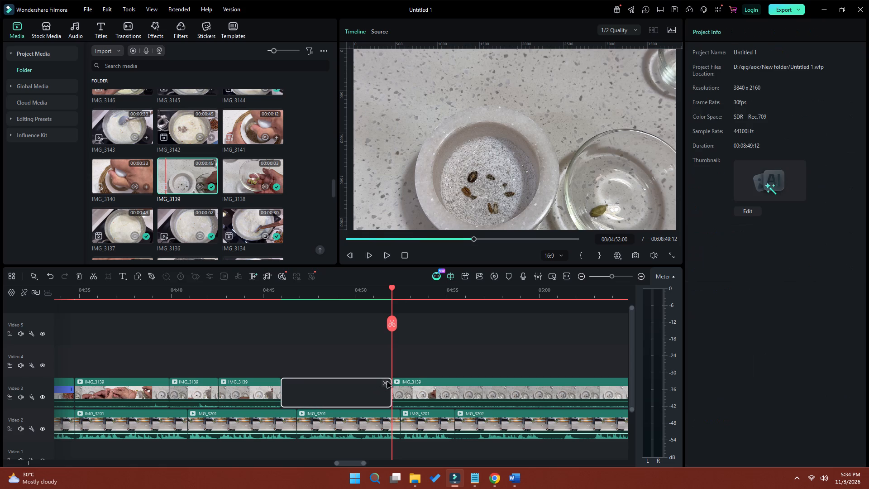
left_click(385, 384)
Play IMG_3139 from the new join and split it at 04:48:06, just after the hand leaves the glass bowl again.
key("space")
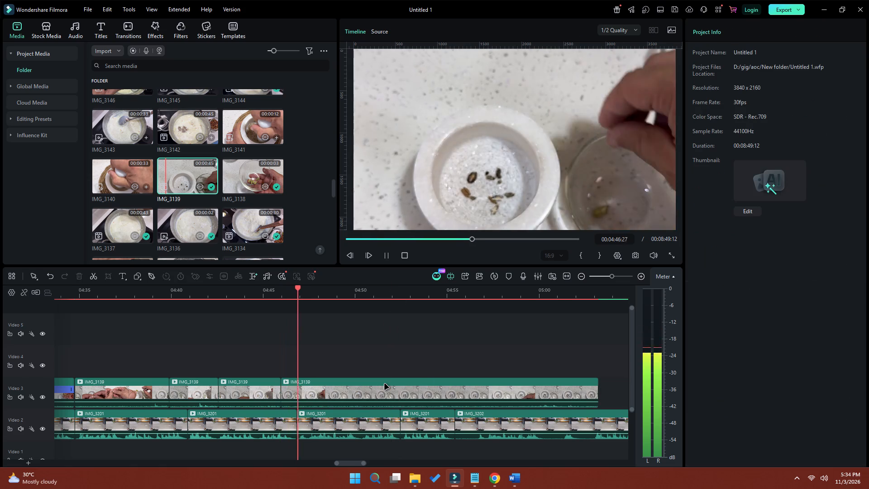
key("space")
key("space")
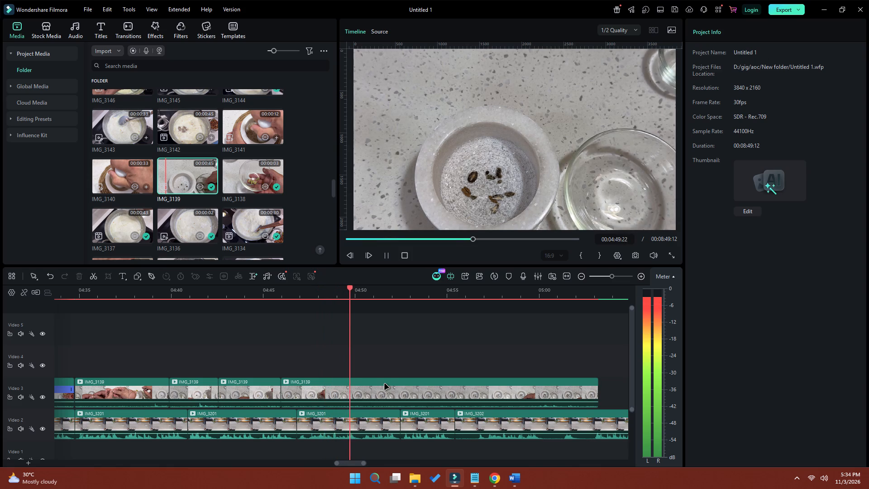
key("space")
left_click_drag(354, 288, 333, 292)
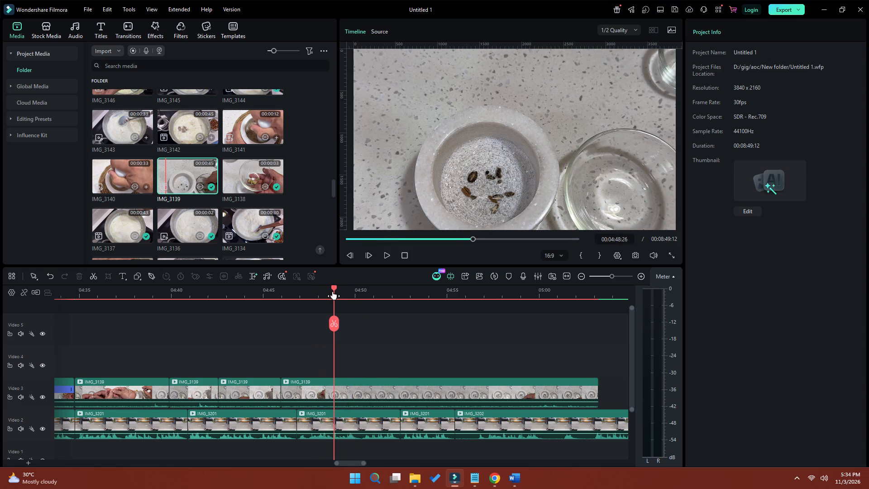
left_click_drag(333, 292, 312, 292)
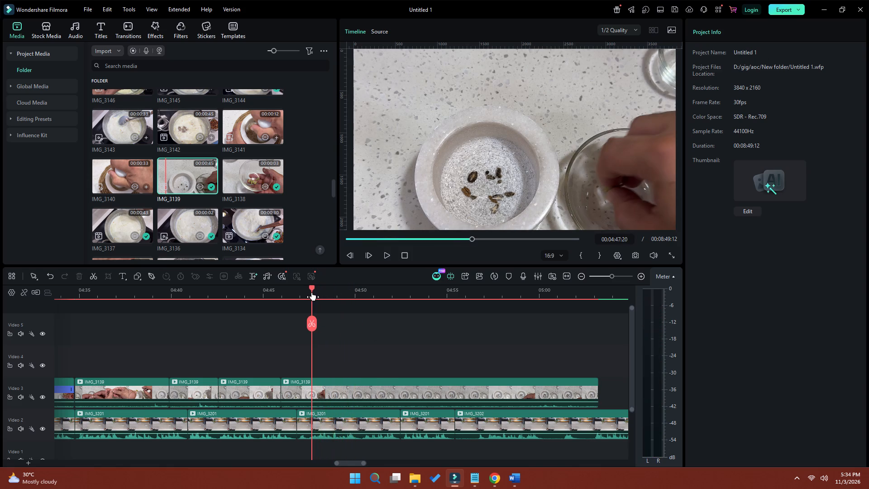
left_click_drag(312, 292, 322, 292)
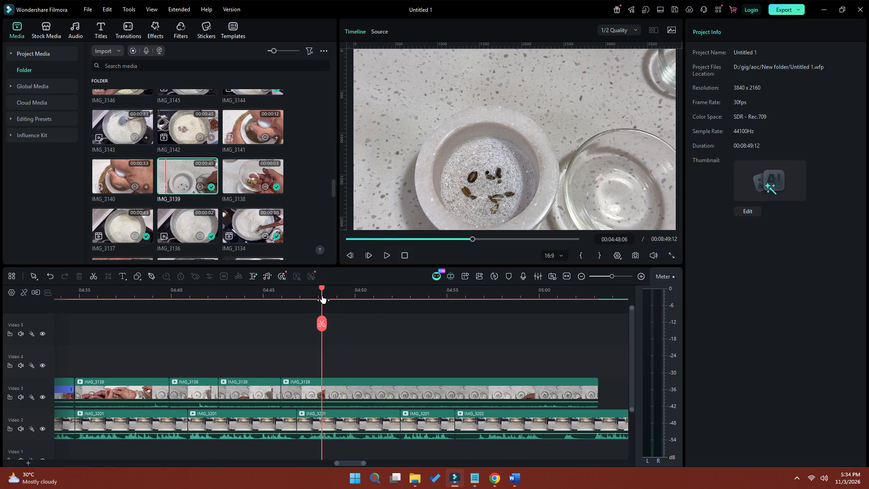
left_click(333, 389)
left_click(320, 319)
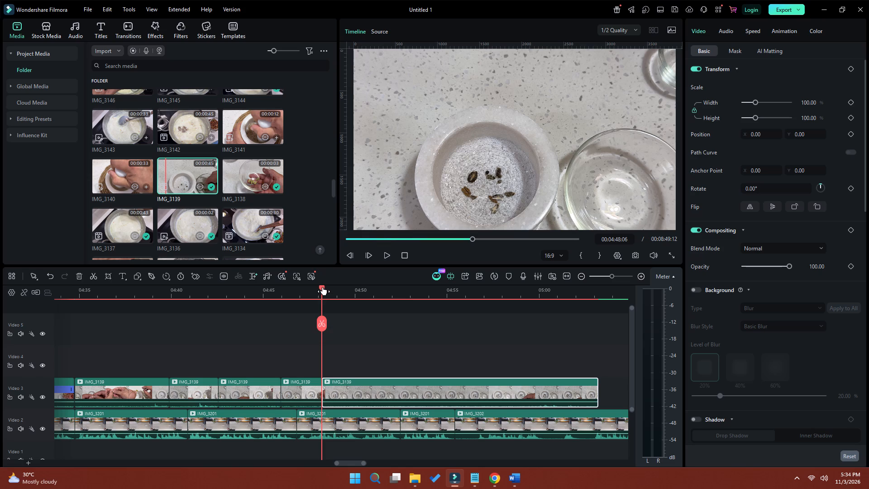
Split IMG_3139 on Video 3 at 04:55:26, just before the hand returns, and ripple-delete the idle piece starting at 04:48:06.
left_click_drag(323, 287, 388, 294)
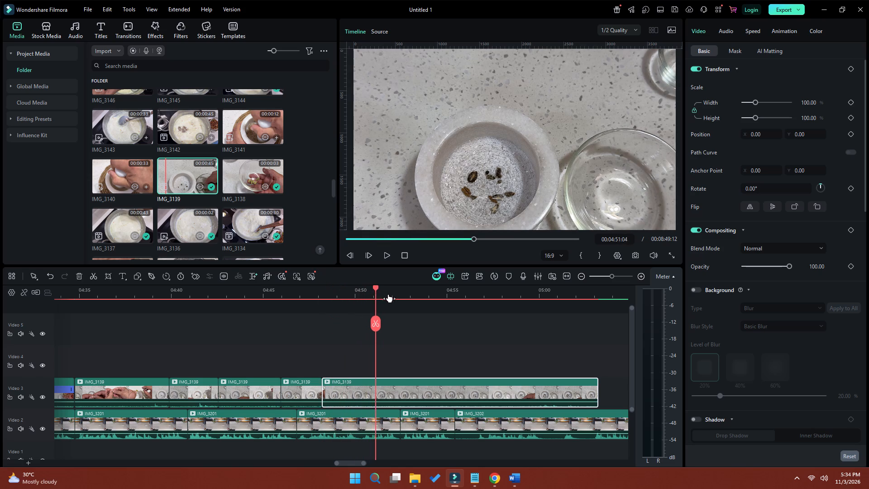
left_click_drag(388, 294, 459, 297)
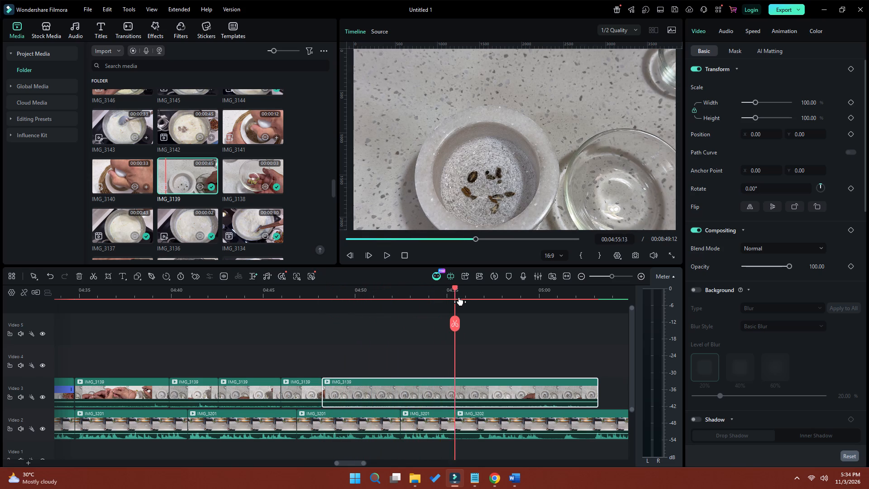
left_click_drag(459, 297, 473, 298)
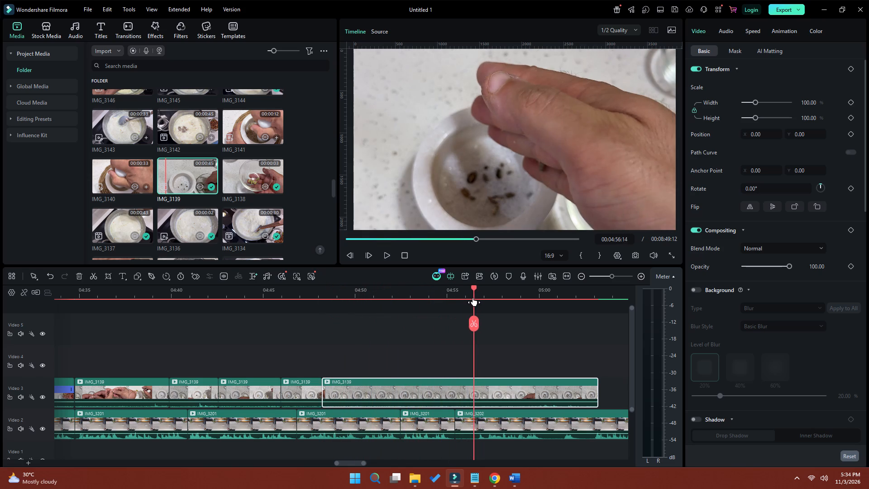
left_click_drag(473, 298, 468, 296)
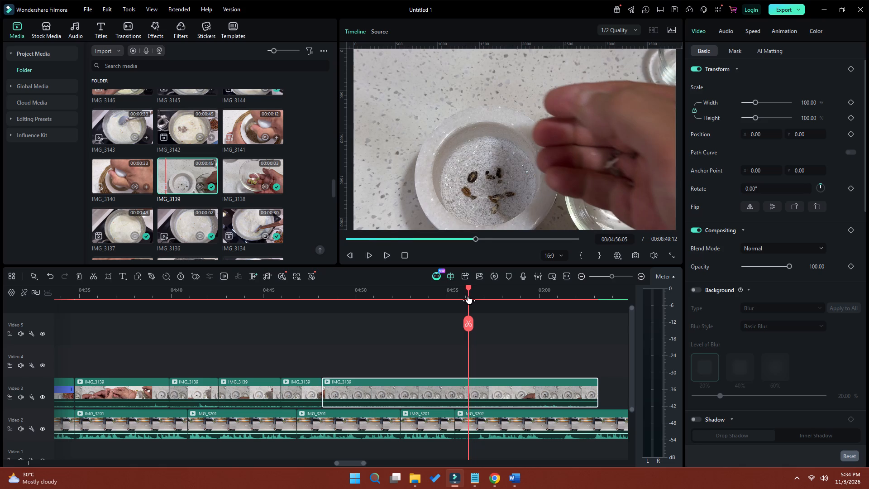
left_click_drag(468, 296, 463, 294)
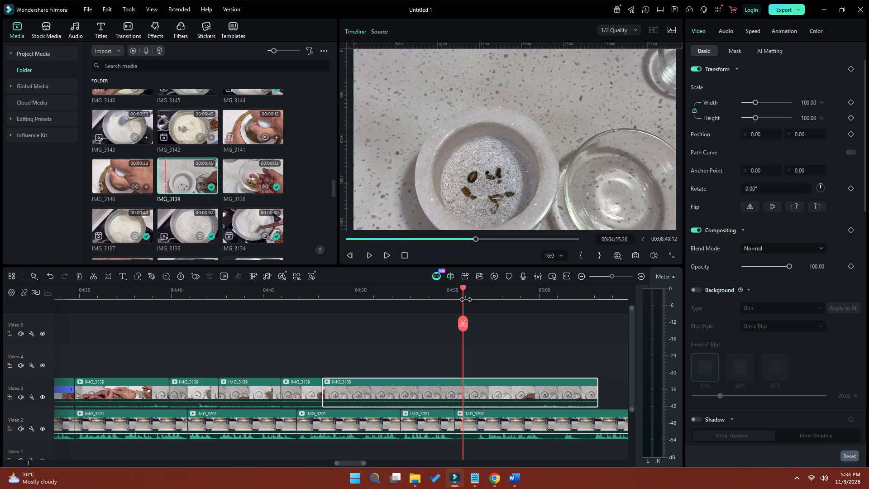
left_click(463, 324)
left_click(434, 393)
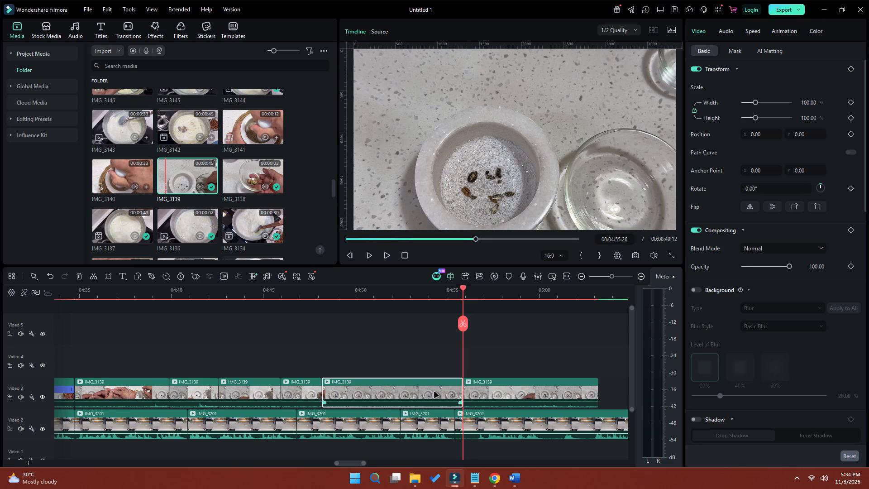
key("shift+Delete")
left_click(435, 390)
left_click(456, 384)
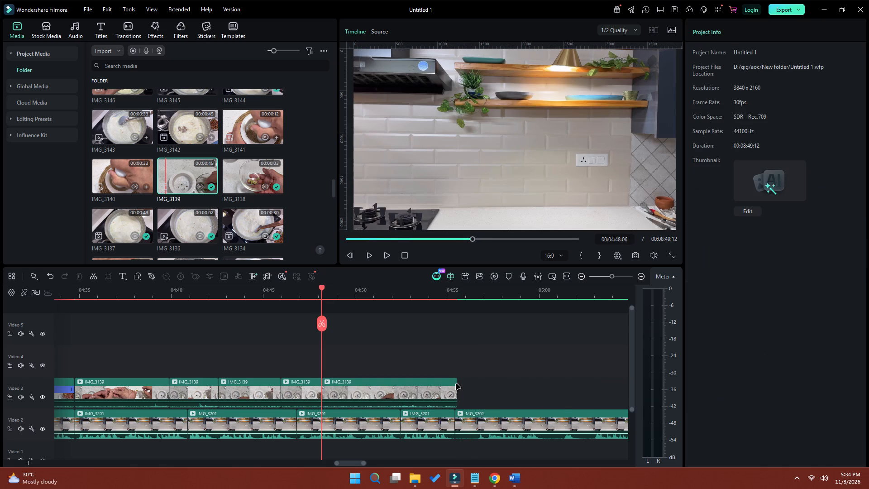
Play the last IMG_3139 piece on Video 3 from 04:48:06 to 04:51:29 to check where the hand leaves the mortar.
key("space")
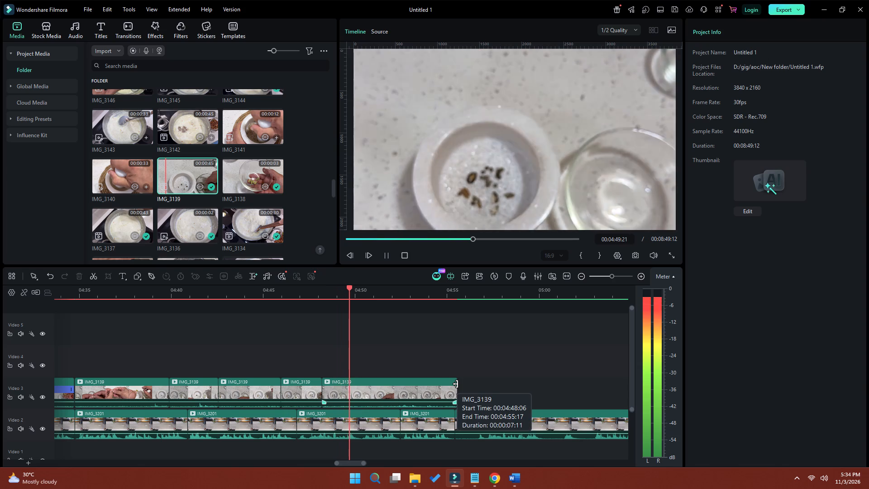
key("space")
key("space")
key("space")
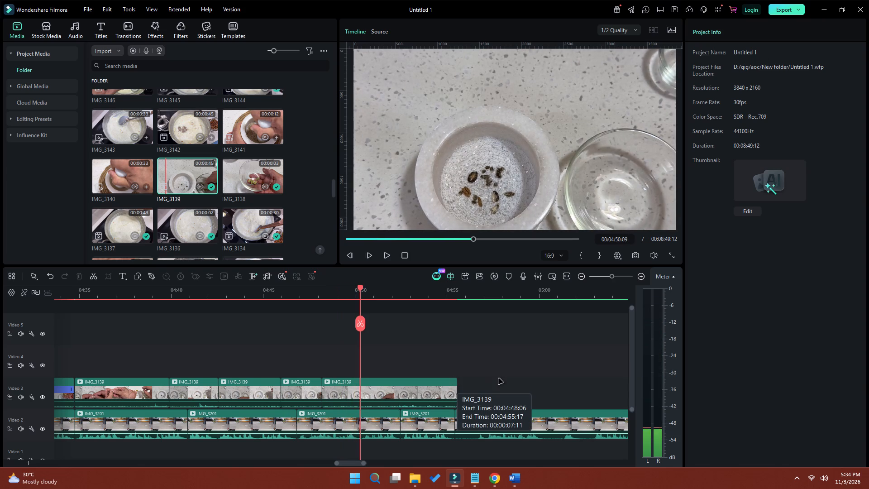
key("space")
key("space")
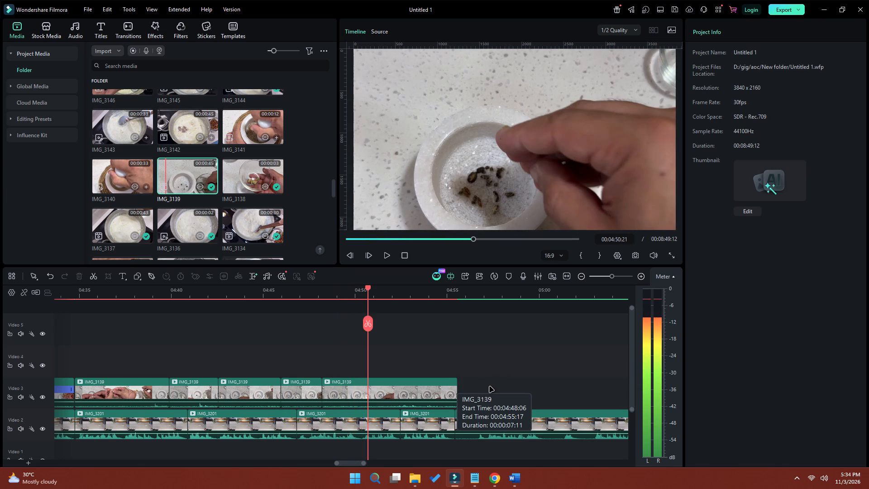
key("space")
key("space")
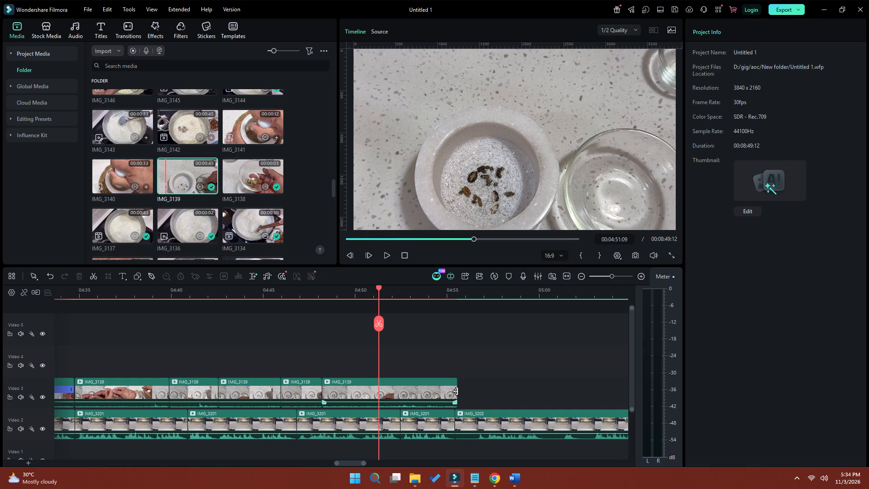
key("space")
key("space")
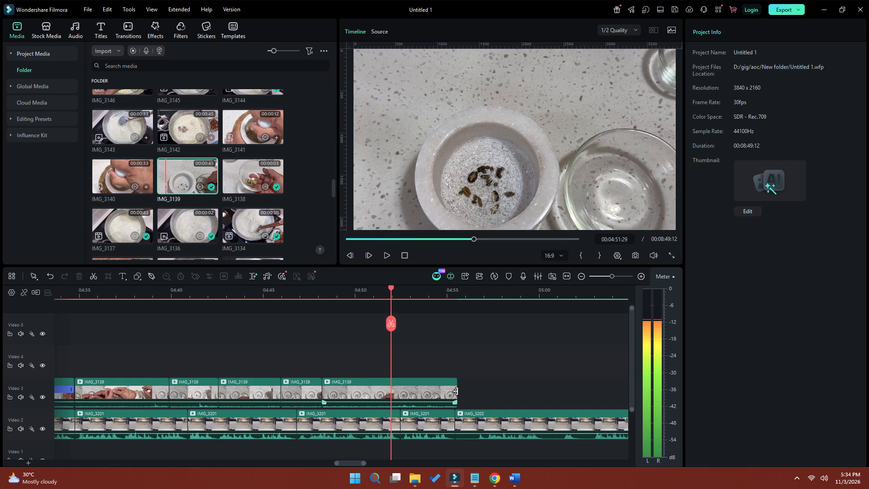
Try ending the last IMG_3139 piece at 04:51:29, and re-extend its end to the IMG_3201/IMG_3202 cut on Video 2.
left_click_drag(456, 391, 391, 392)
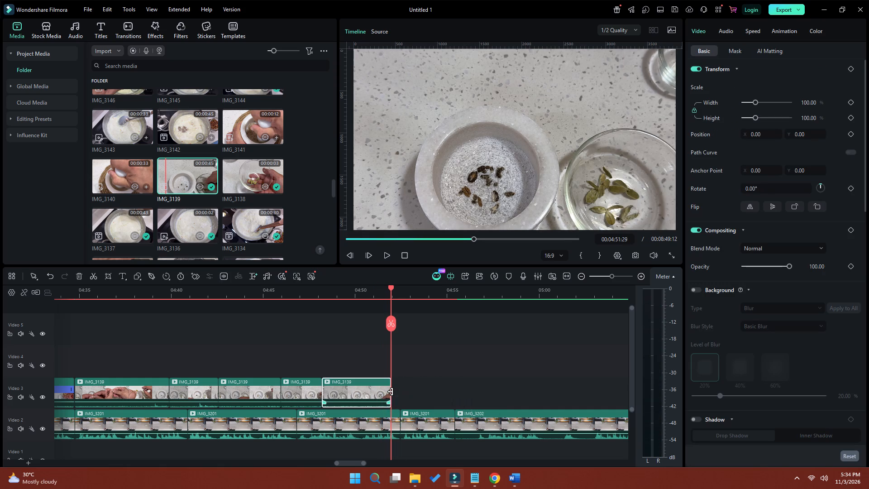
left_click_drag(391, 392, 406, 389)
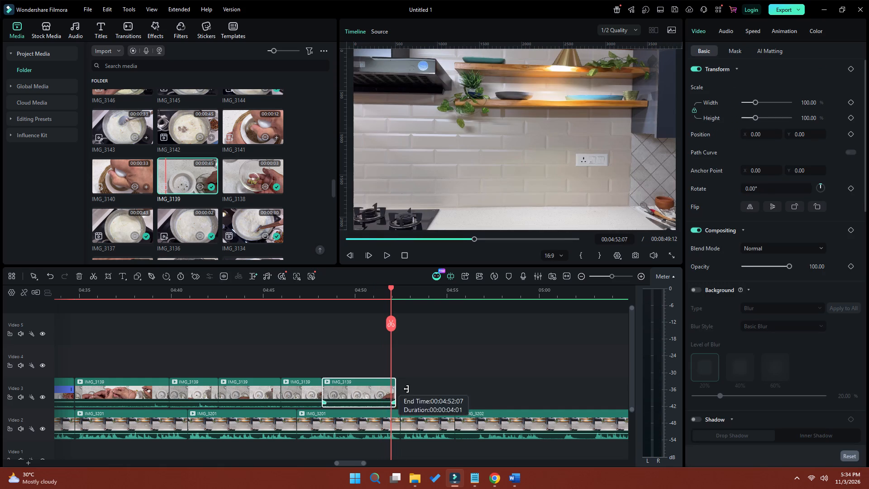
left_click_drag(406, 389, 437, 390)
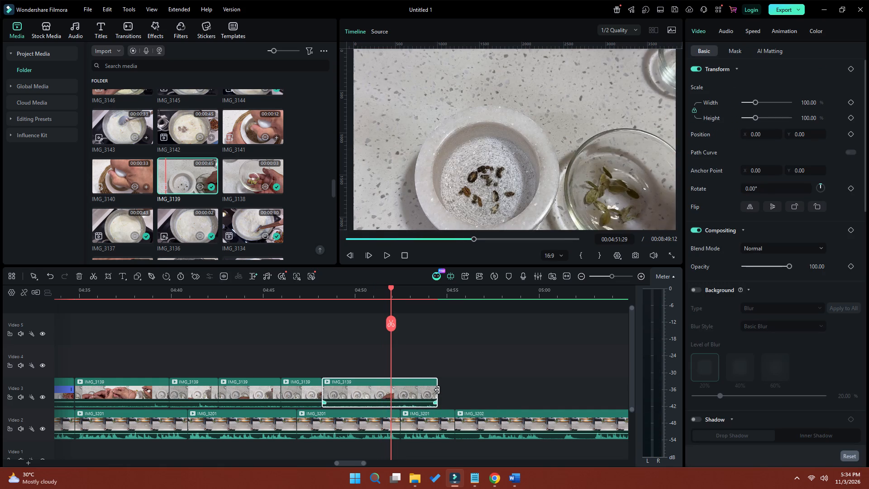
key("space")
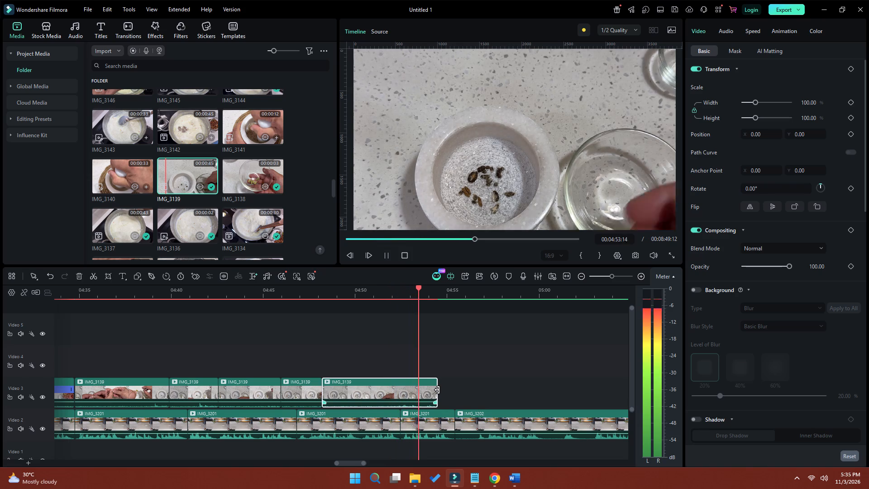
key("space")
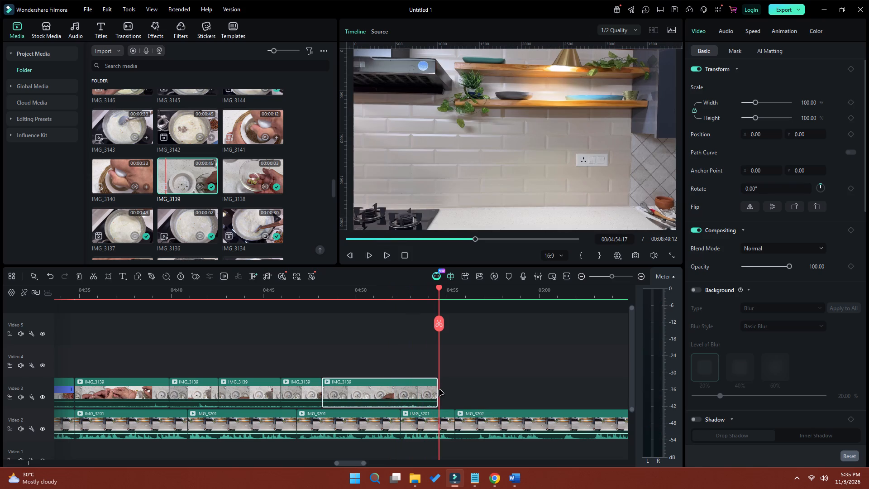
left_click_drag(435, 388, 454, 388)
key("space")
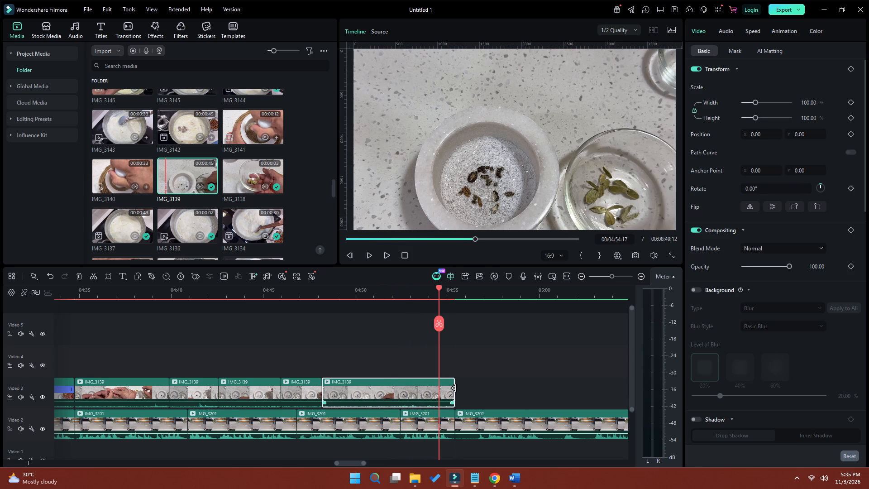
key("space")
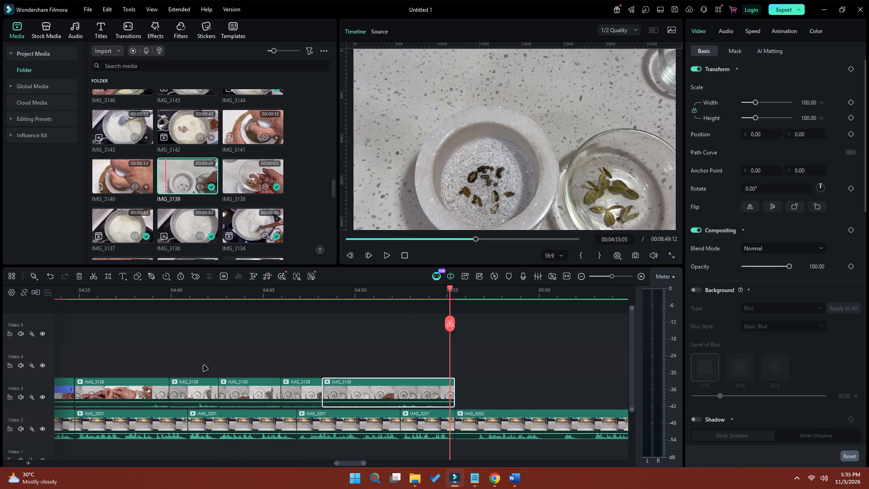
Reorder Video 3 so the two mortar pieces come first and the hands close-up follows them, closing the gap before it.
left_click_drag(124, 389, 499, 351)
left_click_drag(197, 368, 225, 392)
left_click_drag(236, 392, 141, 392)
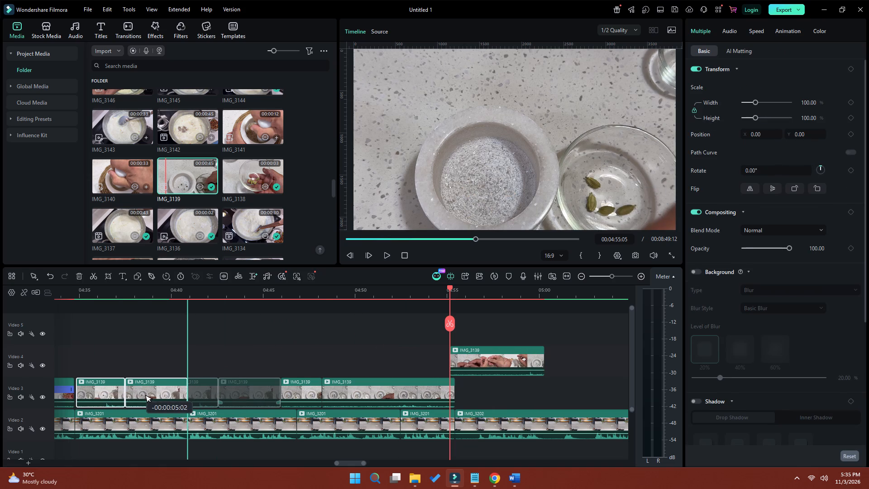
left_click_drag(141, 392, 141, 392)
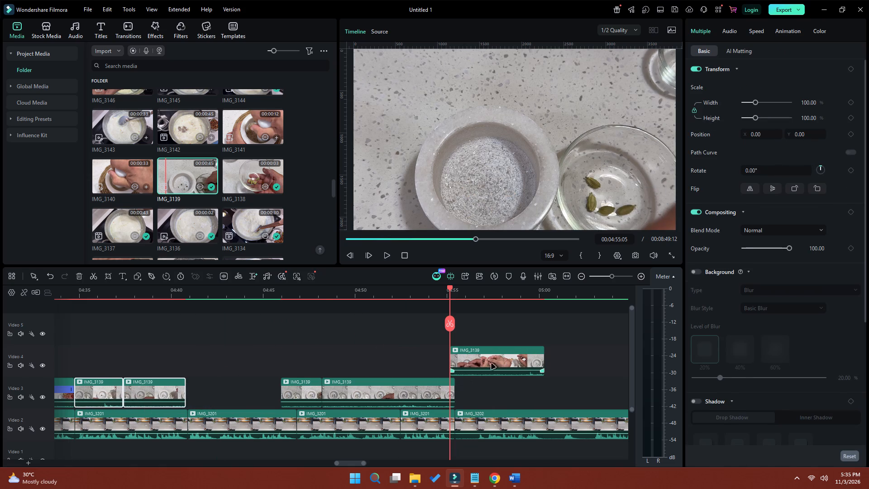
left_click_drag(494, 361, 232, 379)
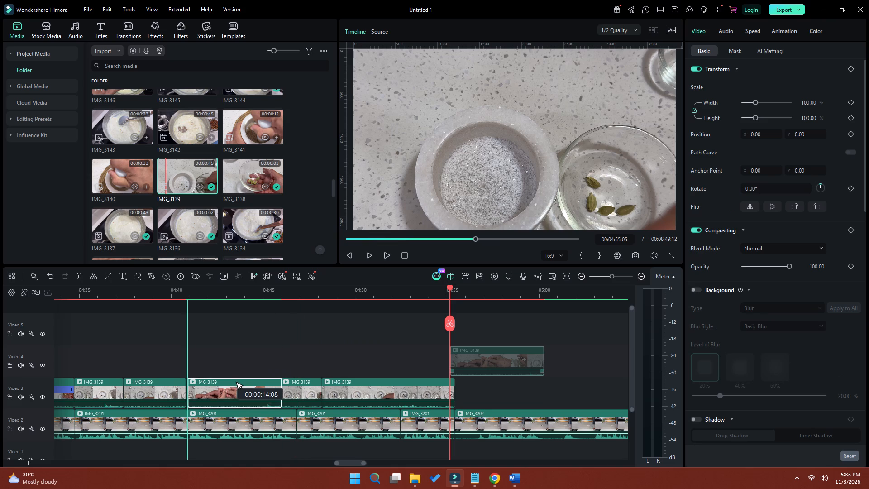
left_click_drag(232, 379, 230, 380)
left_click(166, 390)
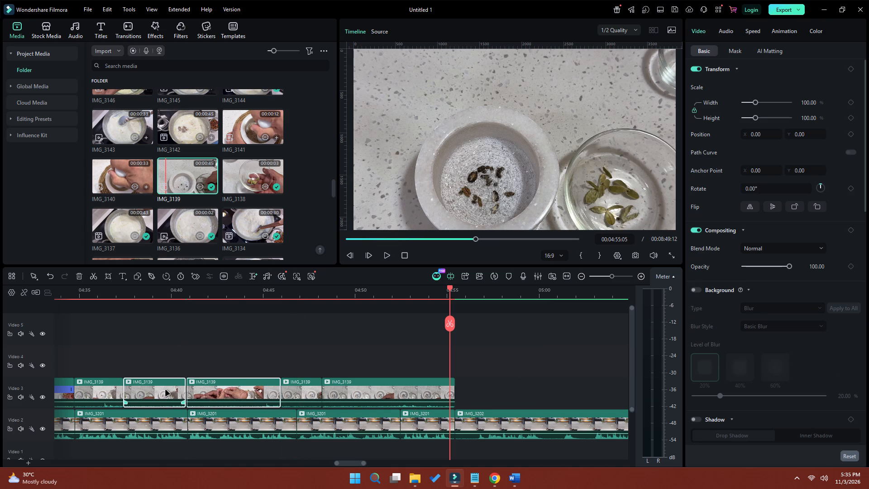
left_click_drag(183, 390, 189, 392)
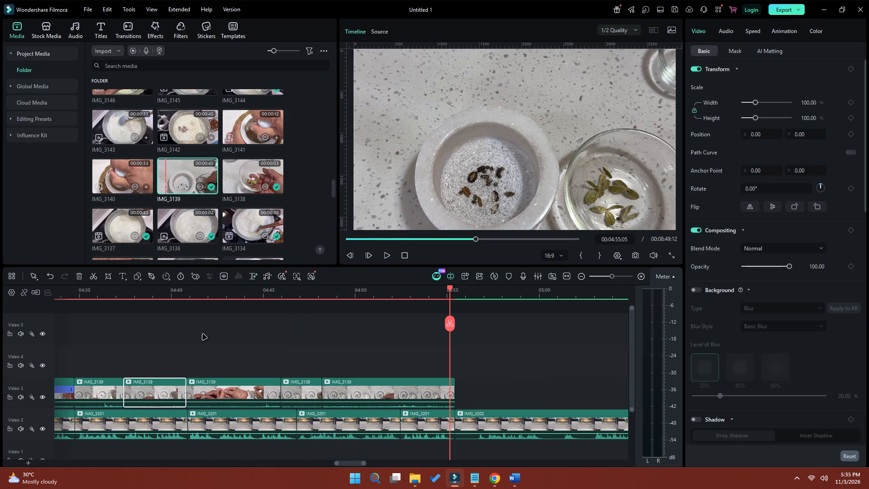
Play back the reordered IMG_3139 close-ups on Video 3 to check their order against the presenter's audio.
left_click(79, 295)
key("space")
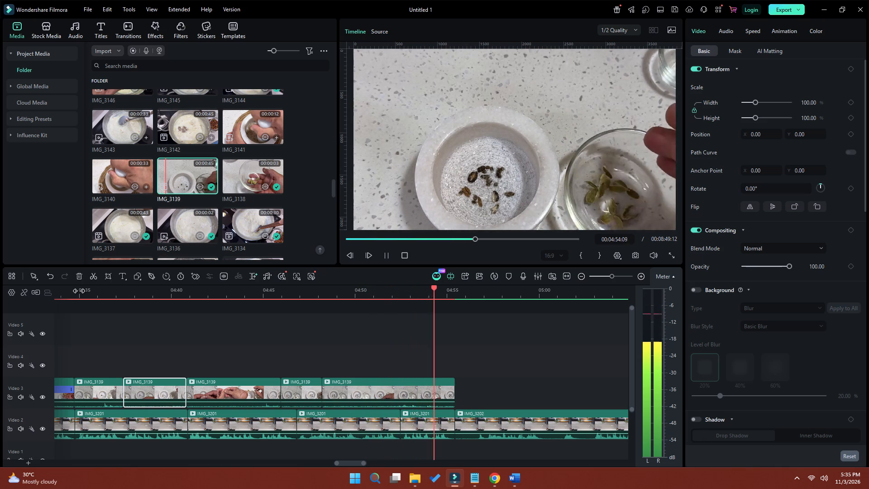
key("space")
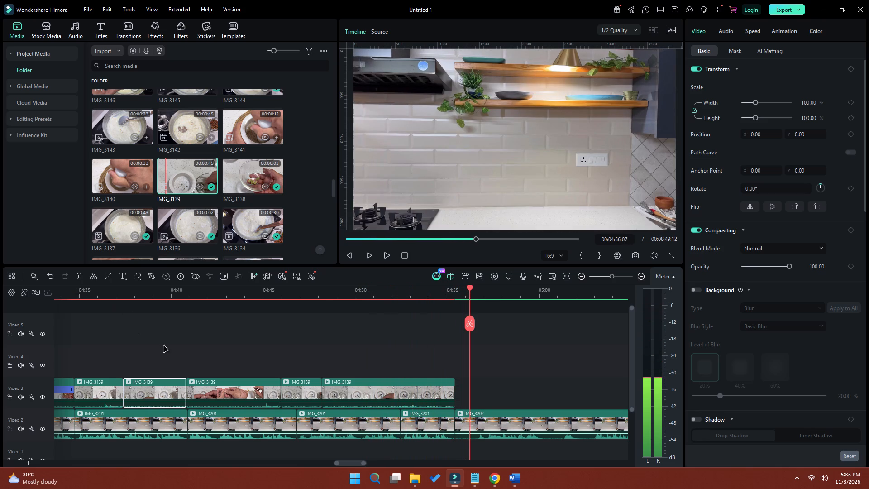
left_click(238, 295)
key("space")
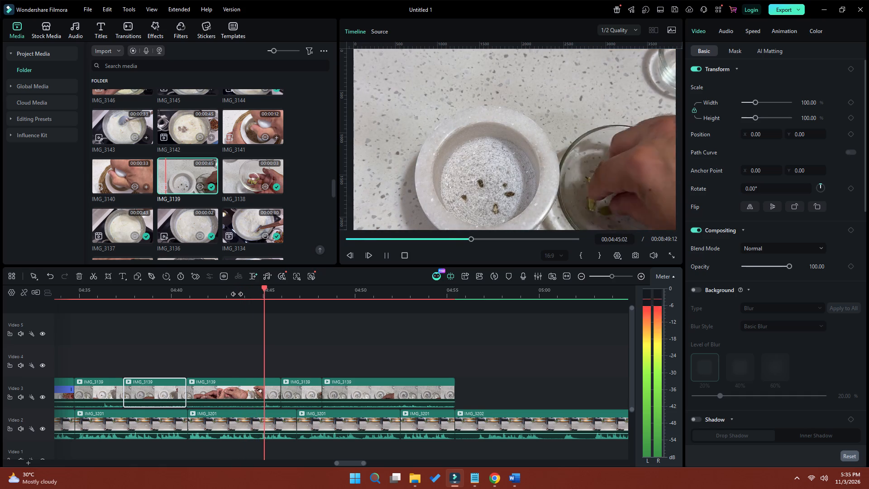
key("space")
left_click(140, 292)
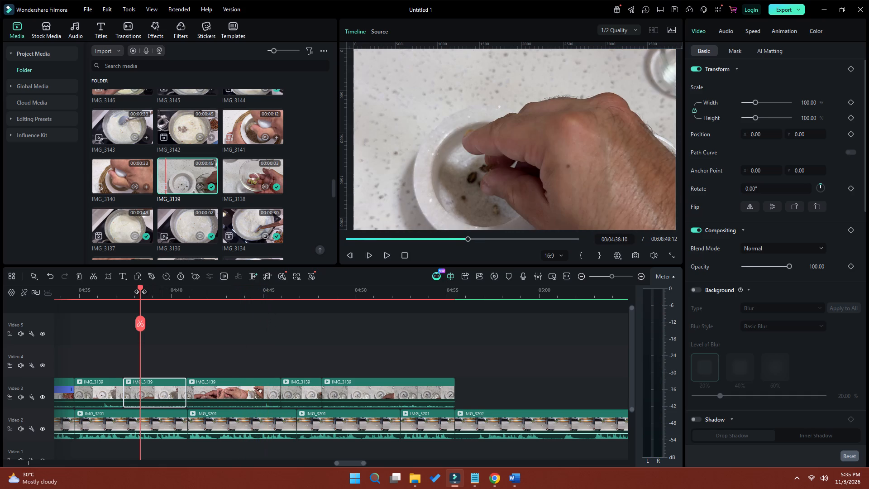
key("space")
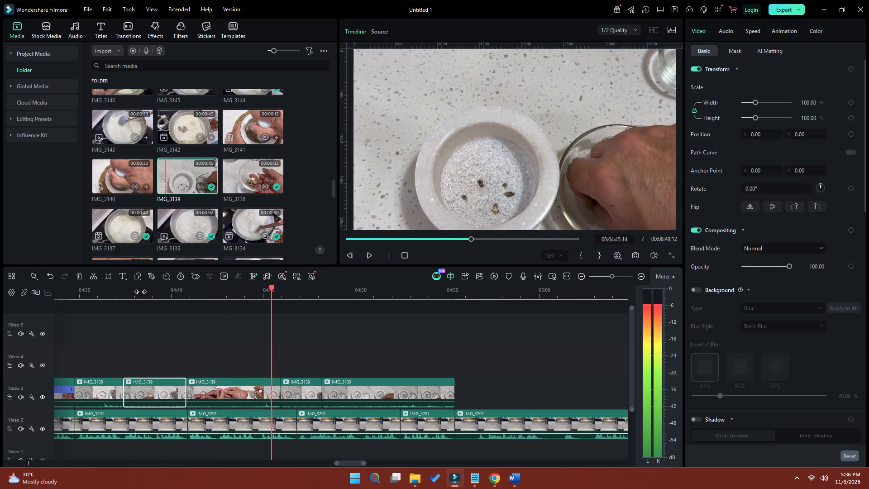
key("space")
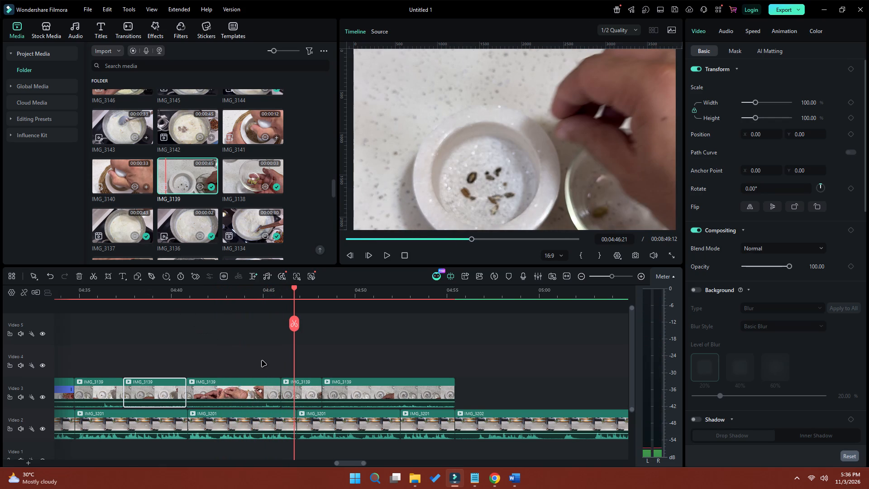
key("space")
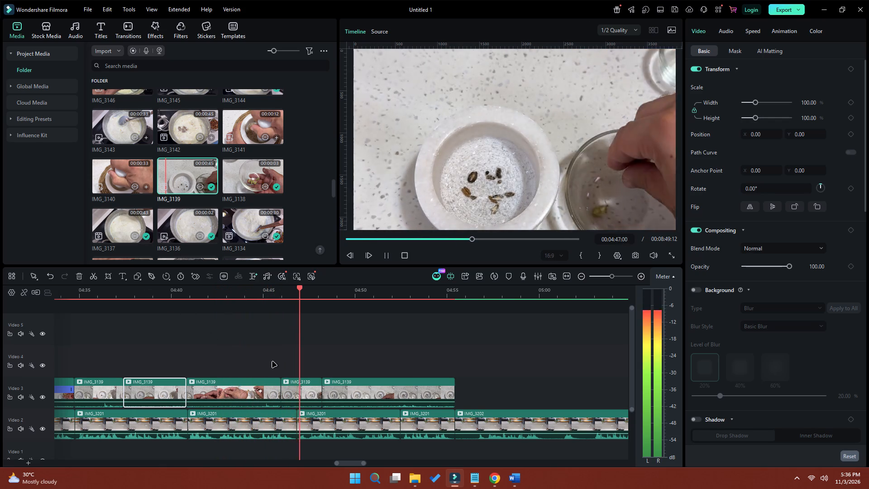
key("space")
Trim the short IMG_3139 piece on Video 3 to end at the IMG_3201 cut below, and delete the piece after it.
left_click(309, 393)
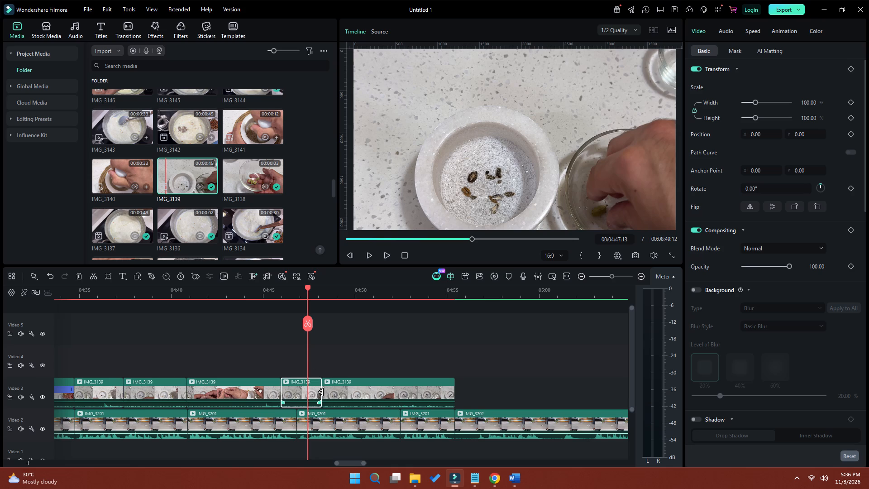
left_click_drag(321, 392, 298, 395)
key("space")
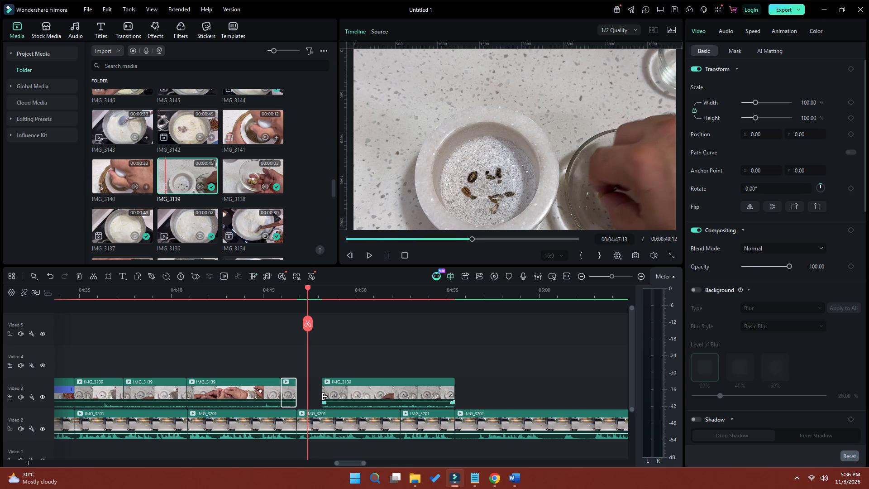
key("space")
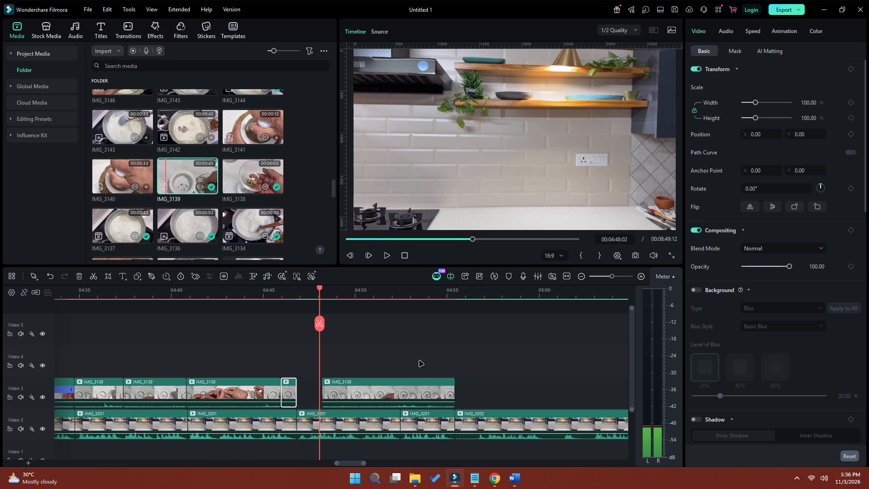
left_click(430, 392)
key("Delete")
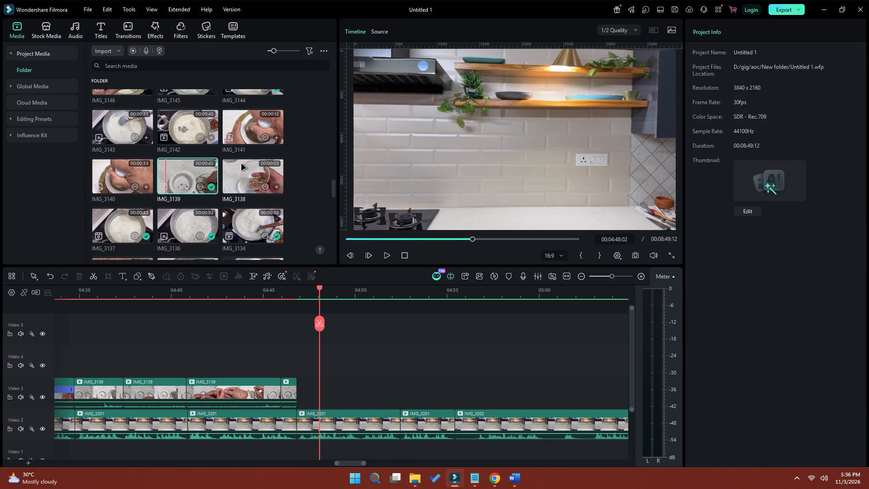
Mark IMG_3140's in point at 00:00:07:19 and place the clip on Video 3 directly after the last IMG_3139 piece.
left_click(334, 186)
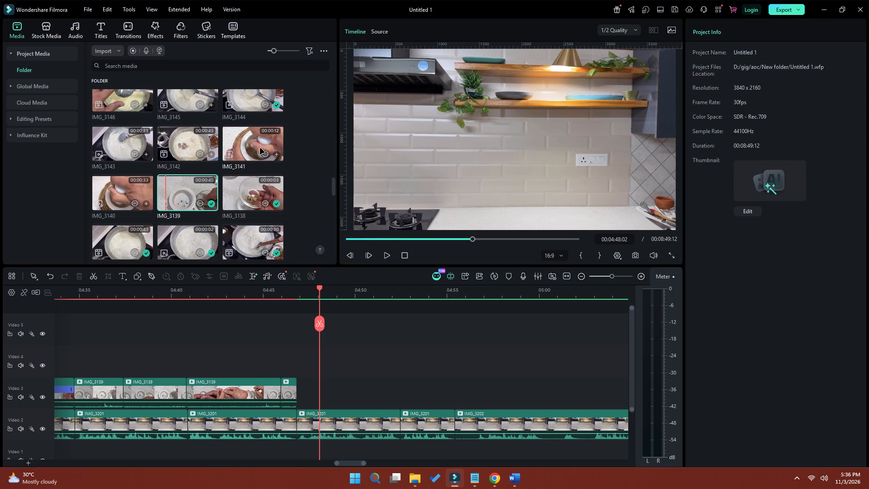
left_click(122, 195)
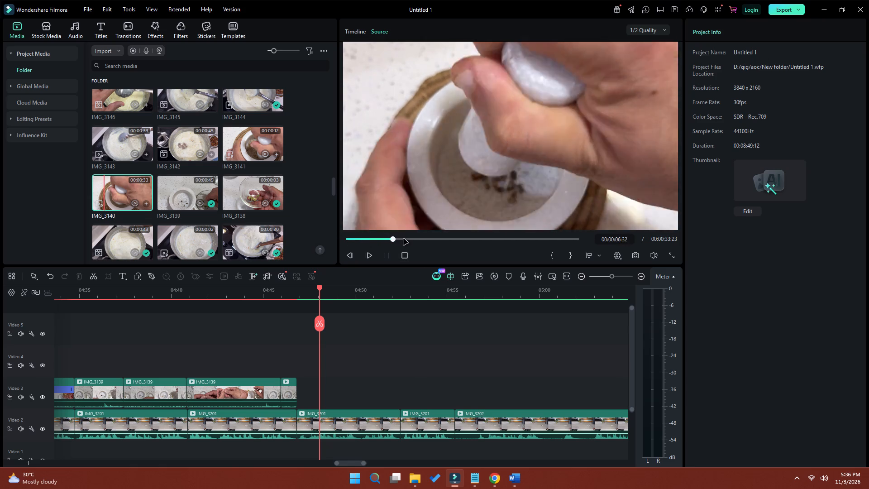
left_click(430, 239)
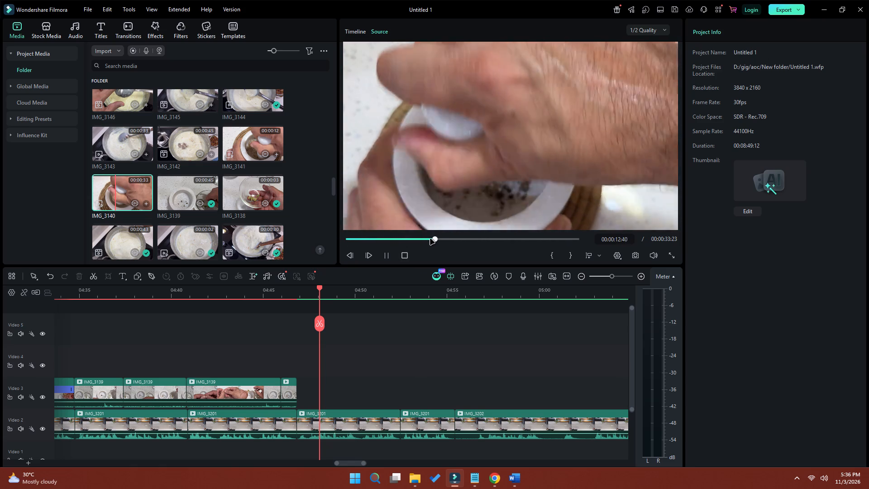
key("space")
left_click(406, 239)
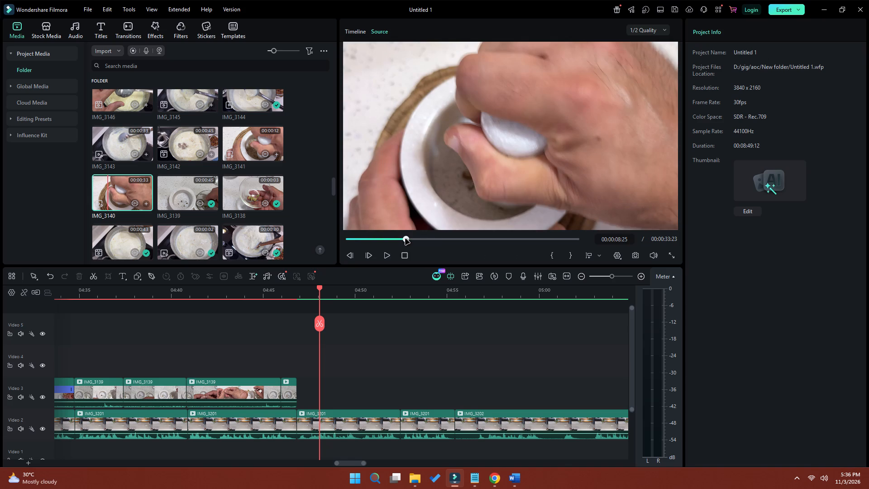
left_click(394, 238)
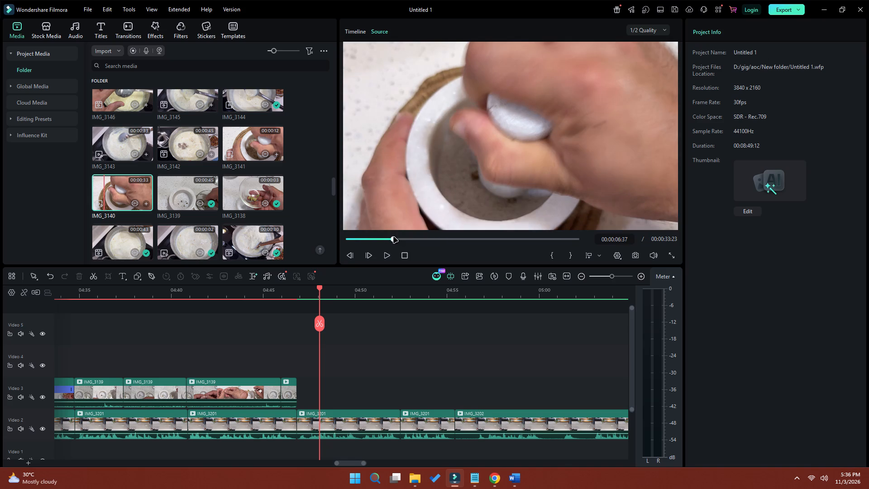
key("space")
key("space")
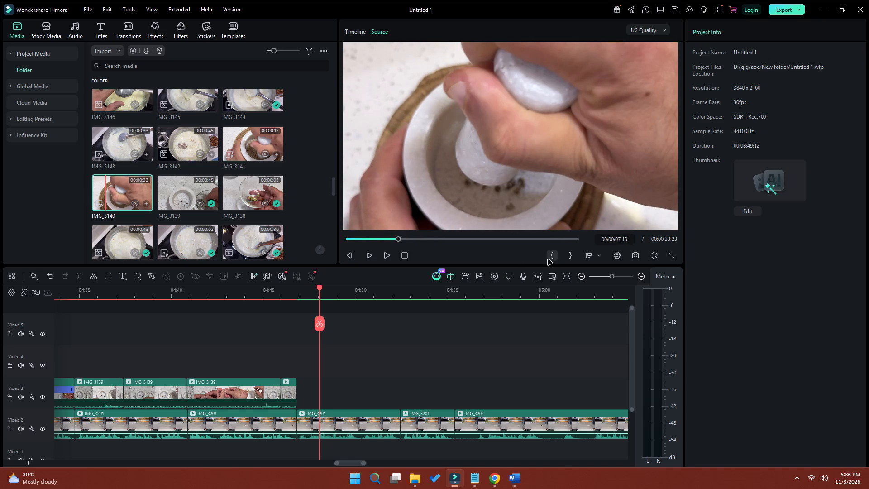
left_click(553, 255)
left_click_drag(110, 191, 308, 387)
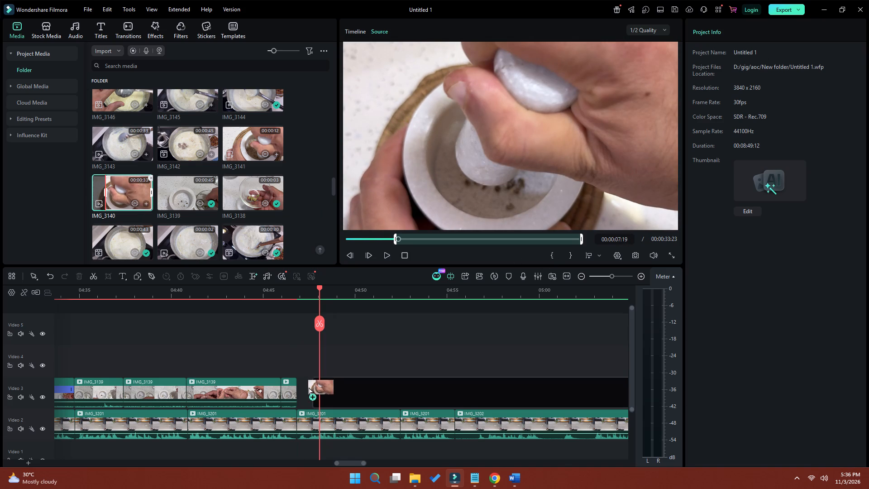
left_click_drag(308, 387, 297, 394)
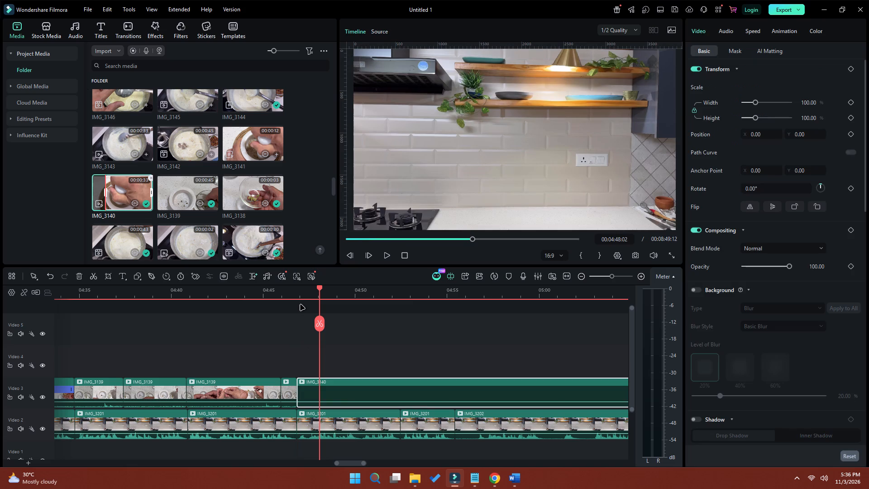
Play back IMG_3140, trim its start to 04:50:19, and move the clip back against the preceding IMG_3139 piece.
left_click(301, 296)
key("space")
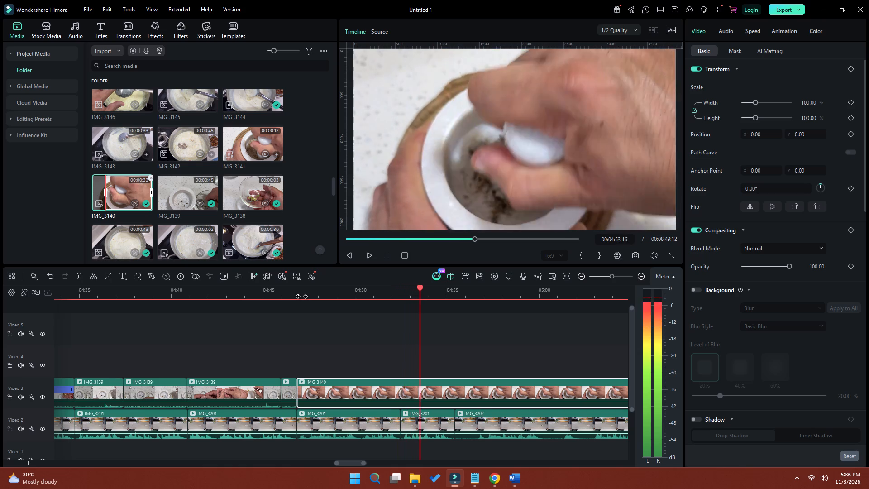
key("space")
left_click(367, 293)
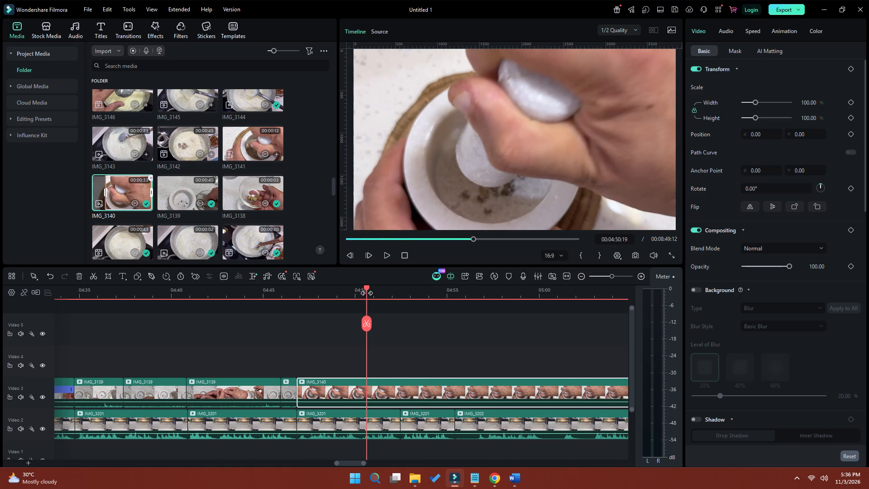
left_click_drag(298, 393, 373, 395)
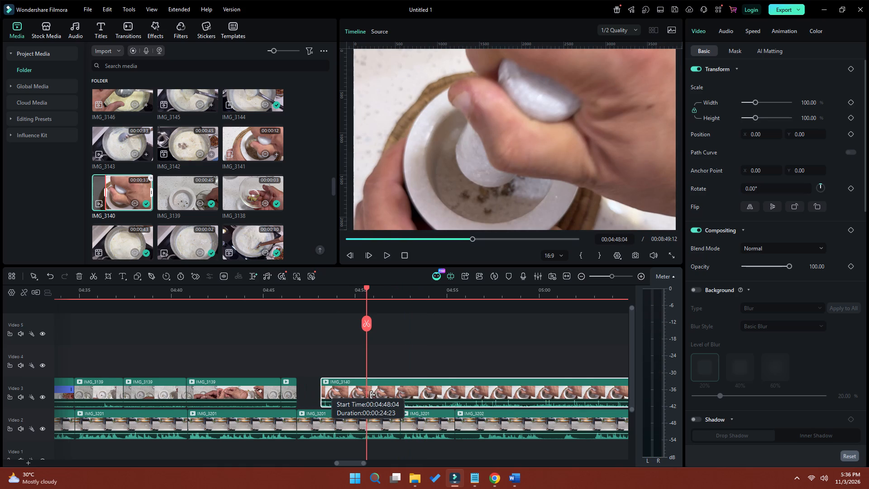
left_click_drag(373, 395, 369, 395)
left_click_drag(404, 392, 373, 395)
left_click_drag(373, 395, 335, 394)
Play back IMG_3140, split it at the IMG_3201 cut at 04:52:14, and delete the piece after the split.
left_click(301, 296)
key("space")
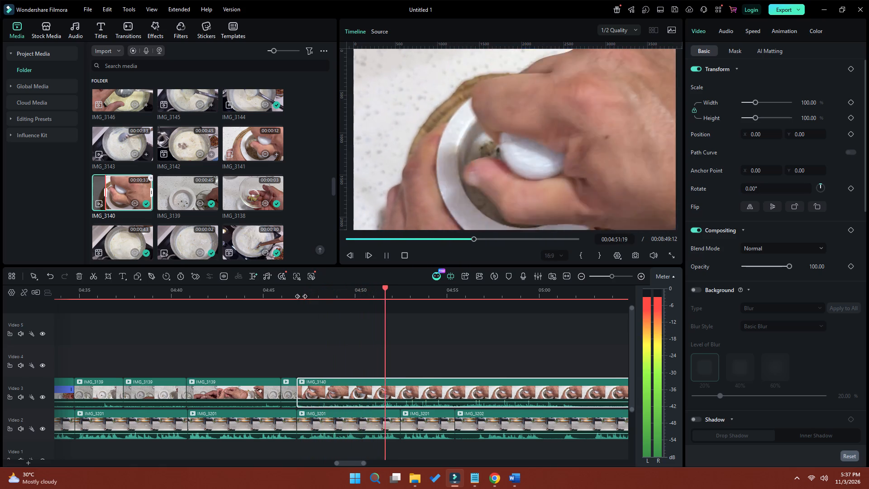
key("space")
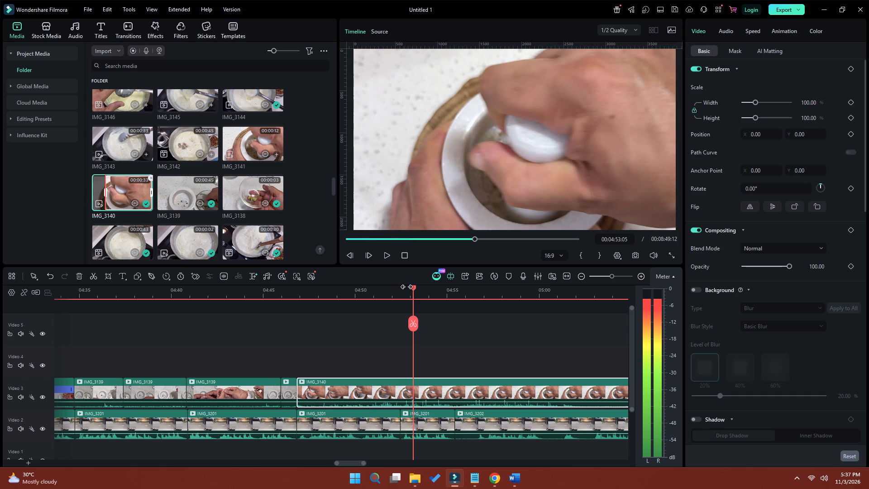
left_click_drag(414, 288, 401, 292)
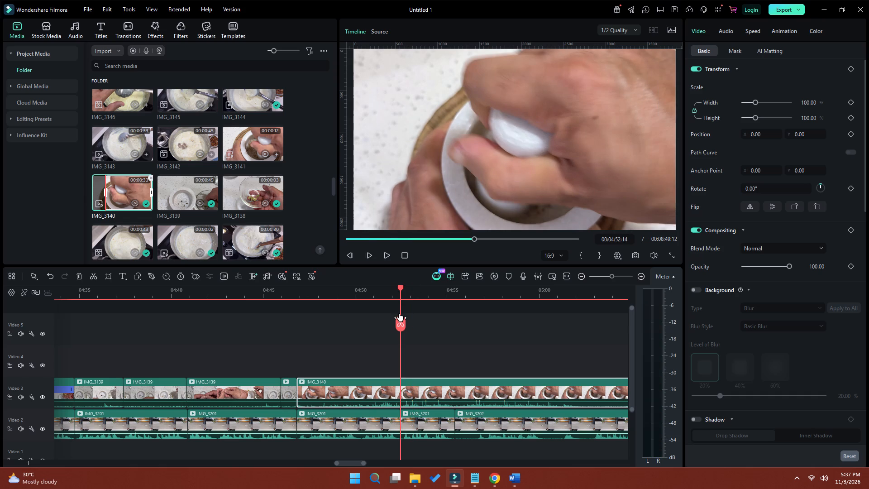
left_click(412, 392)
left_click(399, 325)
left_click(429, 387)
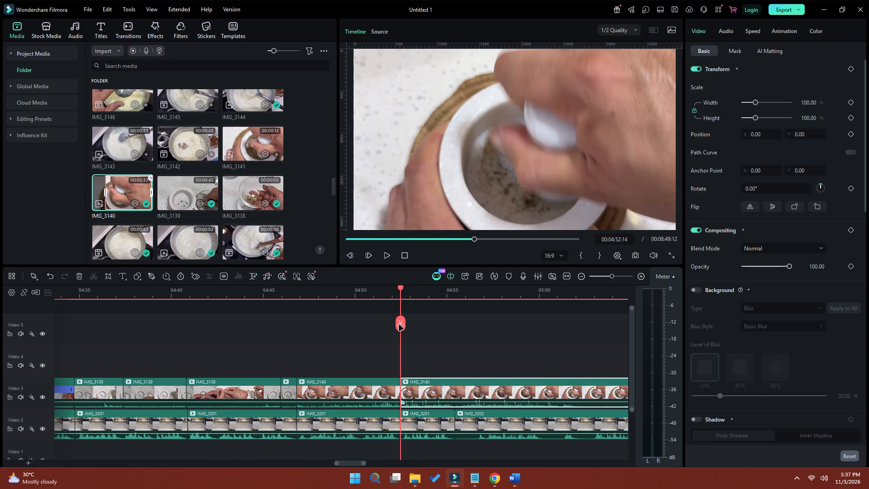
key("Delete")
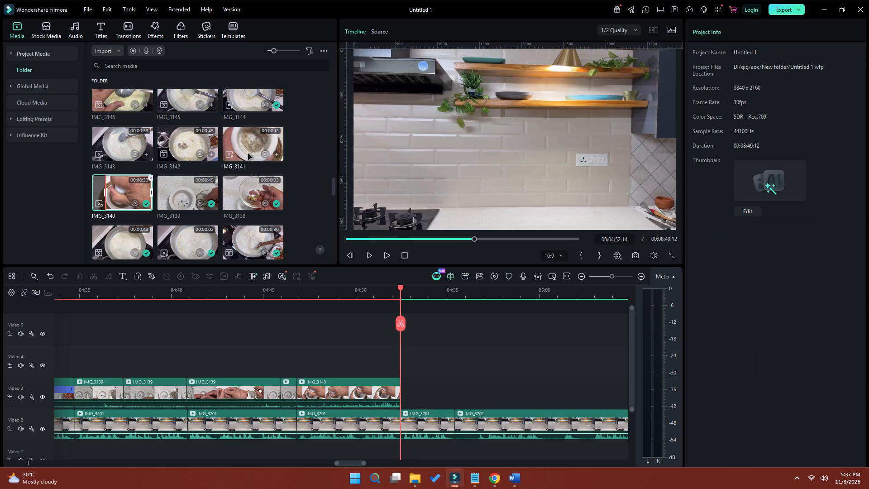
Preview IMG_3141 as the follow-up shot, and shorten IMG_3140 on Video 3 to end at 04:50:06.
left_click(246, 149)
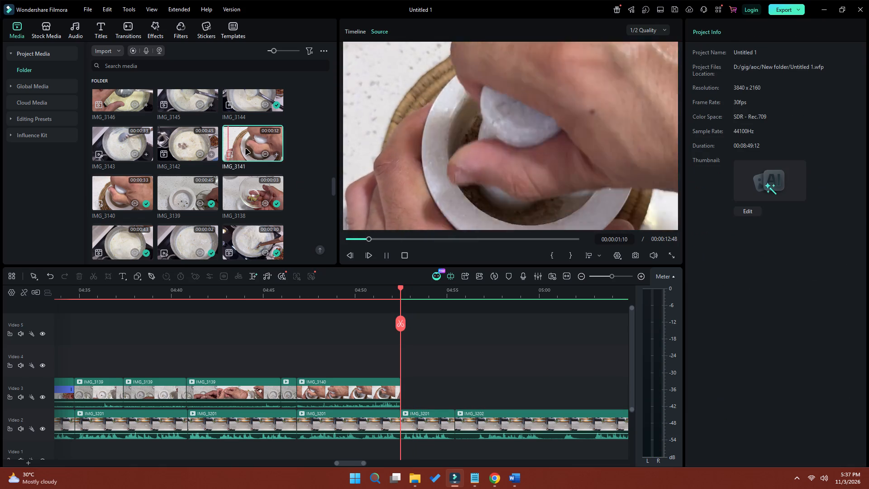
key("space")
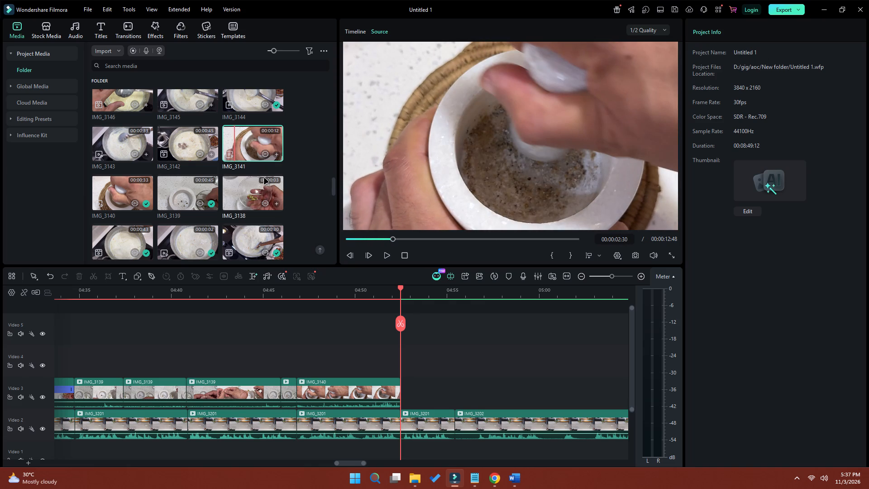
left_click(310, 292)
key("space")
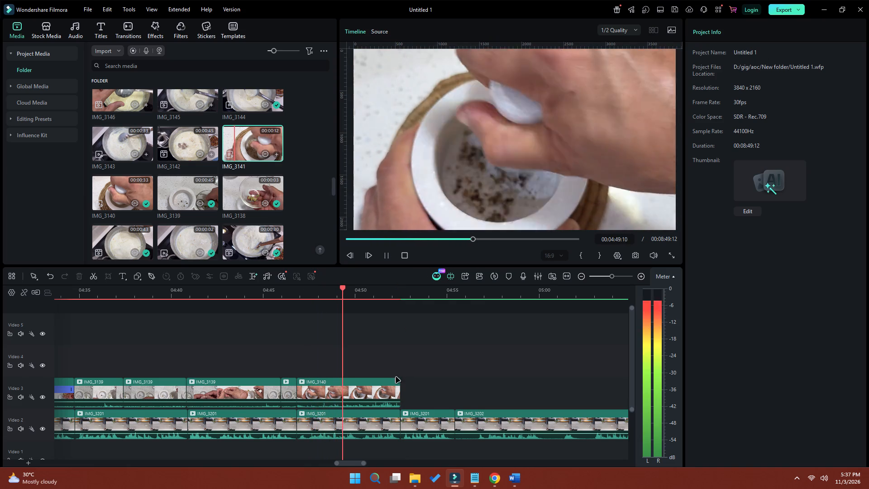
key("space")
key("space")
key("space")
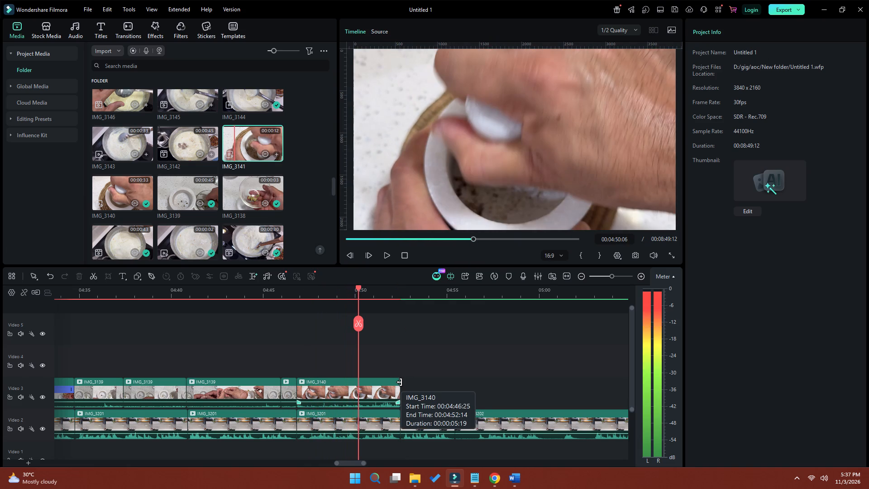
left_click_drag(400, 392, 362, 397)
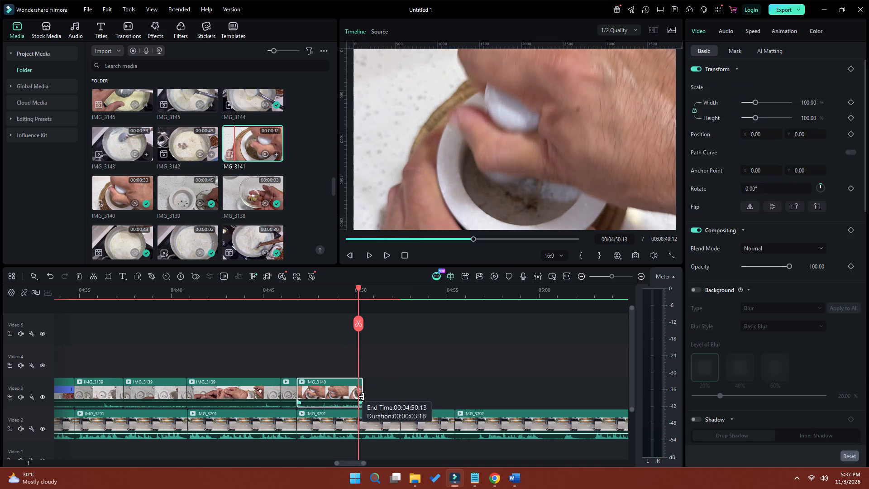
left_click_drag(362, 397, 359, 397)
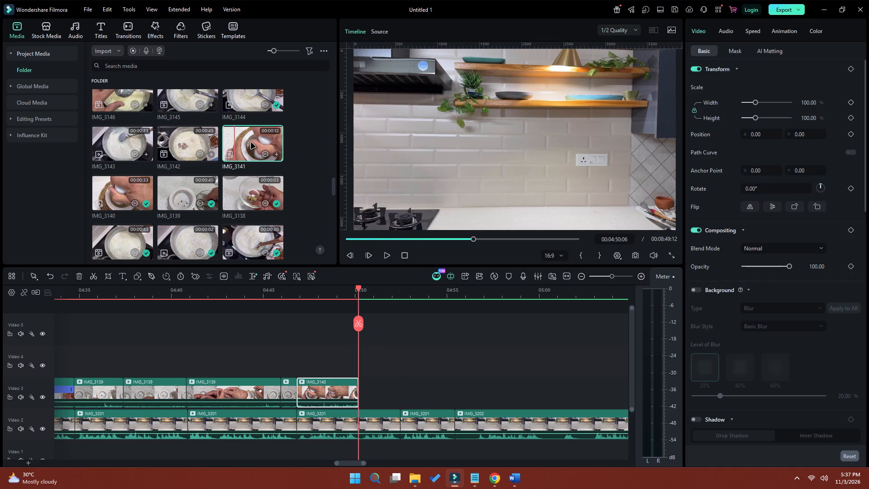
Place IMG_3141 right after IMG_3140 on Video 3, trim its start to 04:51:09, and close the gap left before it.
left_click_drag(251, 143, 360, 394)
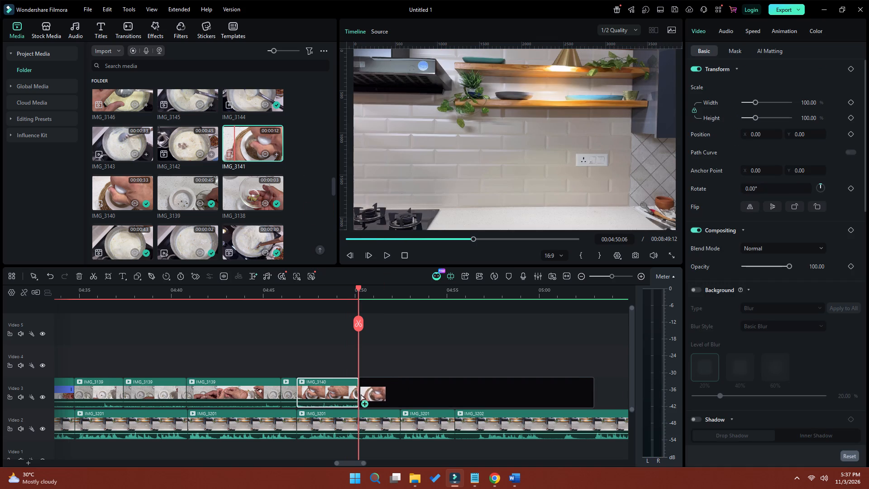
left_click_drag(360, 394, 360, 394)
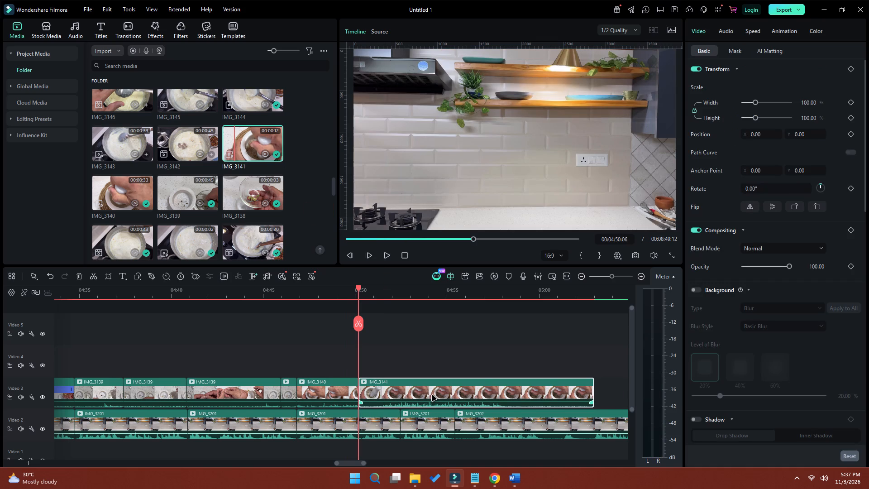
left_click(379, 297)
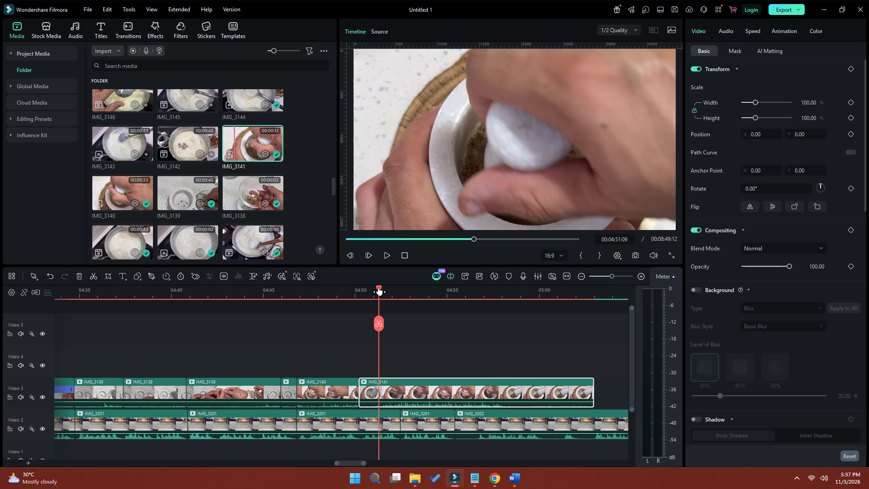
left_click_drag(359, 391, 379, 395)
left_click_drag(397, 395, 377, 395)
Play back IMG_3141 and trim its end to the IMG_3201 cut below on Video 2.
key("space")
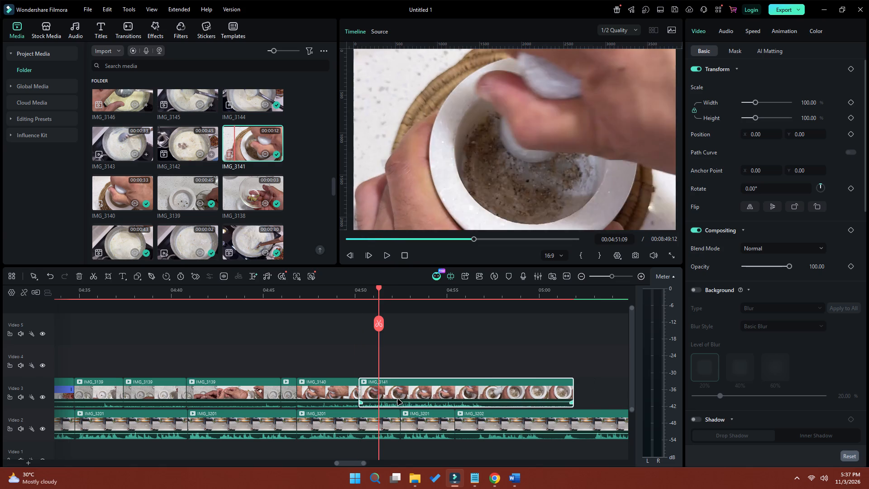
key("space")
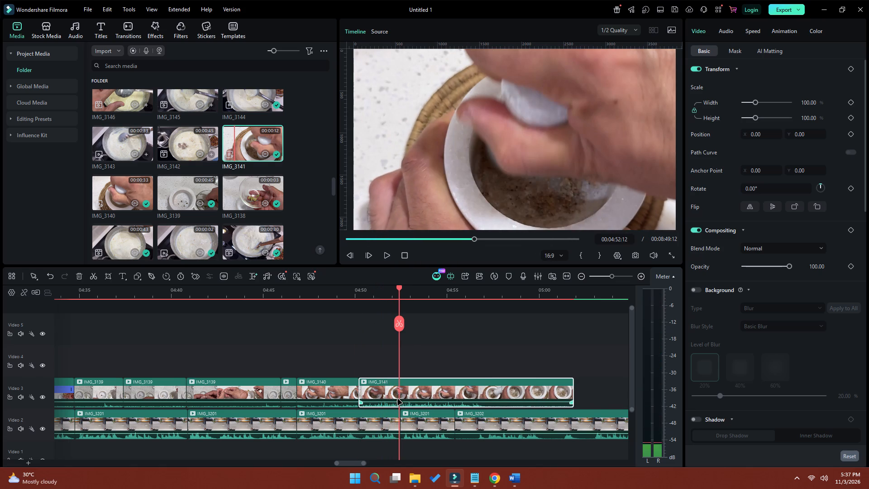
key("space")
key("space")
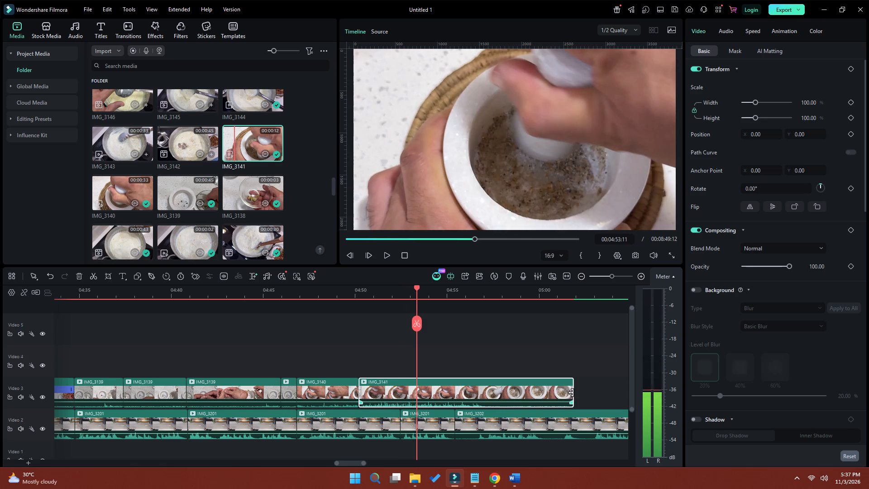
left_click_drag(572, 393, 400, 398)
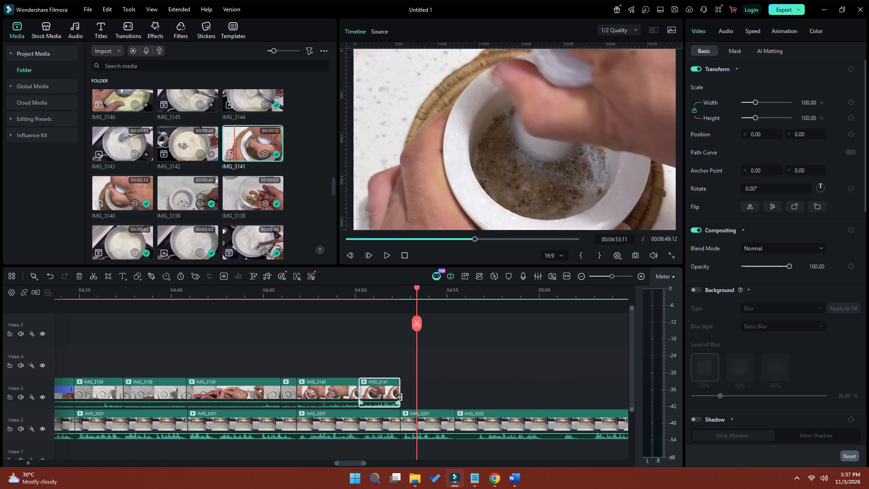
Preview IMG_3142, mark its in point at 00:00:01:43, and place it right after IMG_3141 on Video 3.
key("space")
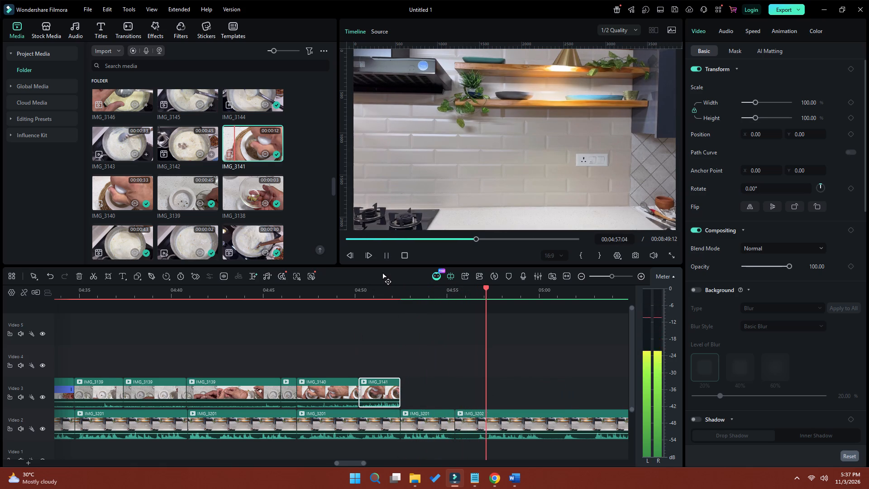
left_click(383, 257)
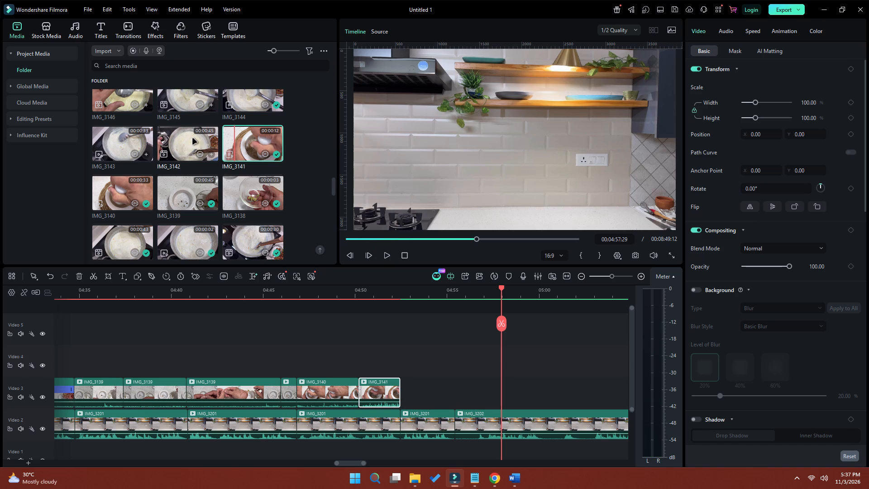
left_click(193, 139)
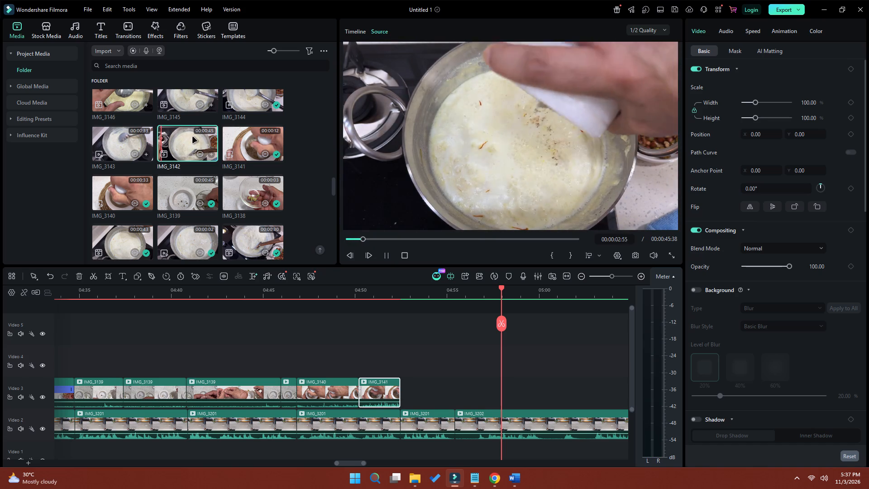
key("space")
left_click_drag(361, 240, 358, 240)
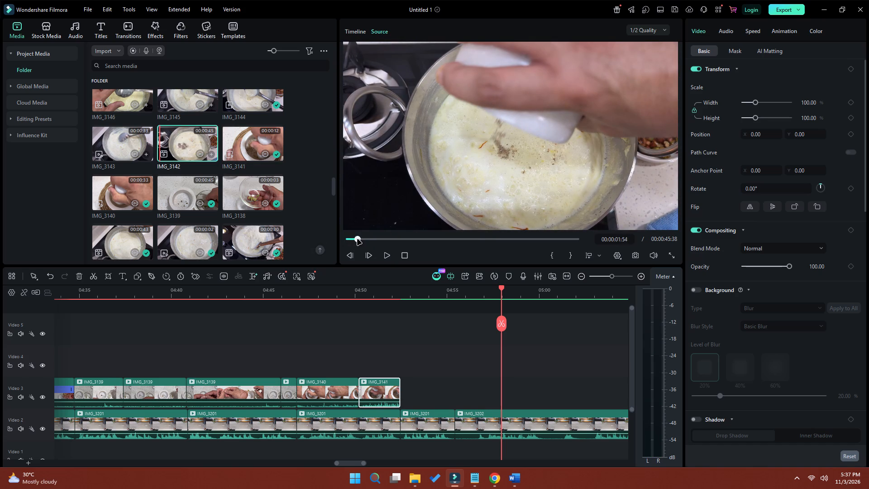
left_click_drag(358, 240, 357, 240)
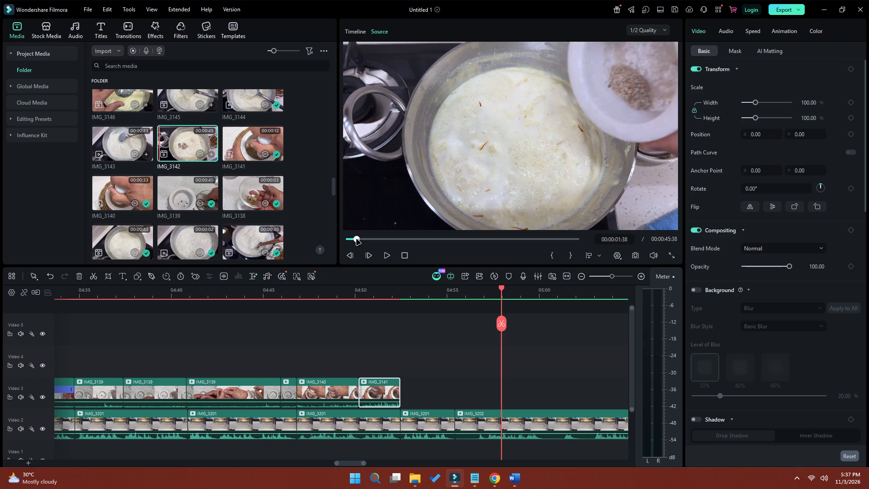
left_click_drag(357, 240, 357, 240)
left_click(554, 256)
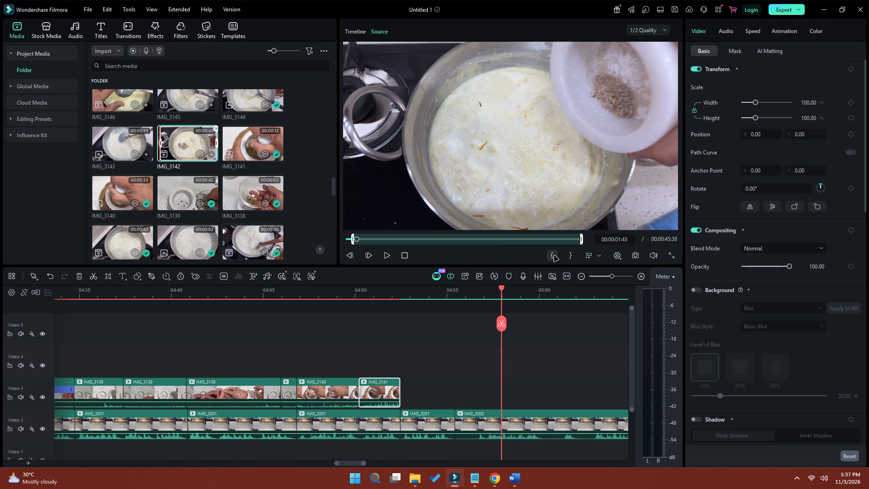
left_click_drag(188, 147, 405, 388)
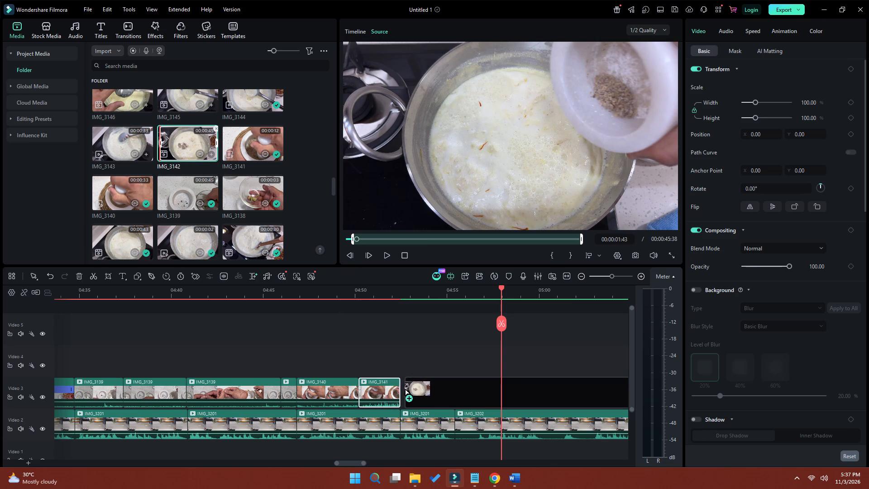
left_click_drag(405, 388, 402, 390)
Play back IMG_3142 on Video 3 and split it at 04:55:22, once the ground spice has been poured in.
left_click(399, 299)
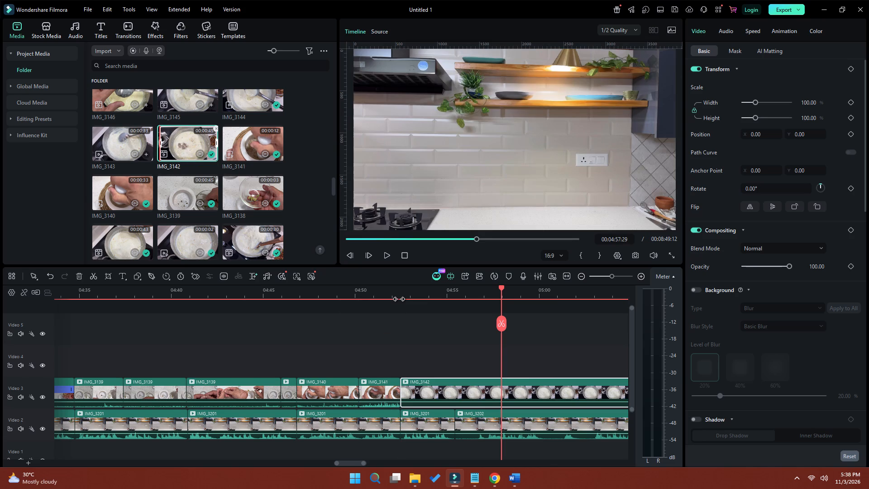
key("space")
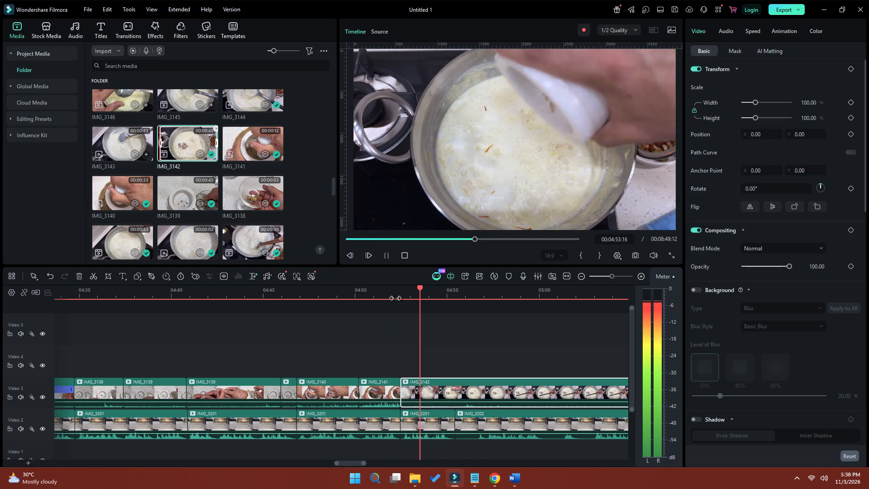
key("space")
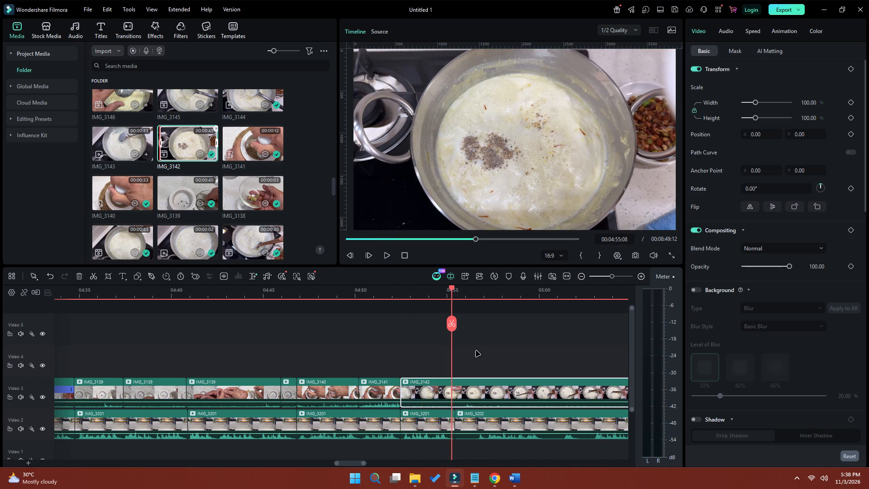
key("space")
key("space")
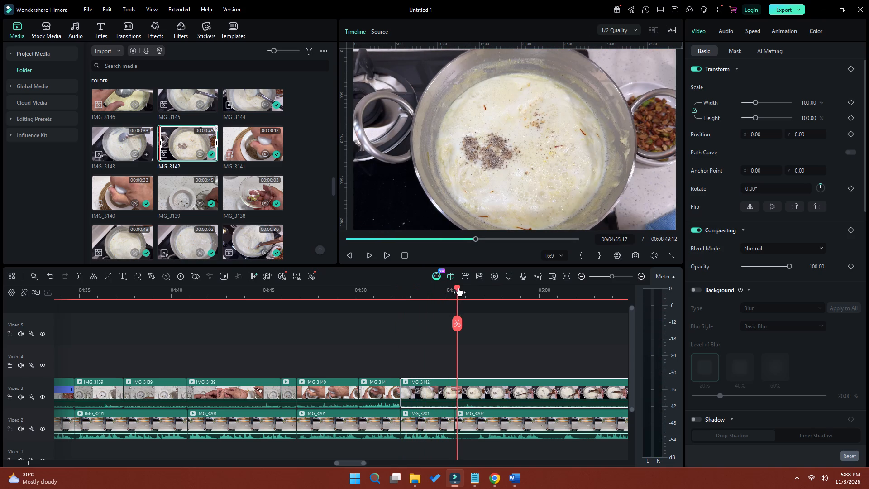
left_click_drag(509, 296, 462, 301)
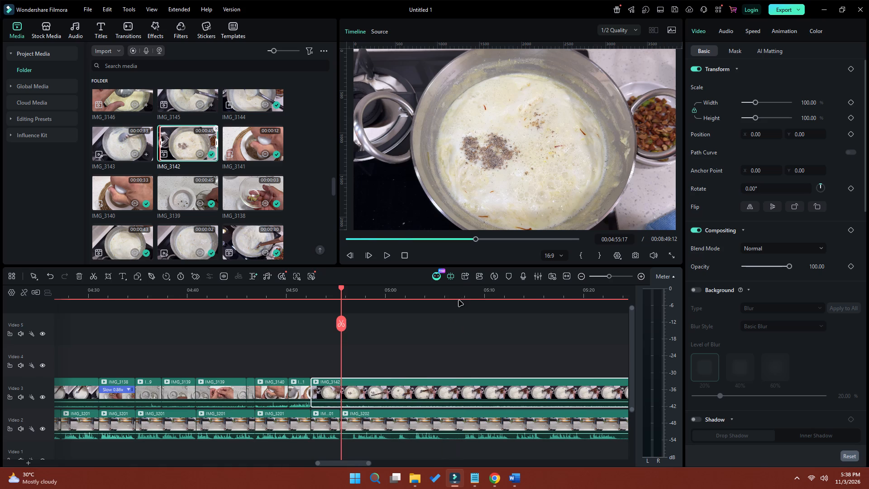
left_click_drag(341, 287, 339, 288)
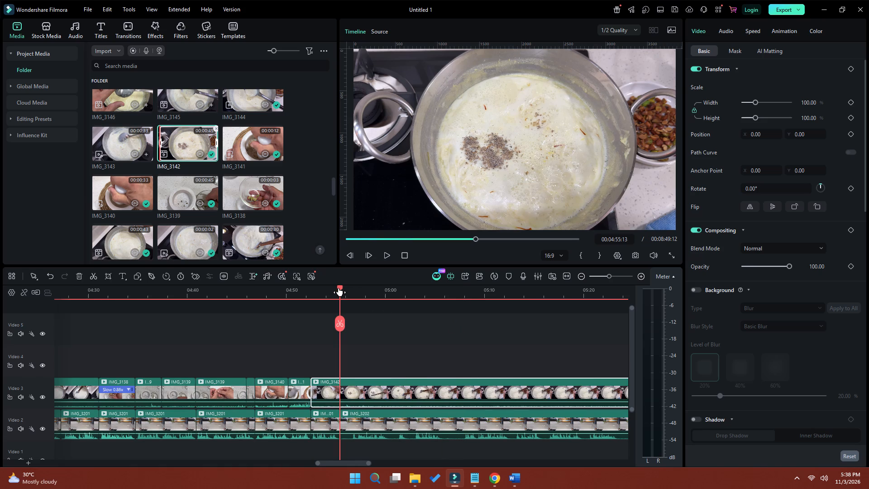
left_click_drag(339, 288, 342, 293)
left_click_drag(342, 293, 333, 293)
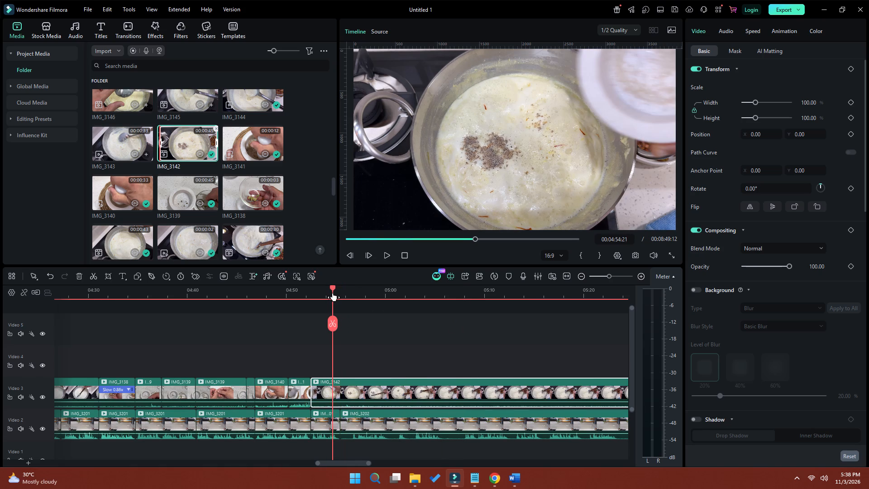
left_click_drag(333, 293, 343, 293)
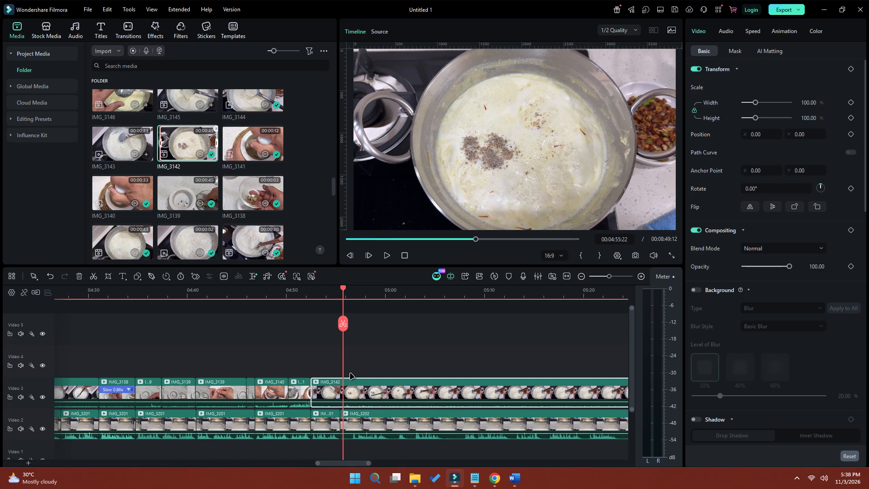
left_click(350, 391)
left_click(346, 323)
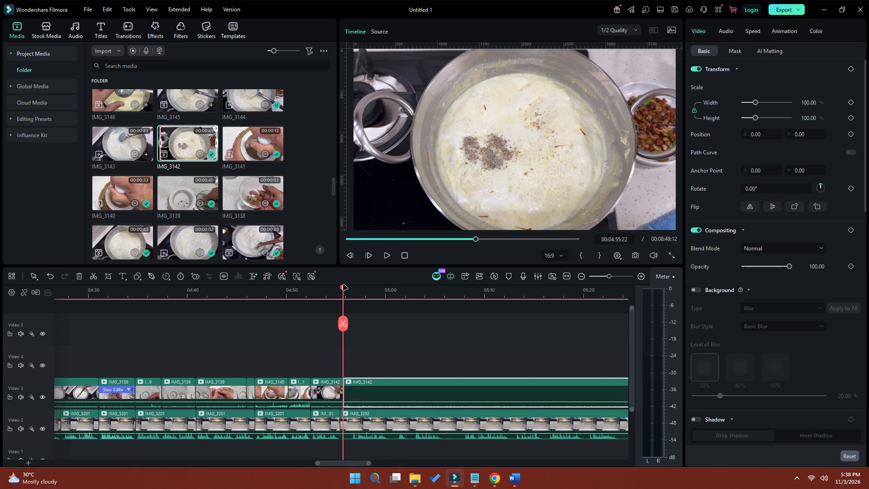
Trim the start of the second IMG_3142 piece to 04:57:21, just before stirring begins, and close the gap left before it.
left_click_drag(342, 288, 437, 299)
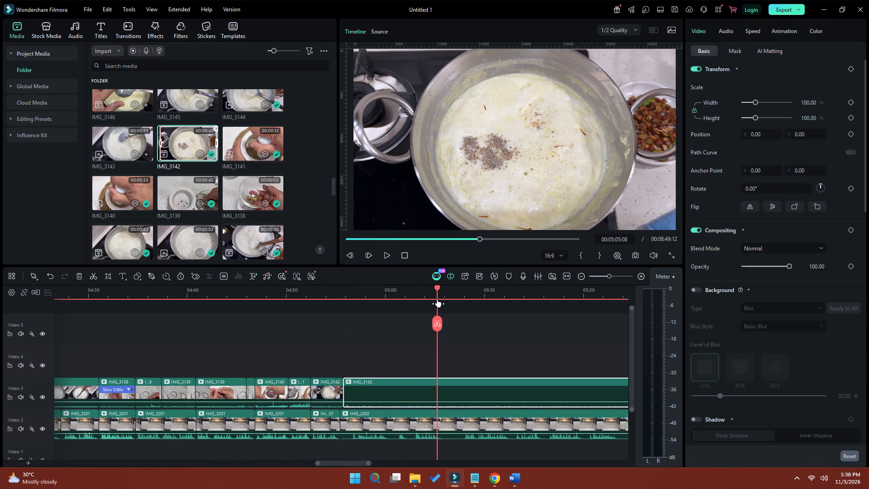
left_click_drag(437, 299, 437, 300)
left_click_drag(437, 300, 443, 300)
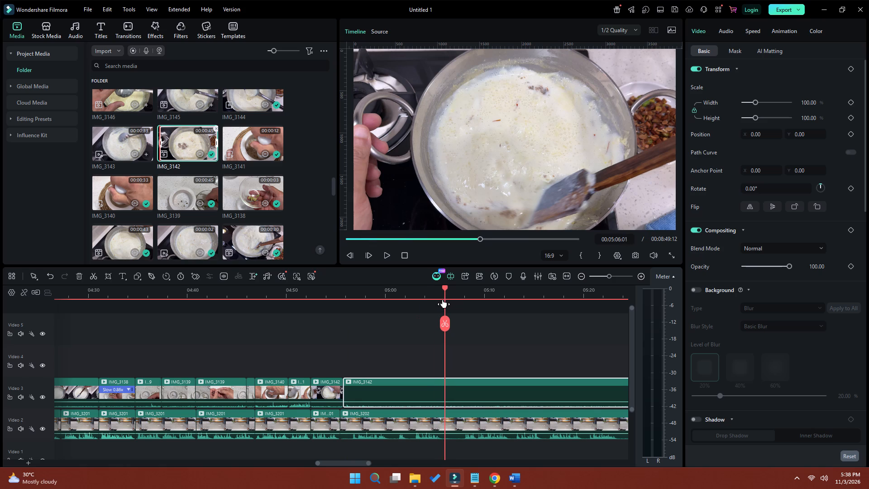
left_click_drag(443, 300, 422, 298)
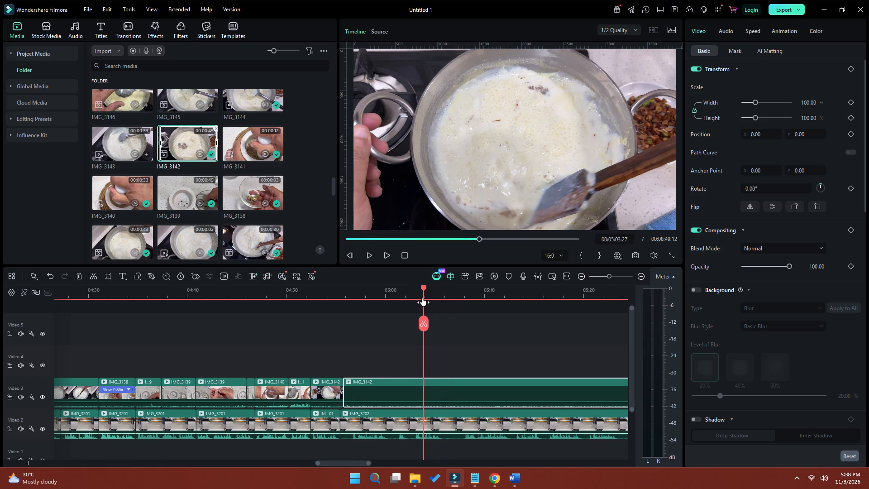
left_click_drag(422, 298, 414, 298)
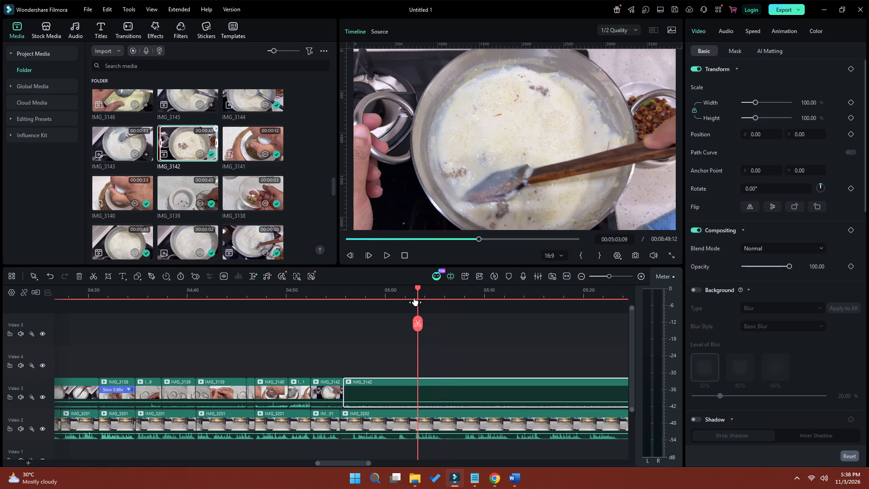
left_click_drag(414, 298, 408, 297)
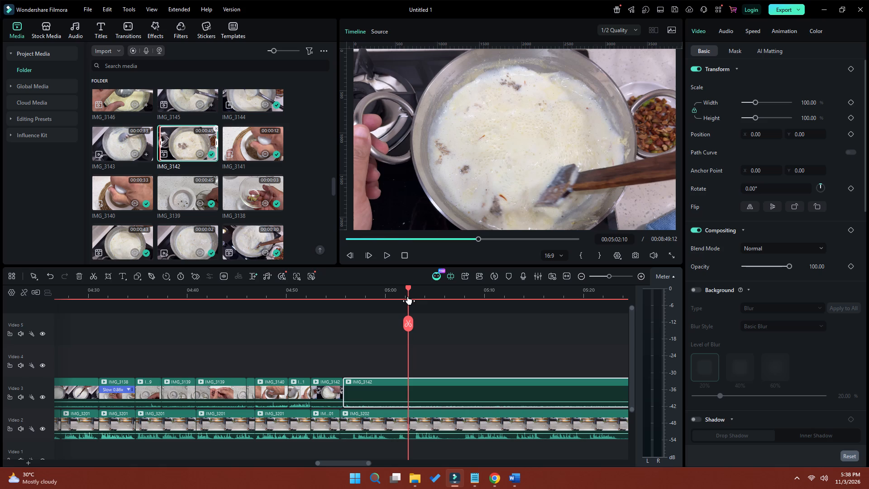
left_click_drag(408, 297, 388, 293)
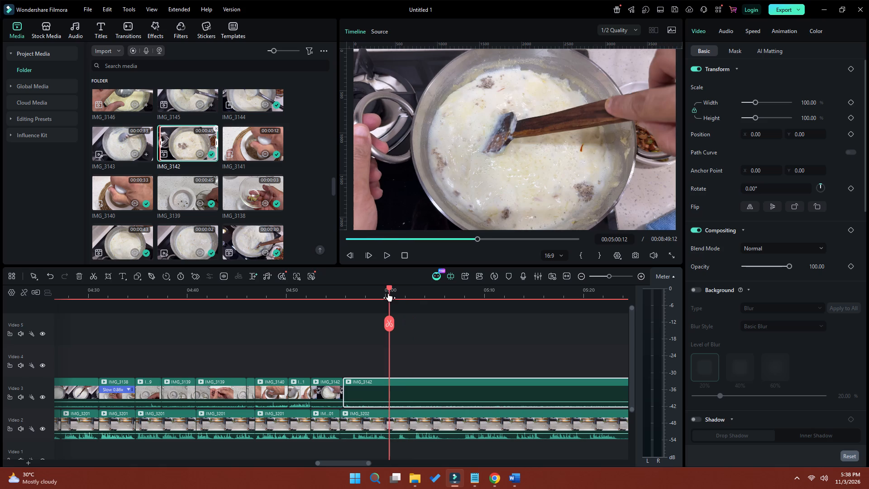
left_click_drag(388, 293, 375, 292)
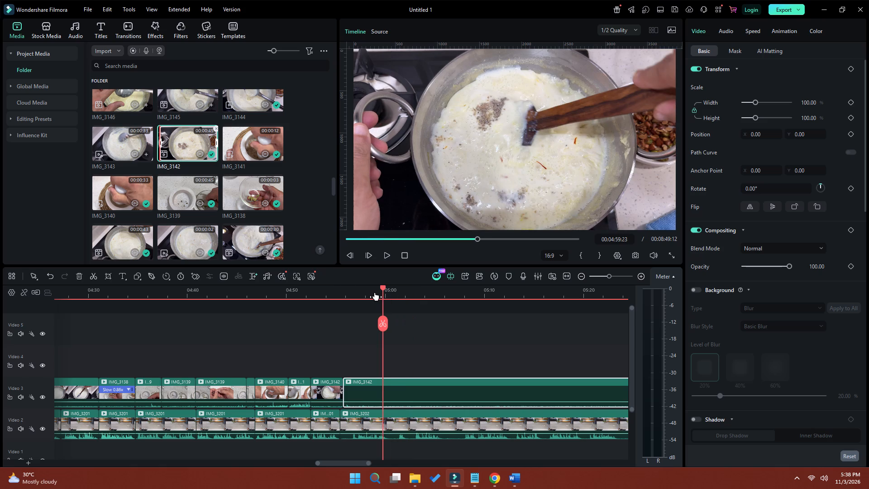
left_click_drag(375, 292, 369, 292)
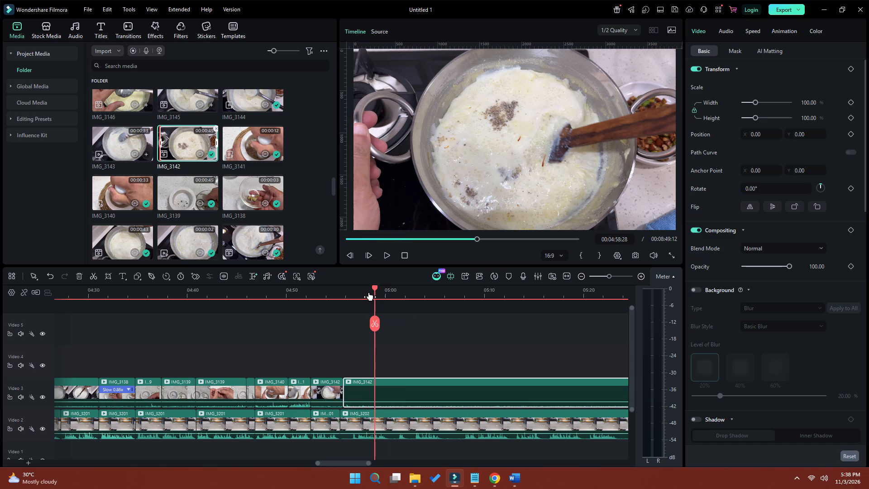
left_click_drag(369, 292, 353, 292)
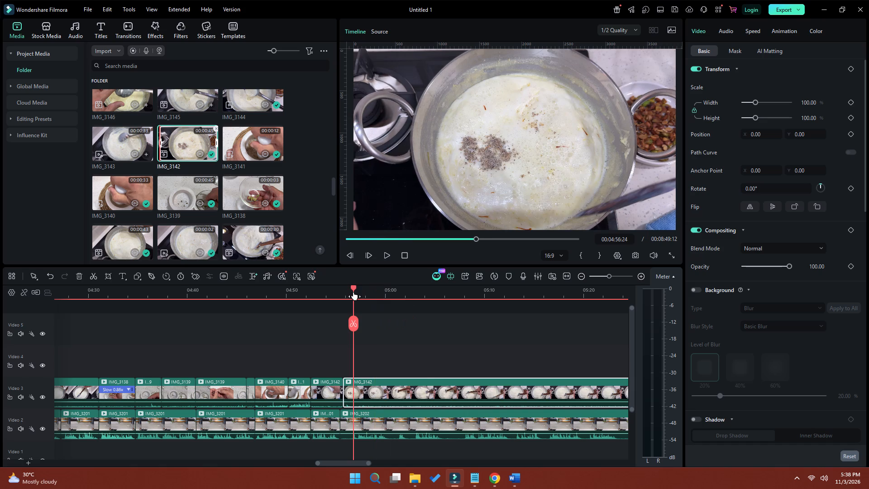
left_click_drag(353, 292, 358, 292)
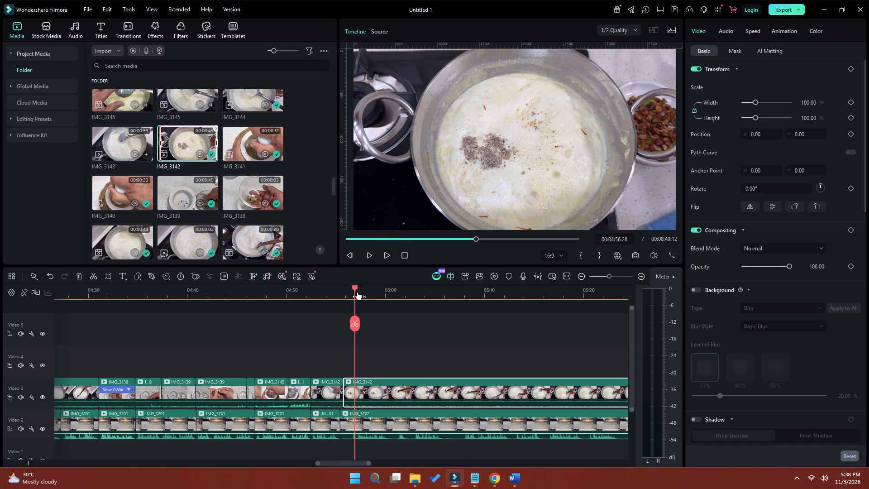
left_click_drag(358, 292, 362, 292)
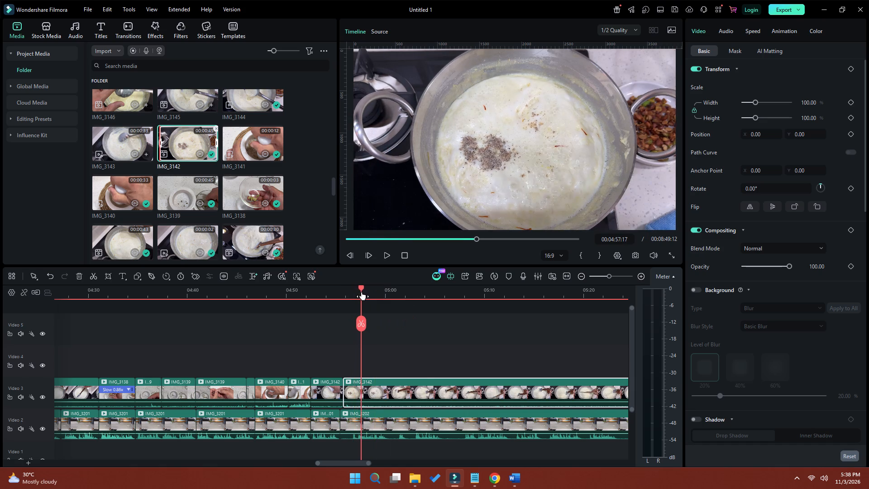
left_click_drag(362, 292, 363, 292)
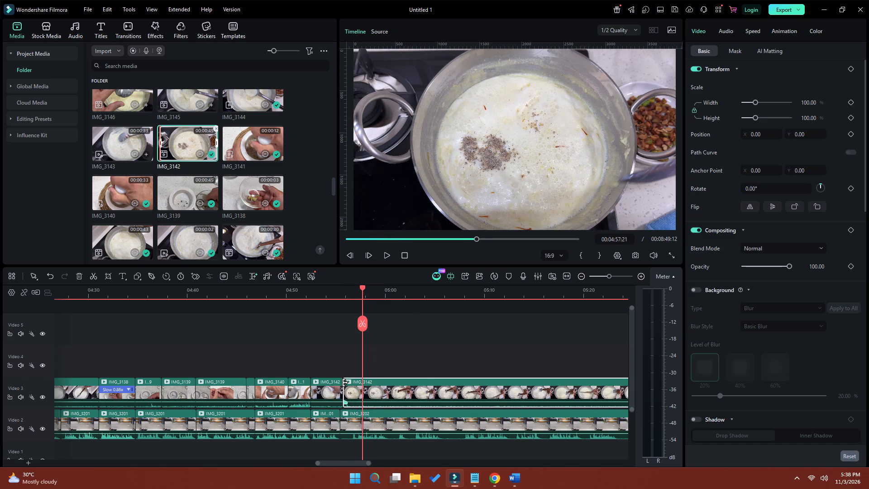
left_click_drag(345, 383, 365, 387)
left_click_drag(392, 392, 378, 392)
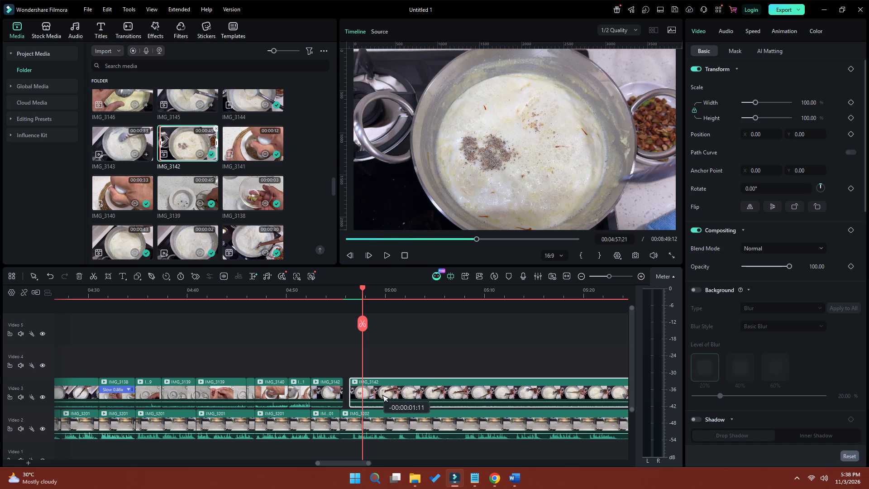
left_click_drag(378, 392, 375, 392)
Play back the two IMG_3142 pieces on Video 3 to check the cut from pouring to stirring.
left_click(318, 296)
key("space")
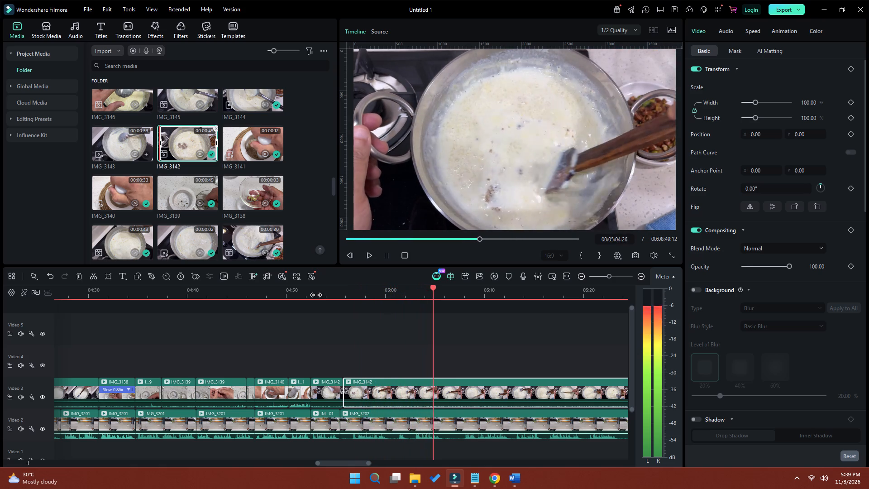
key("space")
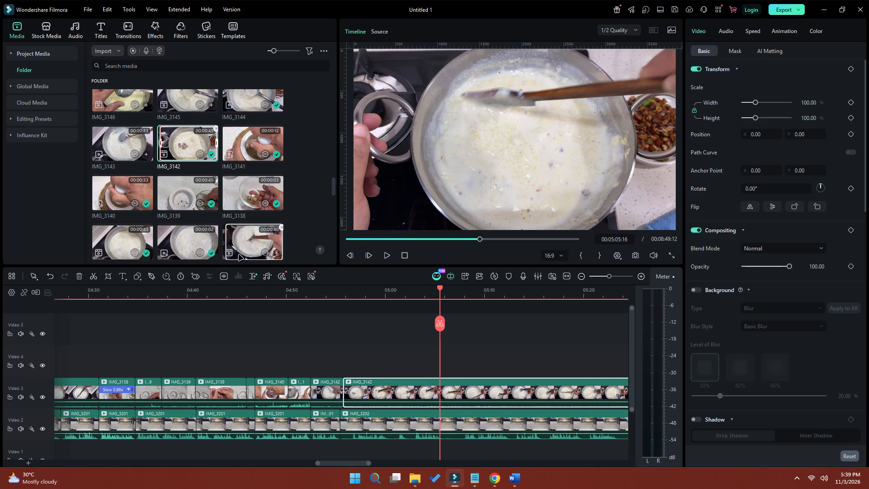
Save the project.
left_click(85, 12)
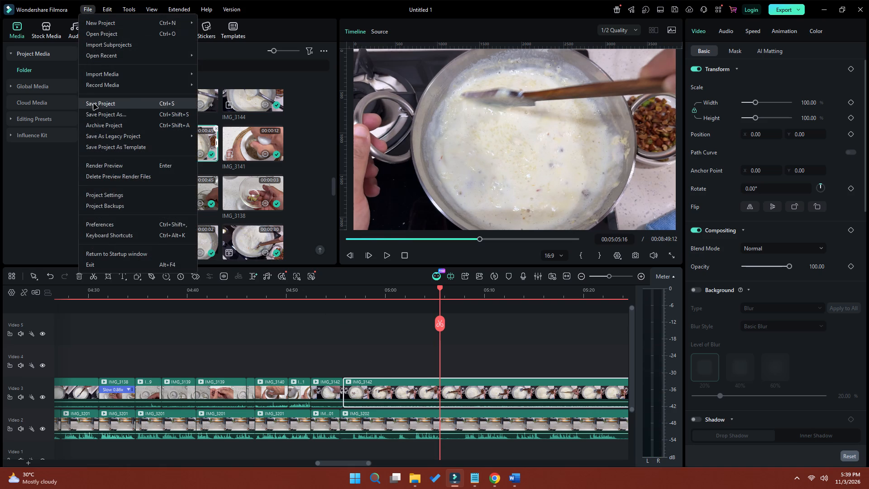
left_click(94, 104)
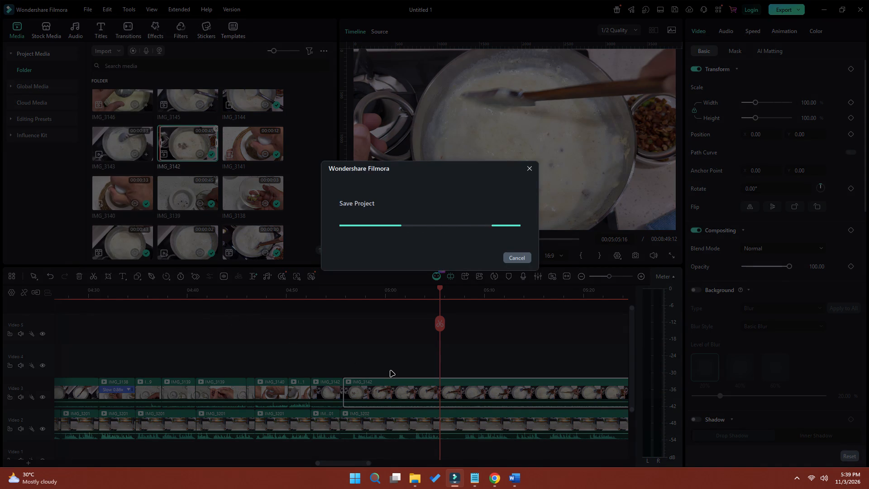
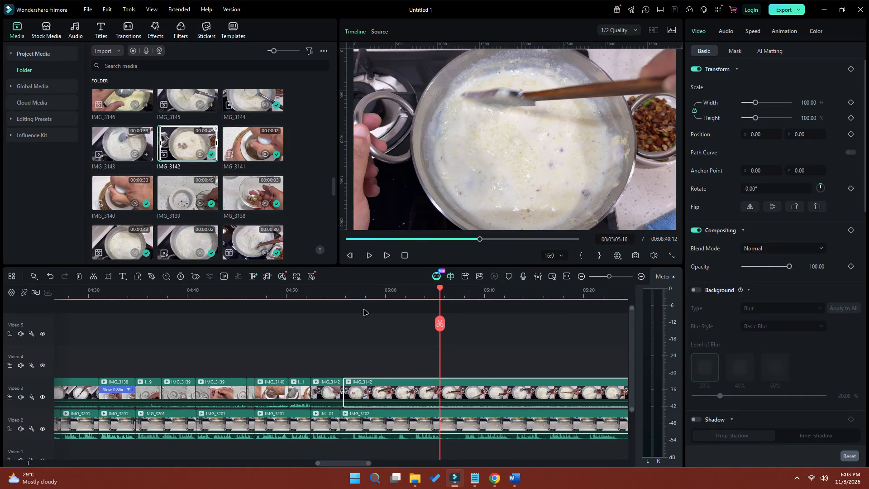
Play back the IMG_3142 pouring and stirring close-ups over IMG_3202 to find where the pause around 04:55 can be cut.
left_click(320, 291)
key("space")
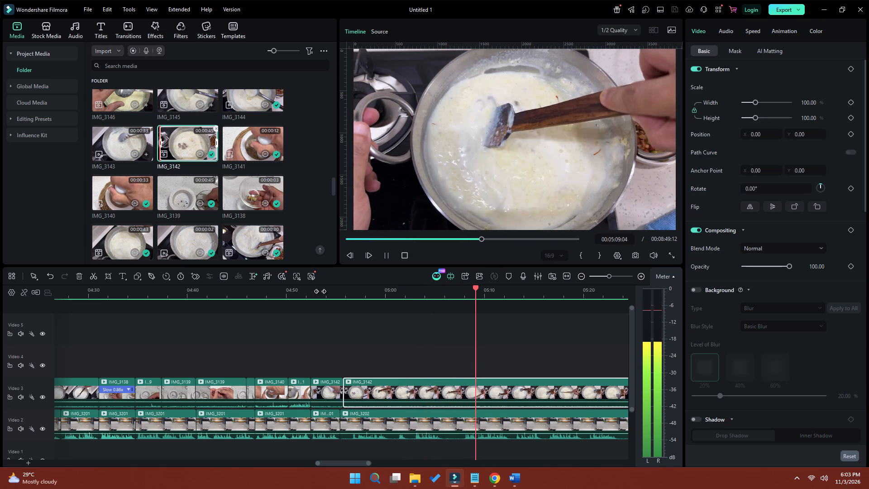
key("space")
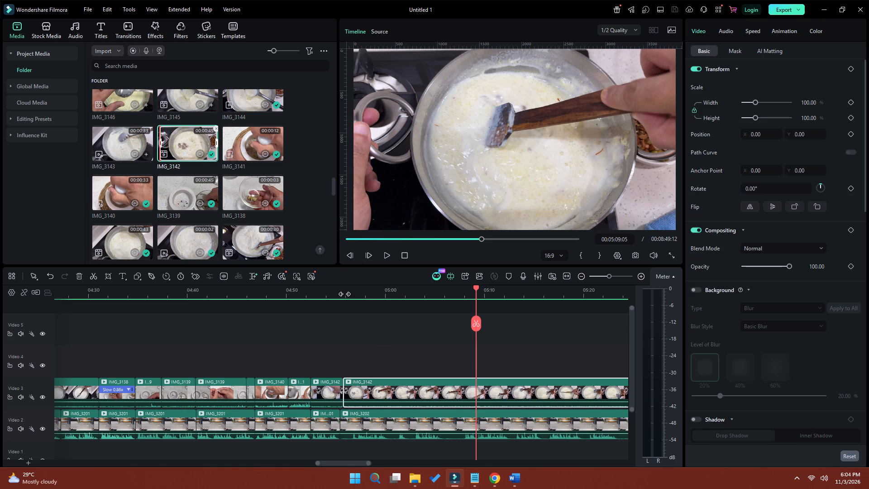
left_click(312, 293)
key("space")
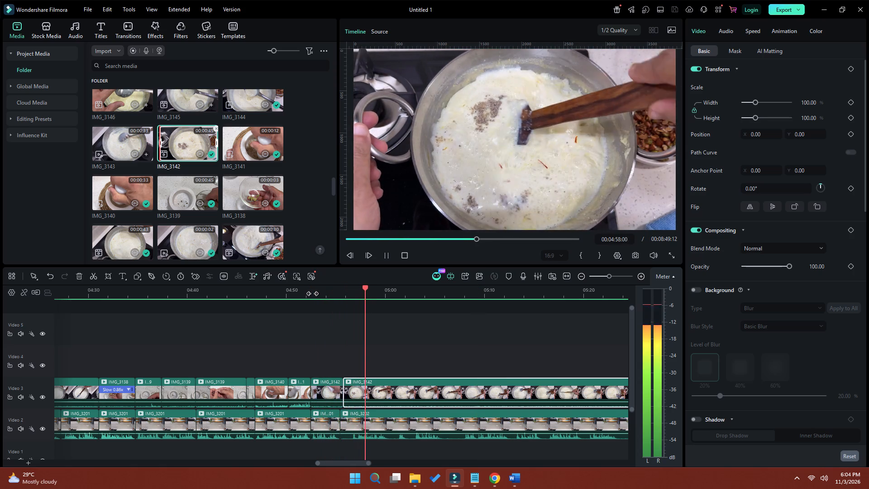
key("space")
left_click(334, 296)
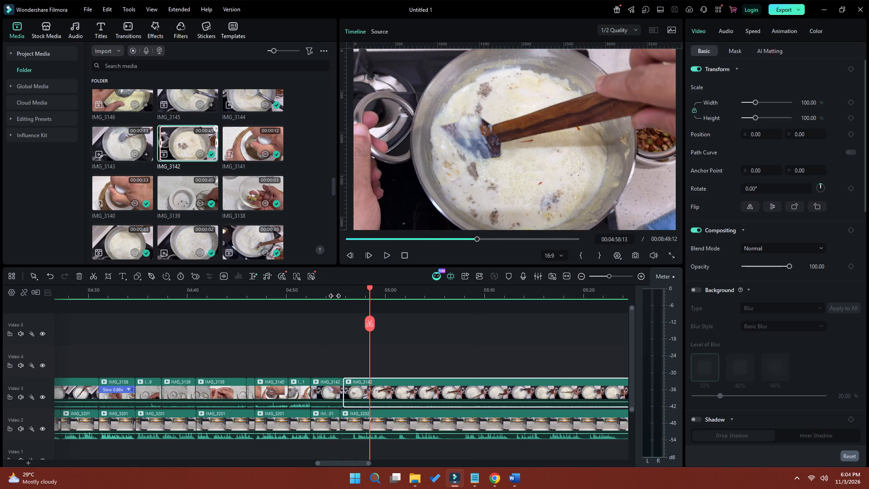
left_click_drag(334, 288, 339, 287)
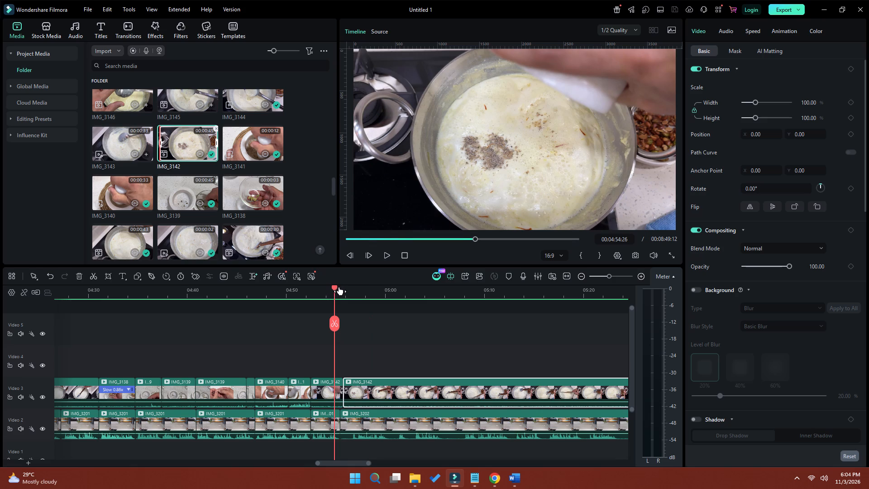
left_click_drag(339, 287, 341, 287)
key("space")
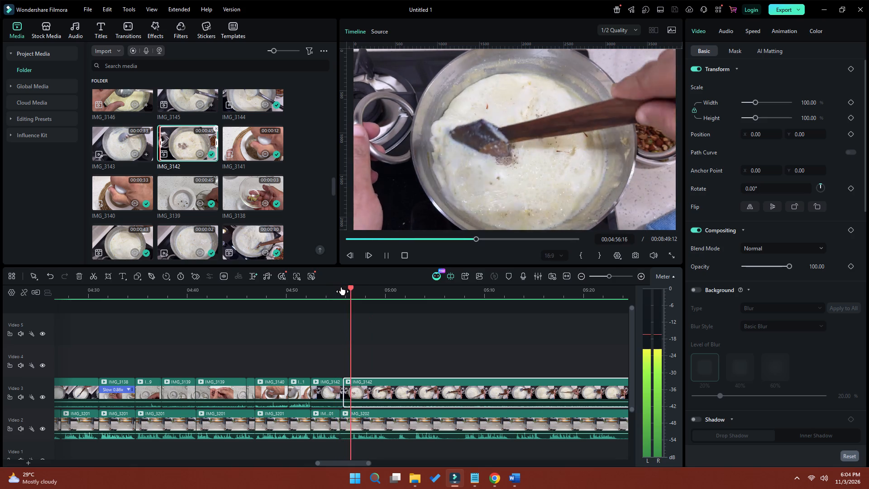
key("space")
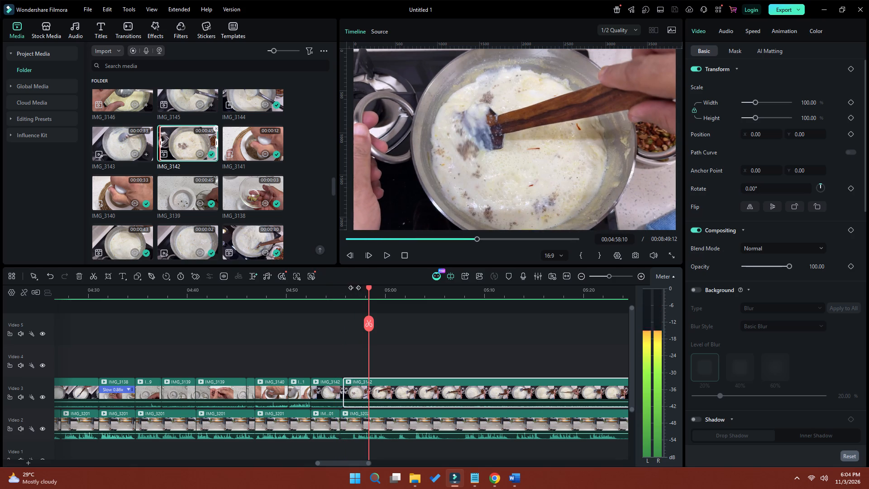
Split IMG_3202 on Video 2 at 04:56:10, delete the short opening piece before it and close the gap.
left_click_drag(368, 288, 349, 289)
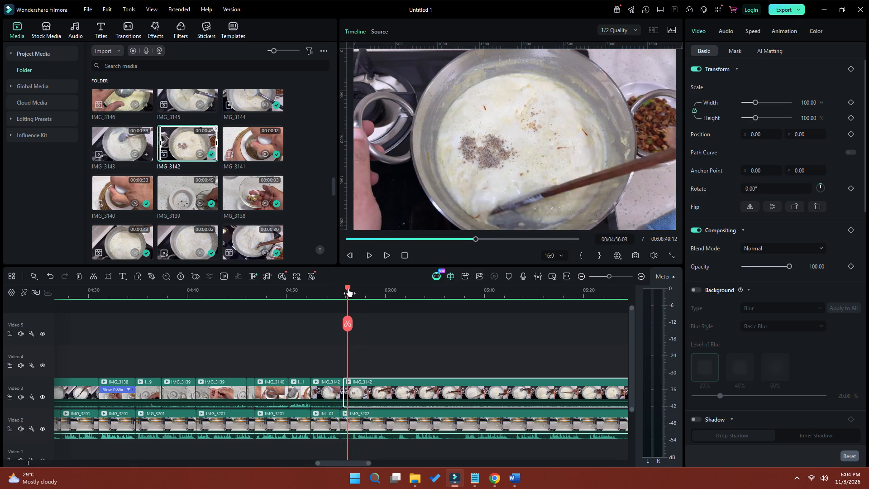
left_click_drag(349, 289, 349, 289)
left_click(353, 422)
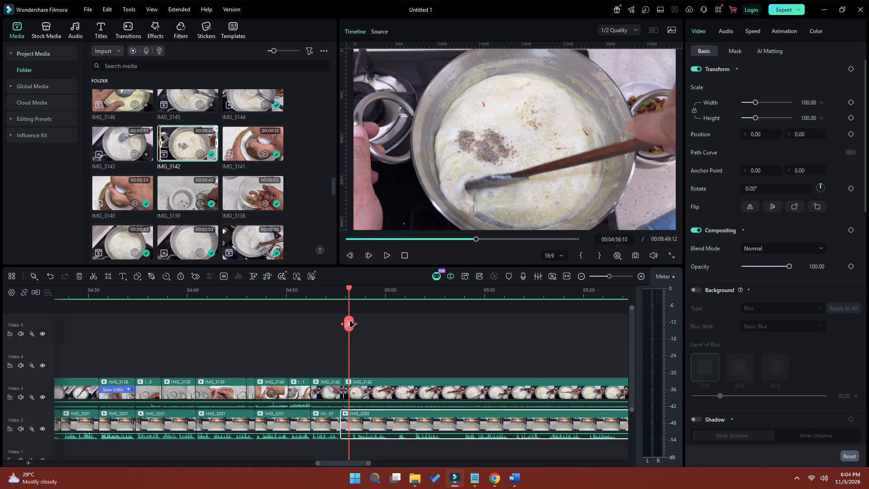
left_click(350, 321)
left_click(343, 424)
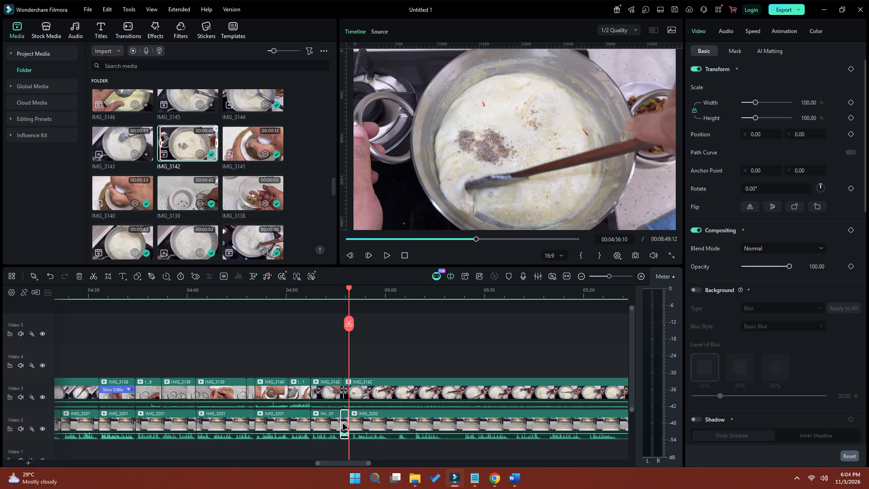
key("shift+Delete")
left_click(343, 424)
left_click(345, 417)
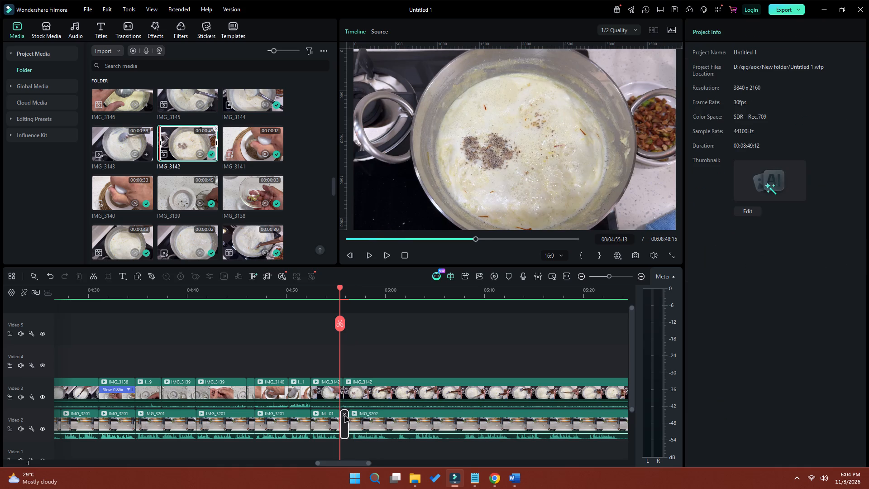
Split IMG_3142 on Video 3 and IMG_3202 on Video 2 at 04:59:11 and 05:02:00, and ripple delete the section between.
key("space")
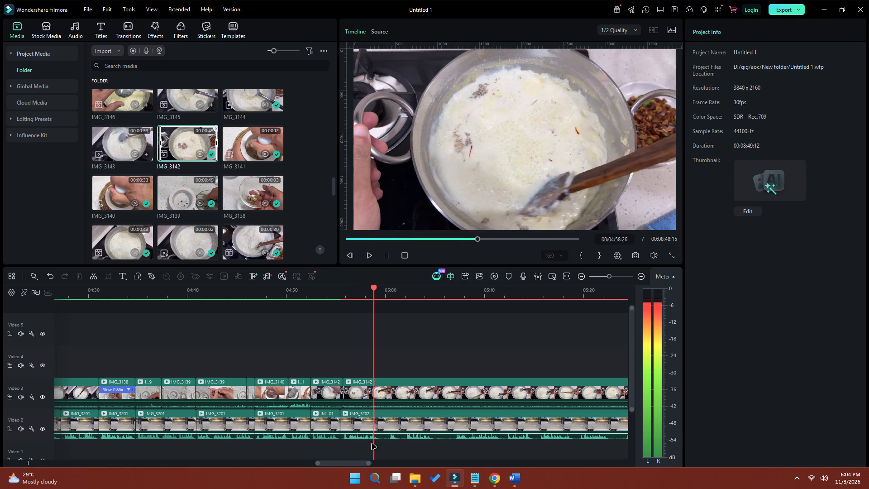
key("space")
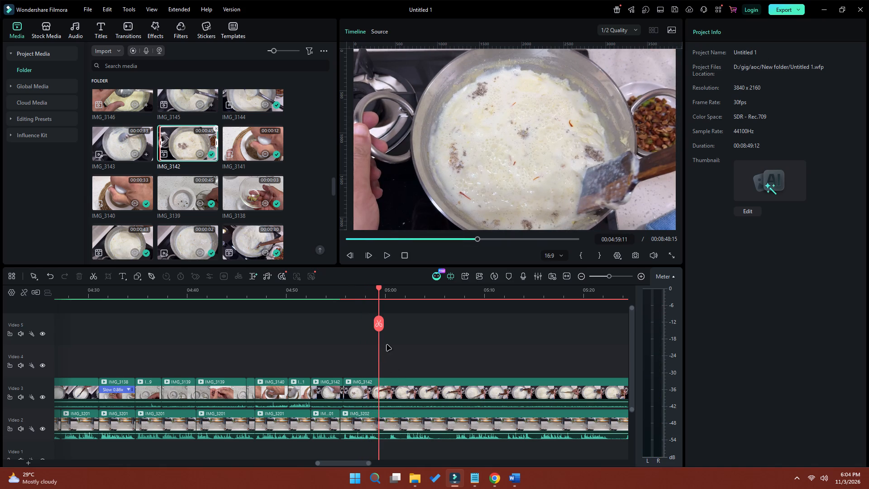
left_click(380, 326)
key("space")
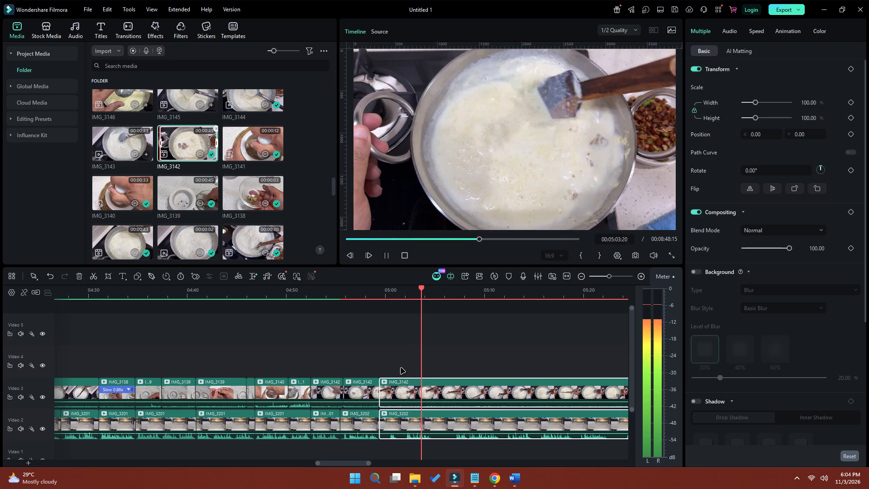
key("space")
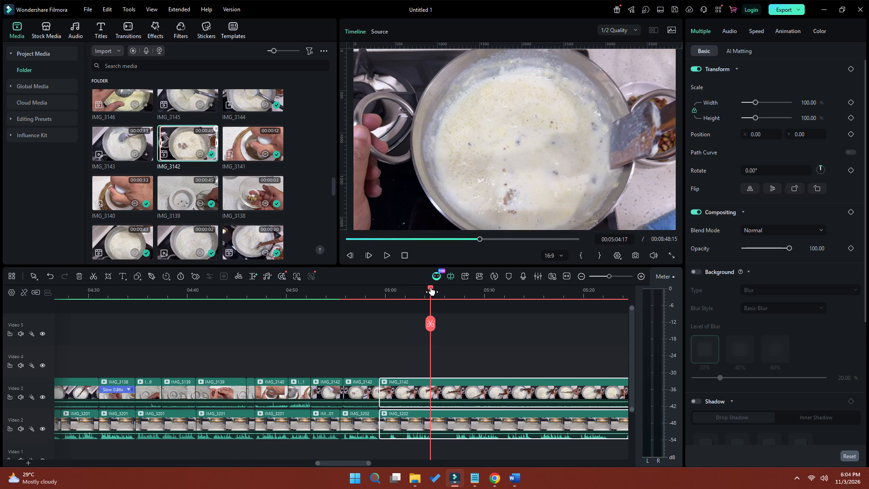
left_click_drag(431, 288, 405, 294)
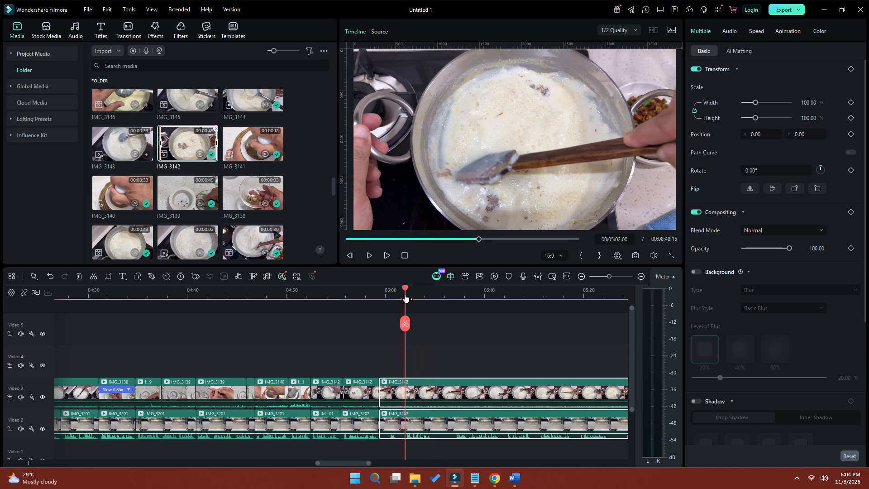
left_click(405, 322)
left_click_drag(397, 361, 393, 444)
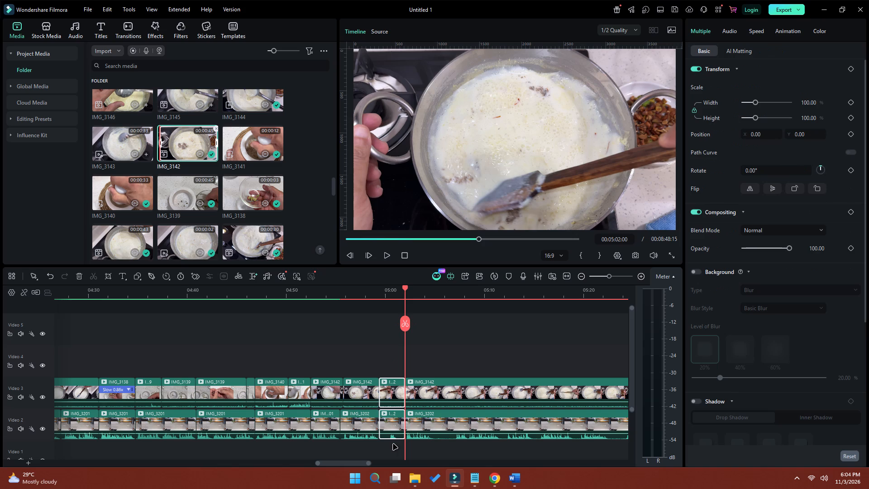
key("shift+Delete")
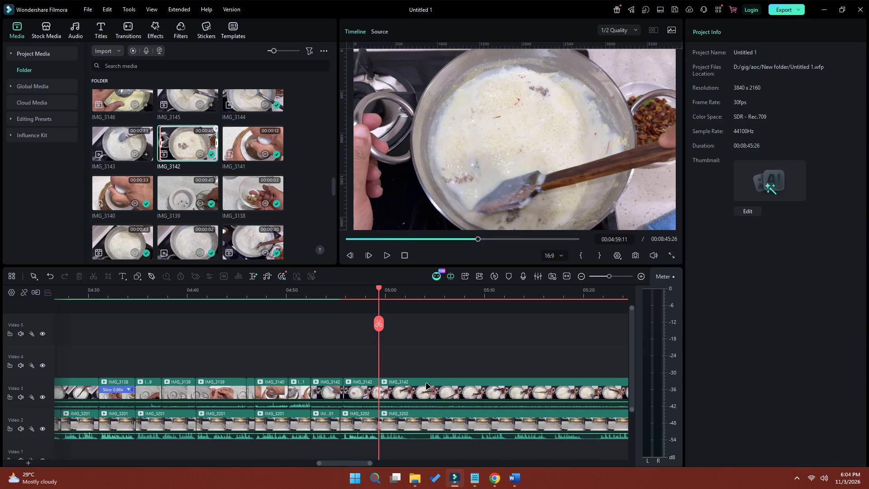
Delete the remaining IMG_3142 piece on Video 3 from 04:59:11 onward.
left_click(426, 384)
key("Delete")
Play back IMG_3202 on Video 2, split it at 05:02:10 and 05:04:09, and ripple delete the pause between the cuts.
key("space")
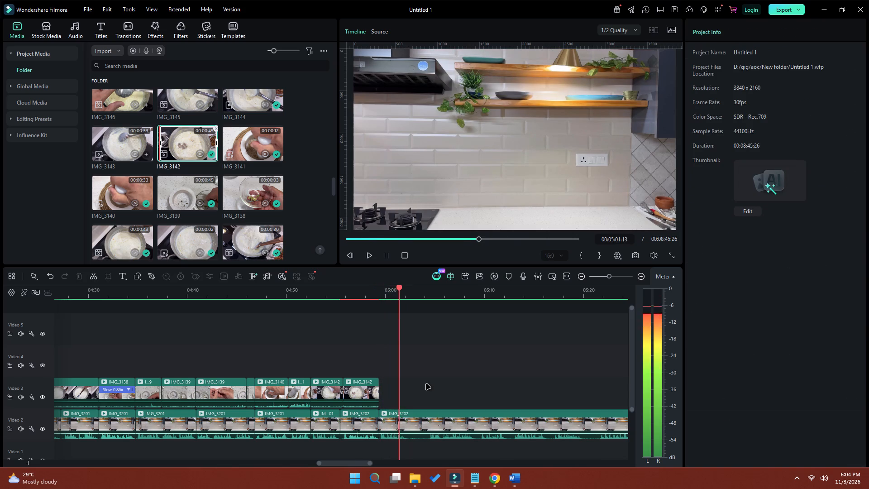
key("space")
key("space")
key("space")
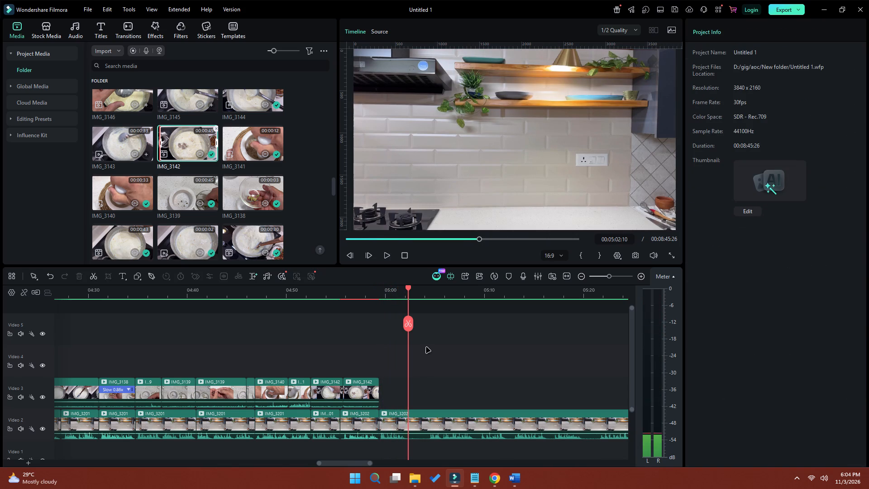
left_click(409, 324)
left_click(407, 289)
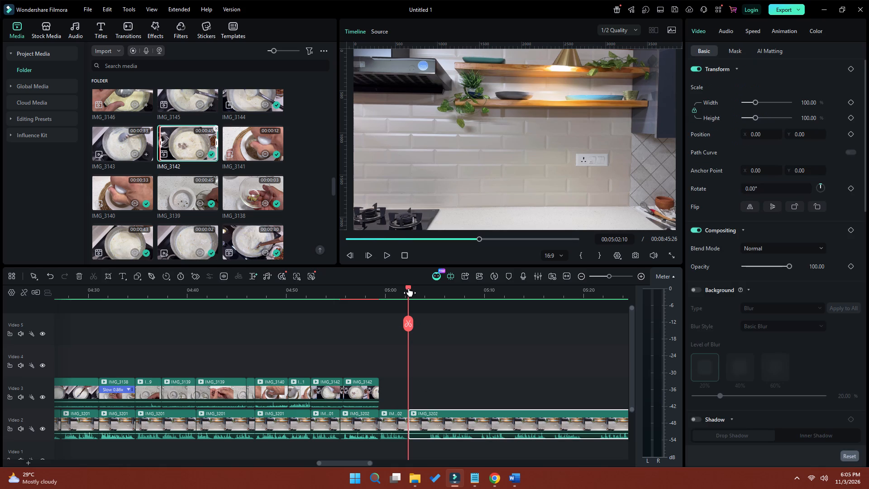
left_click_drag(409, 288, 428, 290)
left_click(426, 321)
left_click(420, 421)
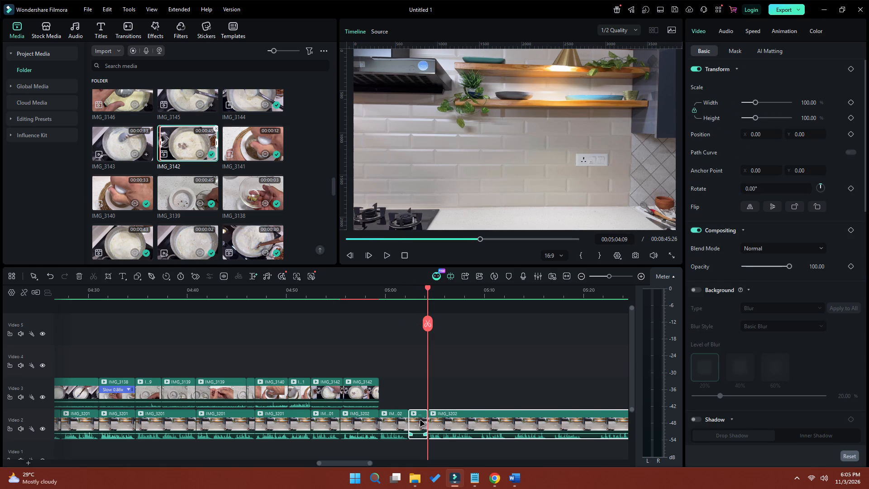
key("shift+Delete")
Play on through IMG_3202 on Video 2, split it at 05:07:05 and 05:07:18, and ripple delete the short pause between.
key("space")
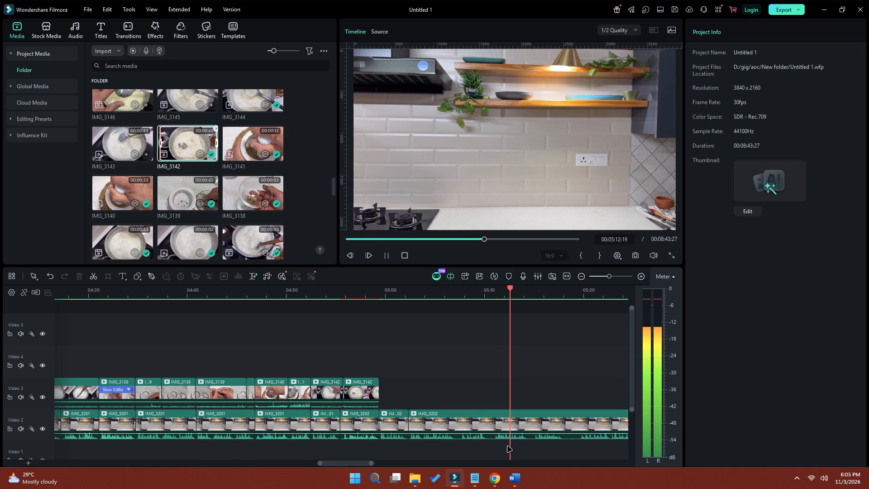
key("space")
left_click(434, 297)
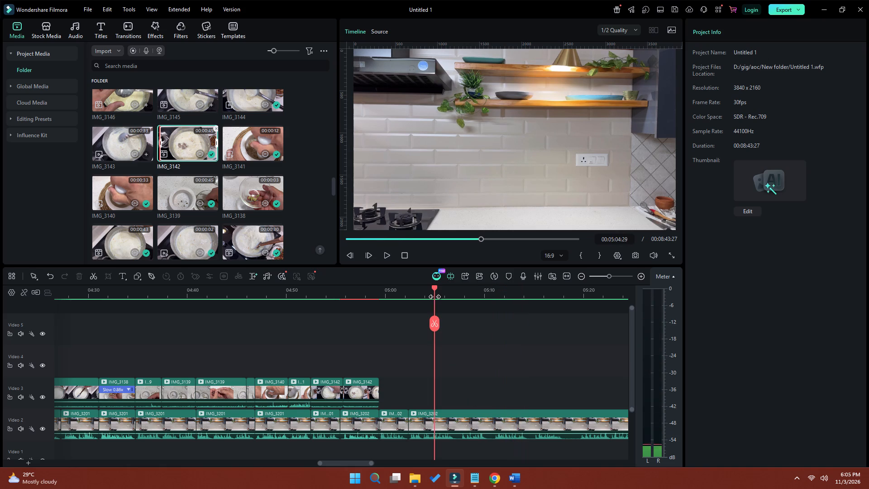
key("space")
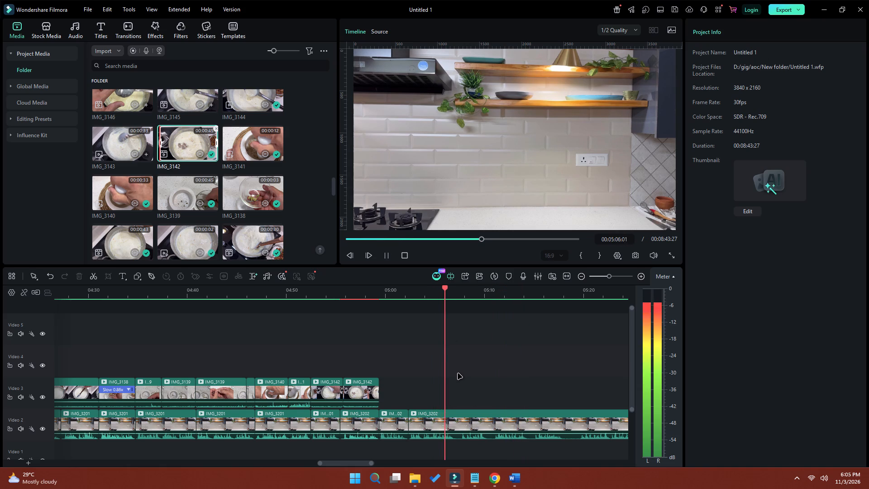
key("space")
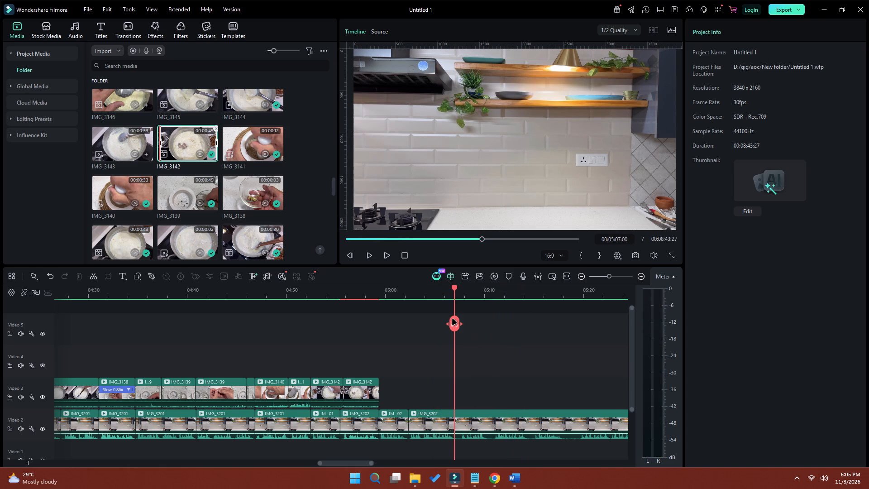
key("space")
key("space")
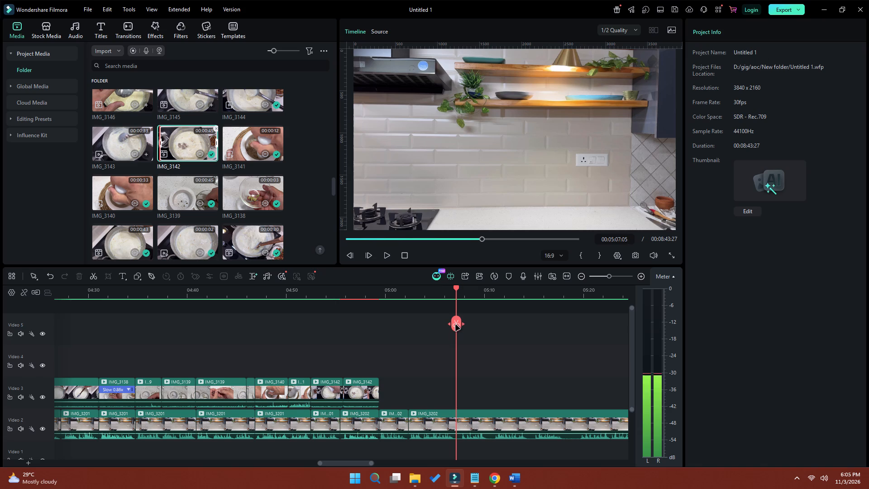
left_click(456, 326)
left_click(457, 288)
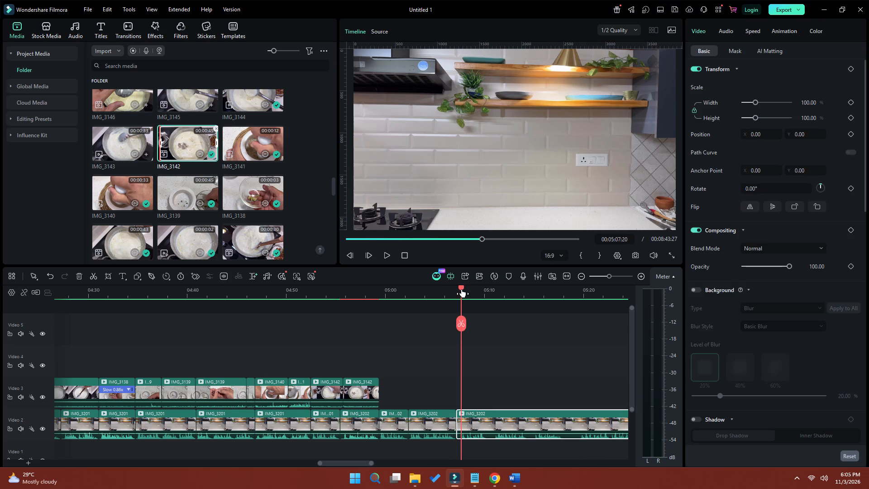
left_click(463, 322)
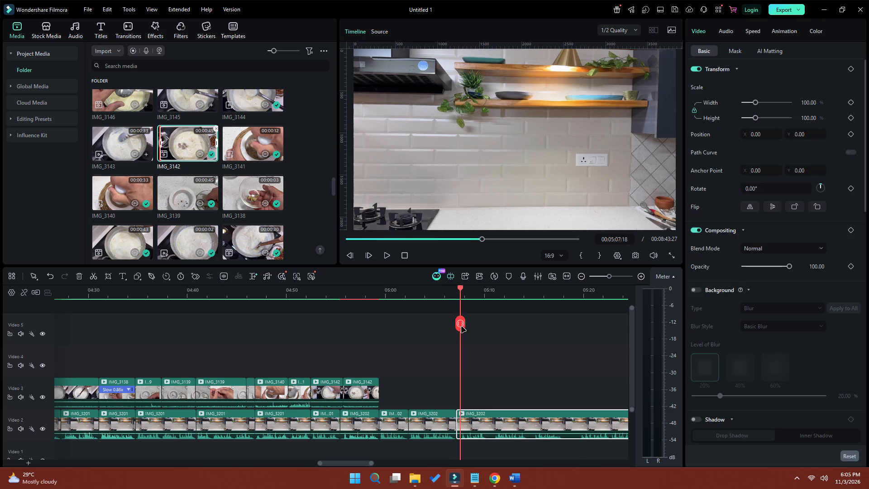
left_click(458, 422)
key("shift+Delete")
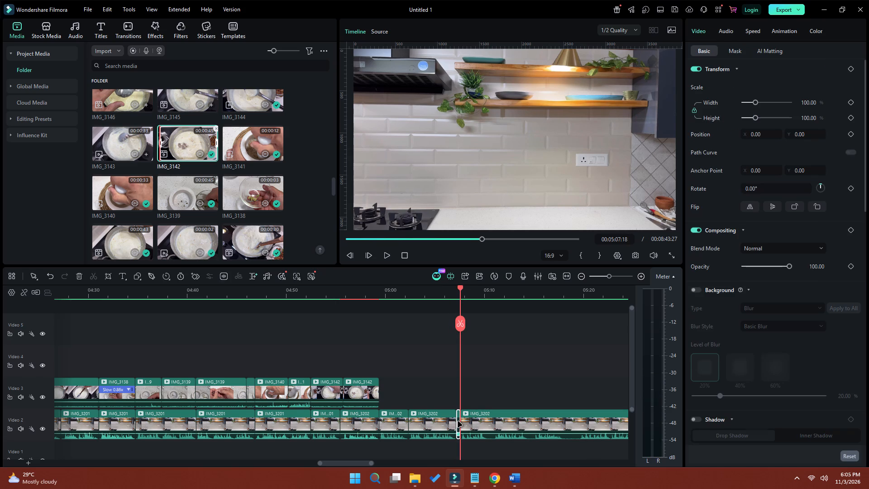
Play on through IMG_3202 on Video 2, split it at 05:09:26 and 05:10:17, and ripple delete the pause between the cuts.
key("space")
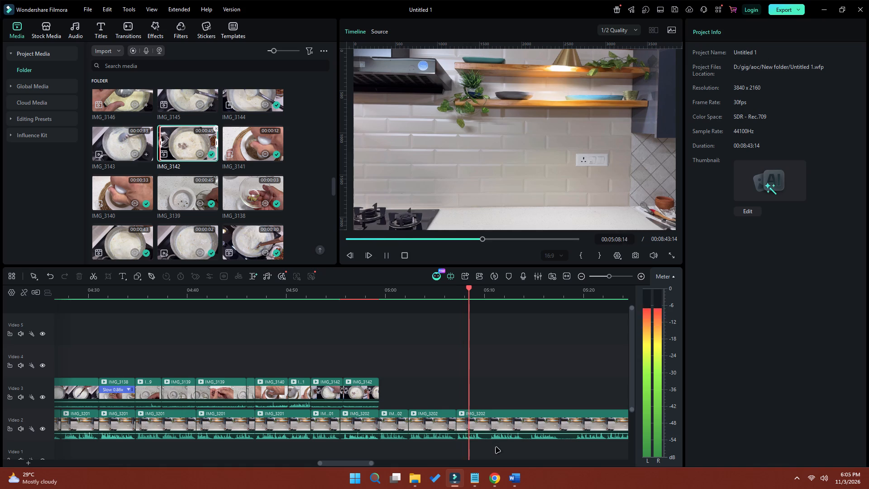
key("space")
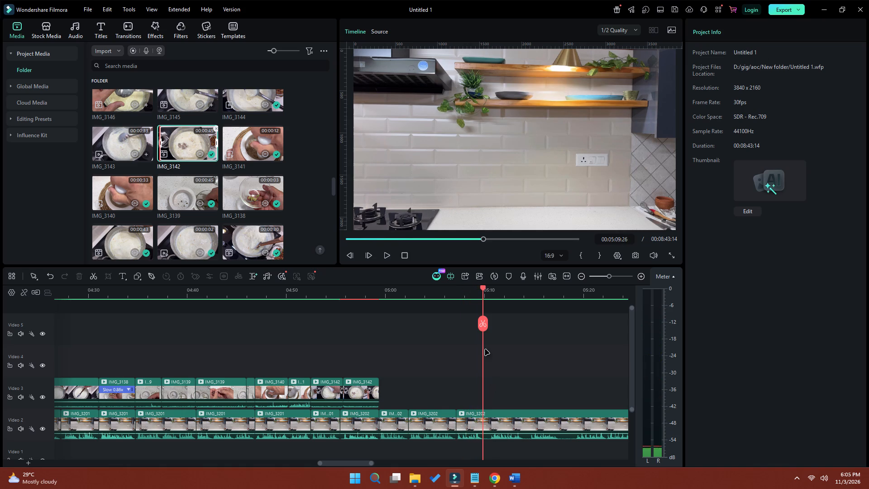
left_click(482, 321)
left_click_drag(482, 287, 488, 288)
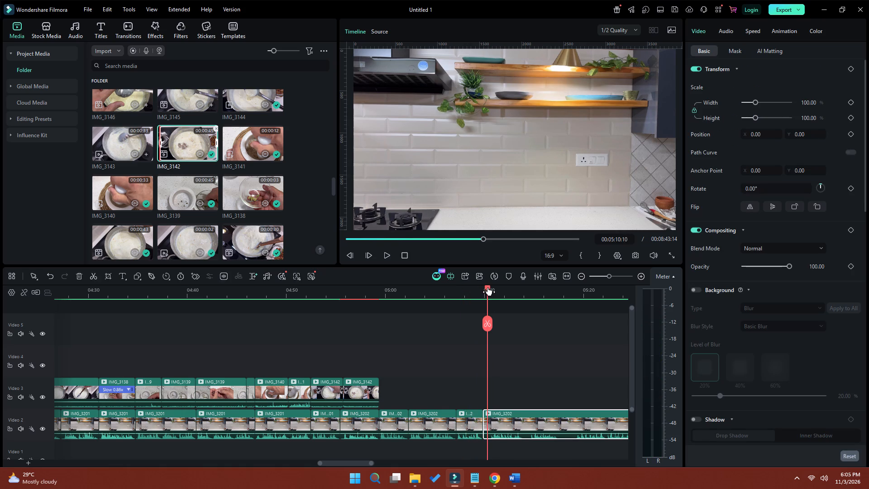
left_click_drag(488, 288, 490, 288)
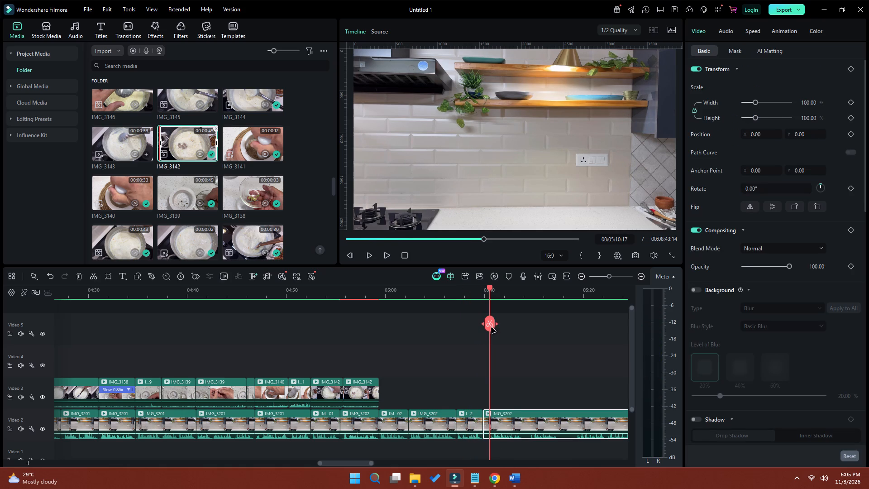
left_click(492, 328)
left_click(485, 423)
key("shift+Delete")
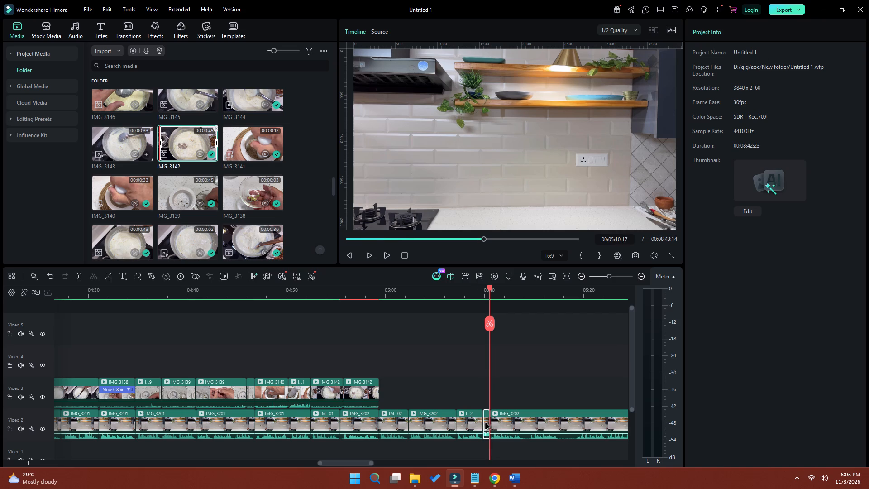
Continue playback of IMG_3202 on Video 2, split it at 05:13:07 and 05:13:26, and ripple delete the short piece between.
key("space")
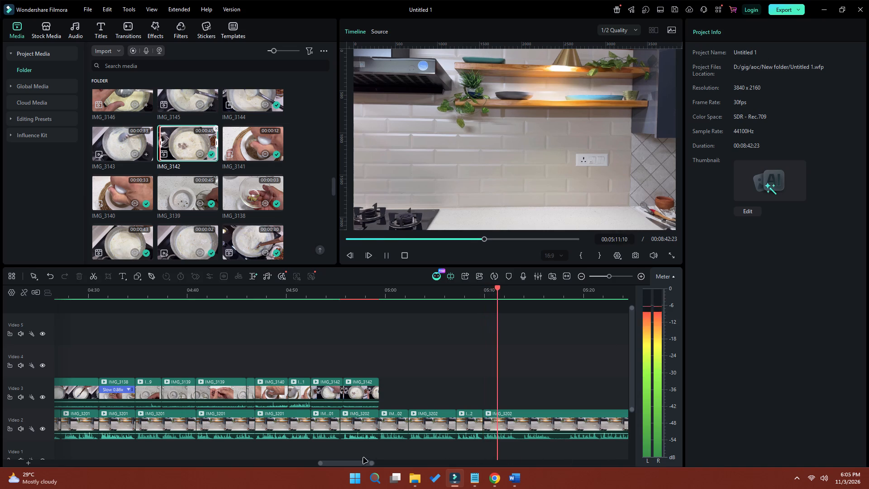
left_click_drag(352, 464, 363, 464)
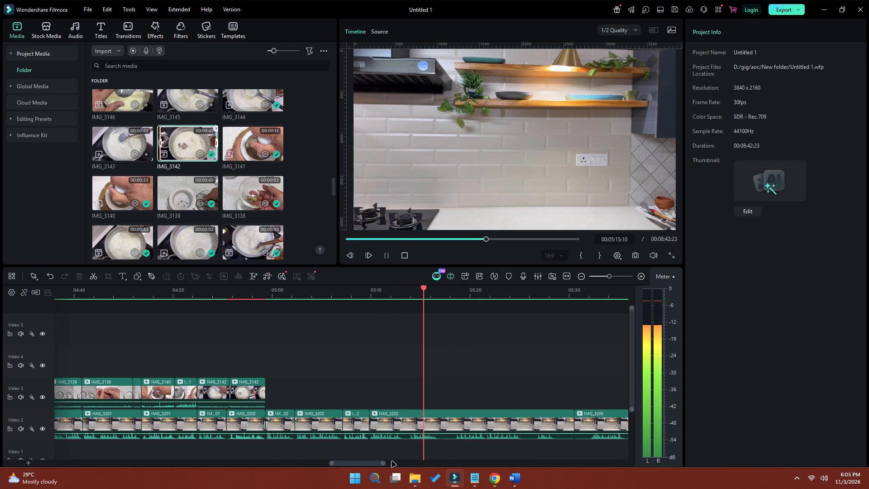
key("space")
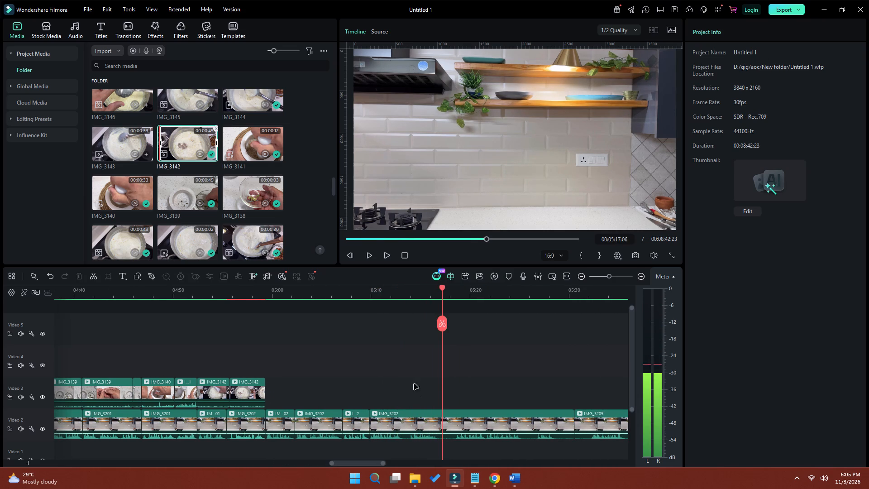
left_click(397, 298)
left_click_drag(396, 288, 403, 288)
left_click(403, 319)
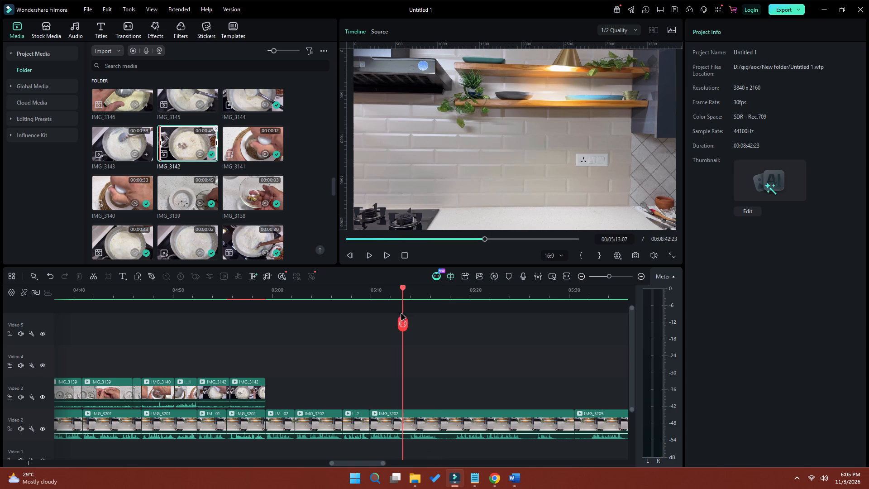
left_click_drag(404, 288, 409, 289)
left_click(409, 329)
left_click(406, 422)
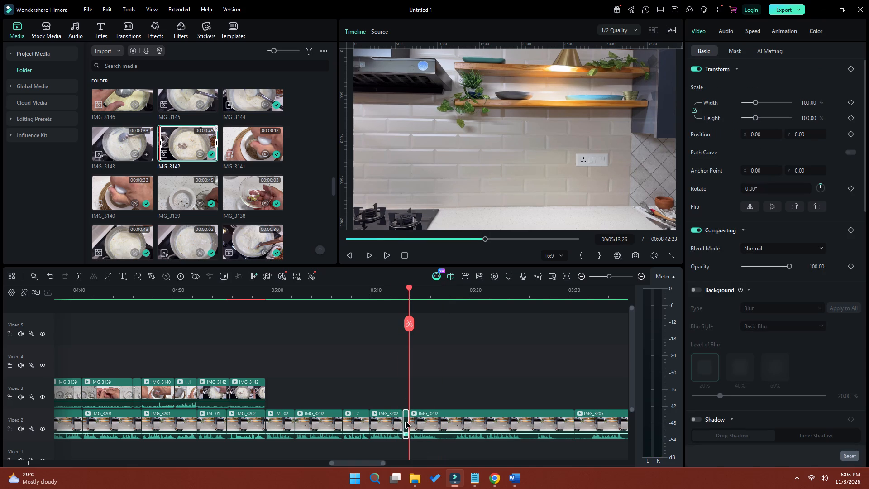
key("shift+Delete")
Play further through IMG_3202 on Video 2, split it at 05:16:10 and 05:17:24, and ripple delete the section between.
key("space")
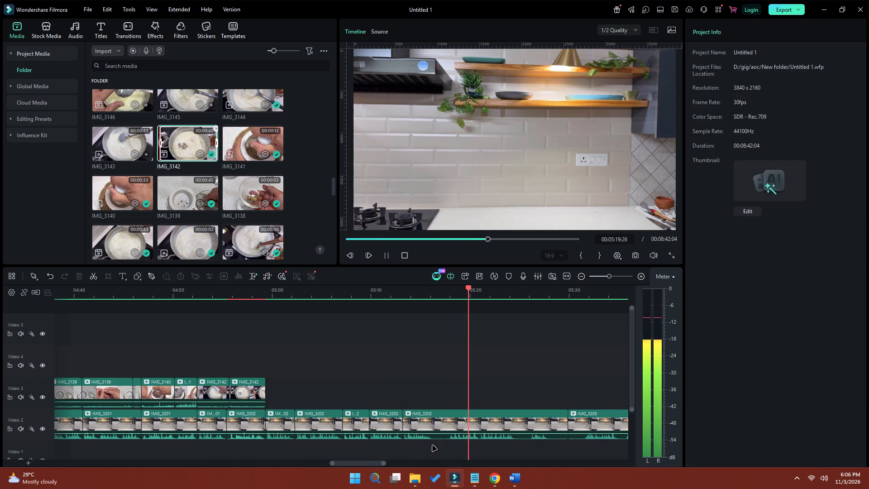
key("space")
left_click(436, 297)
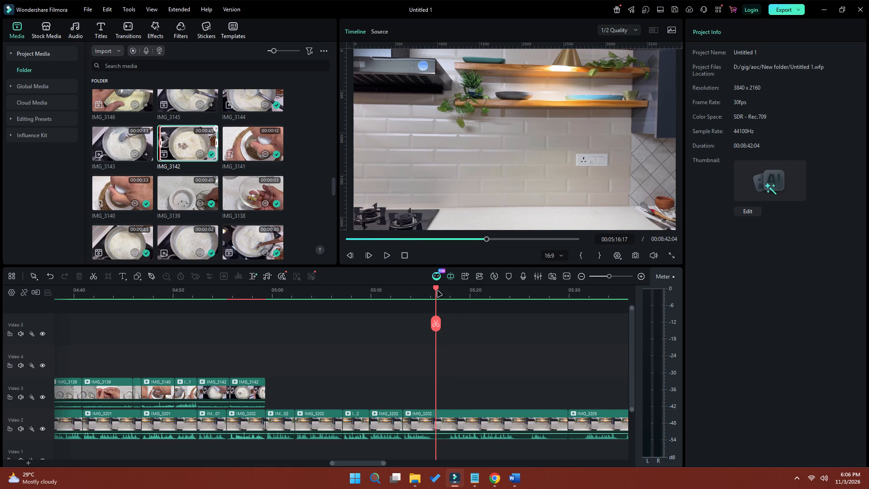
left_click(437, 288)
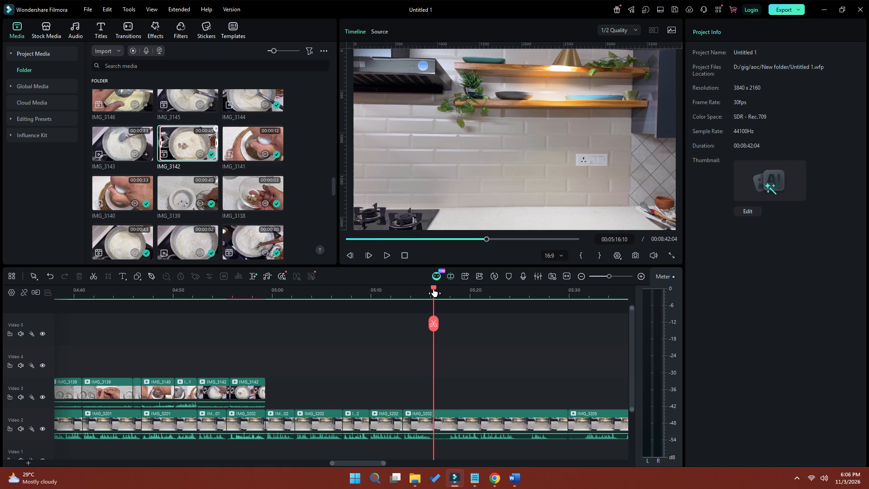
left_click(433, 325)
left_click_drag(434, 288, 443, 288)
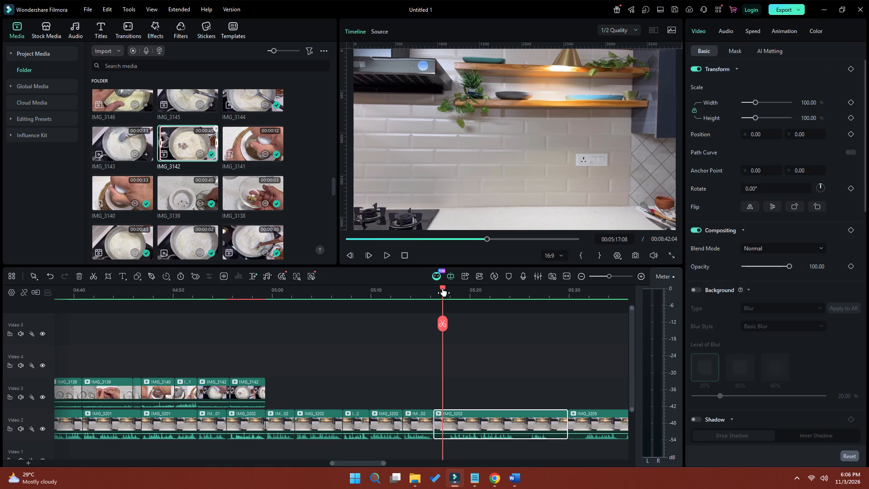
left_click_drag(443, 288, 448, 290)
left_click(448, 324)
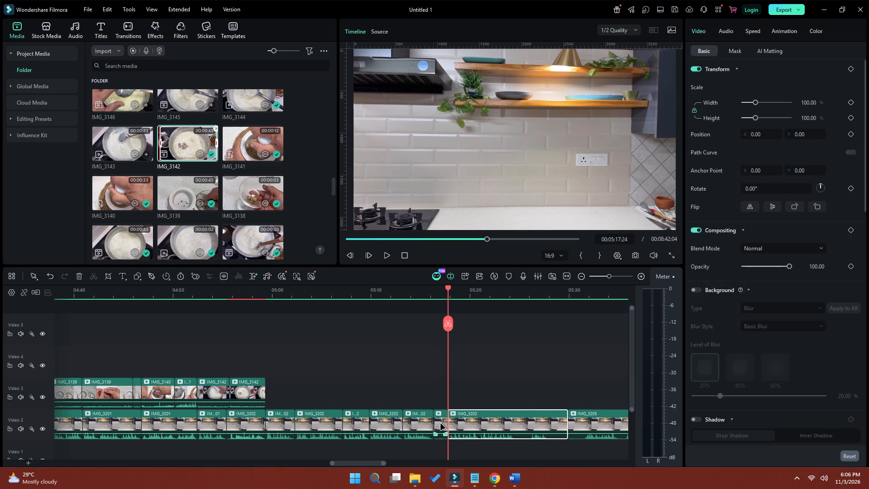
left_click(441, 424)
key("shift+Delete")
Review the rest of IMG_3202 on Video 2, split it at 05:23:09 and 05:24:14, and ripple delete the pause between.
key("space")
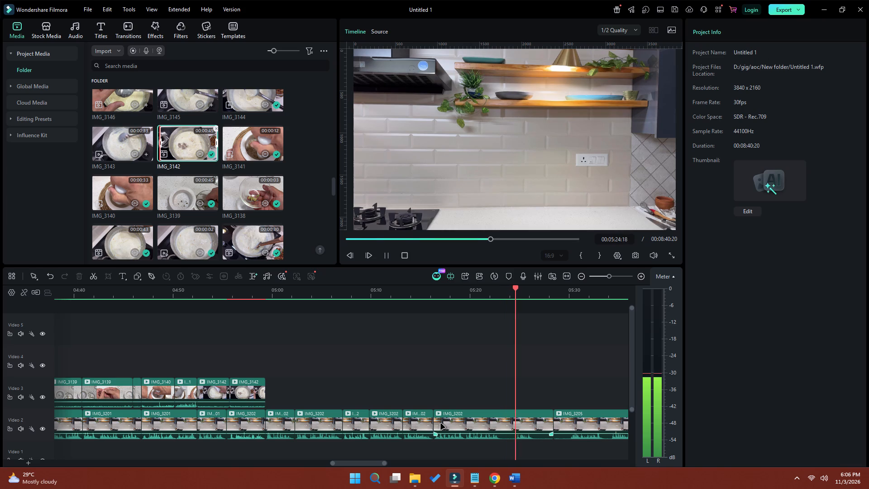
key("space")
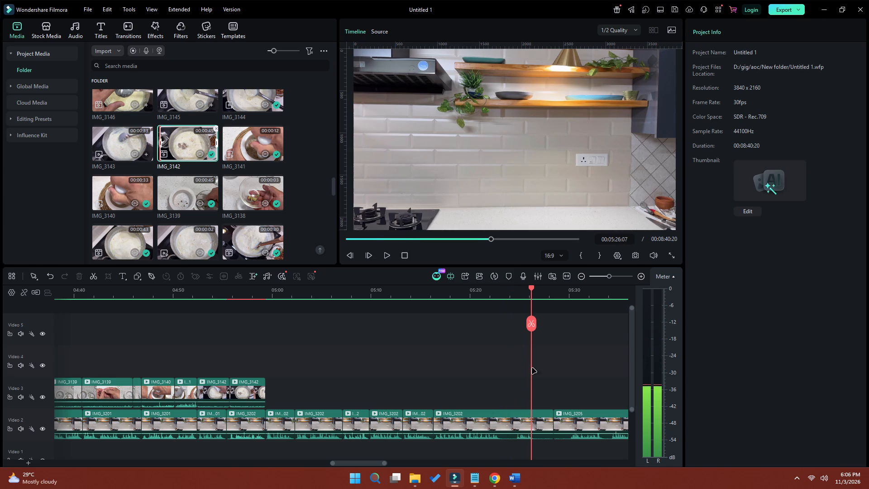
left_click(506, 295)
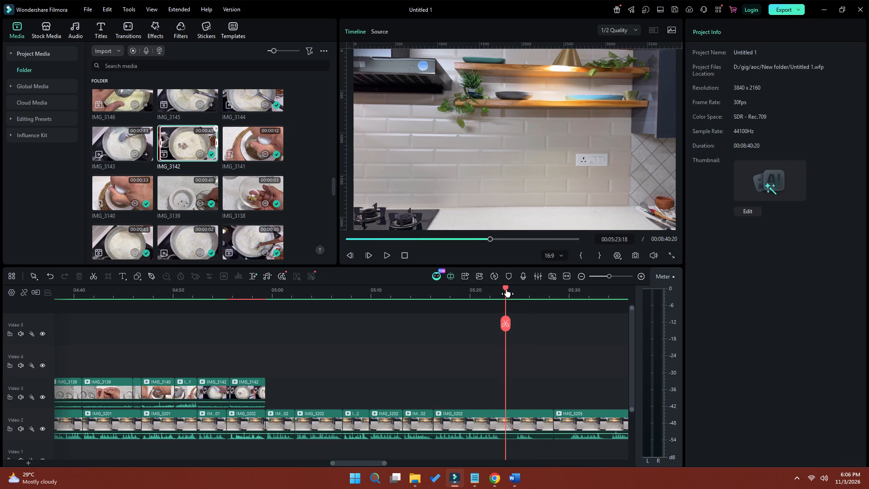
left_click(506, 288)
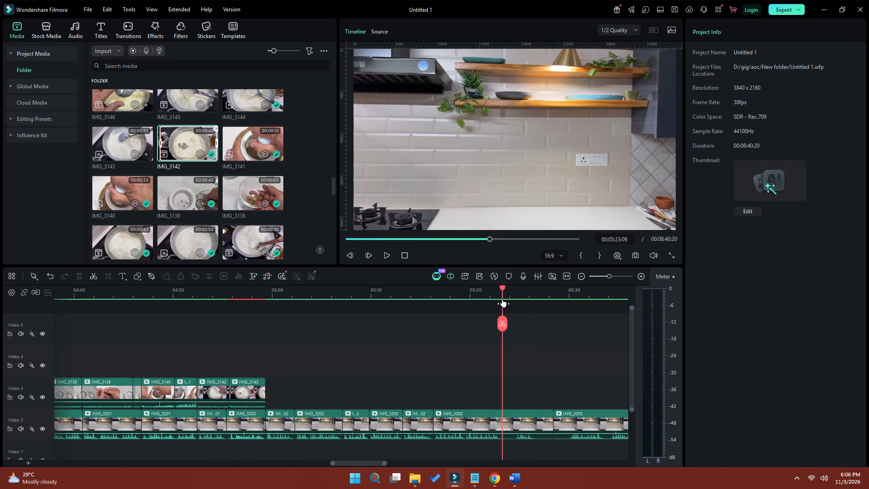
left_click(503, 322)
left_click_drag(502, 288, 515, 291)
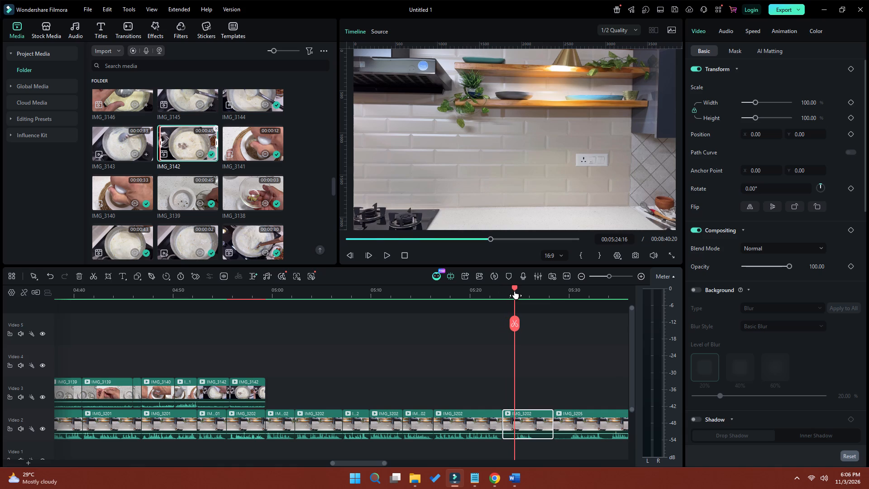
left_click_drag(515, 291, 514, 291)
left_click(514, 322)
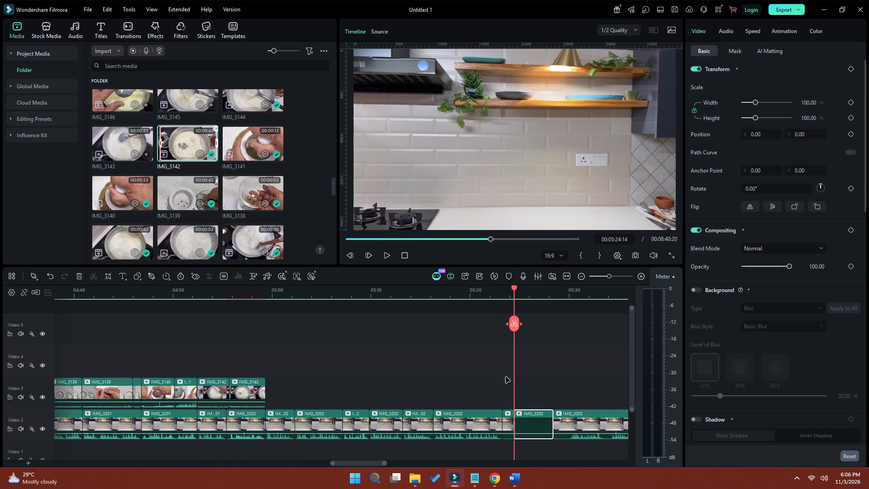
left_click(506, 427)
key("shift+Delete")
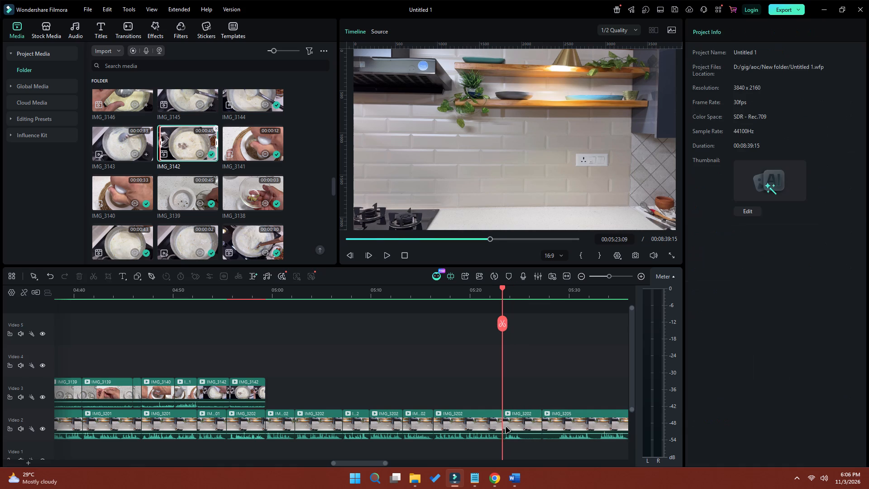
Preview the IMG_3143 stirring close-up, play back the timeline around 05:00, and place IMG_3143 on Video 3 directly after the last IMG_3142 clip.
key("space")
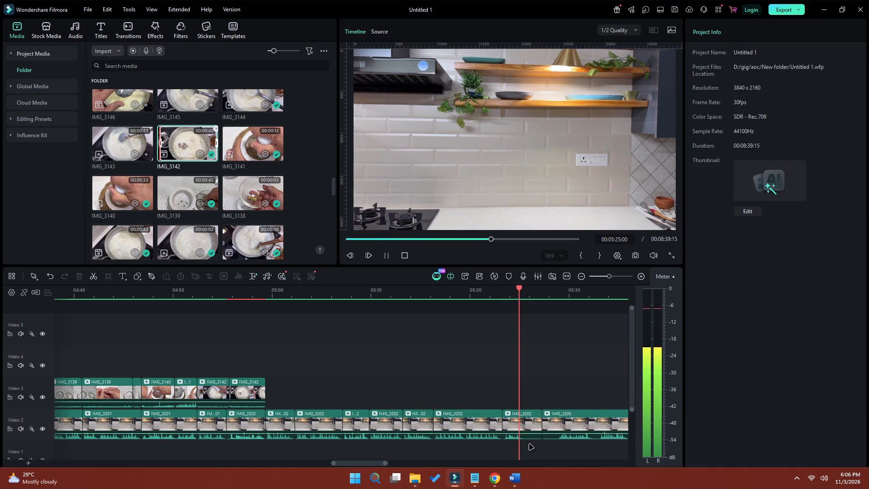
key("space")
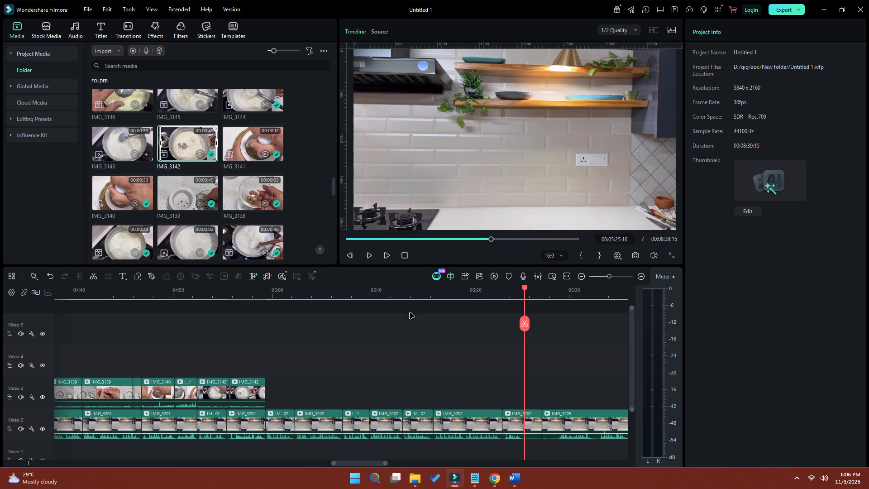
left_click_drag(334, 185, 334, 179)
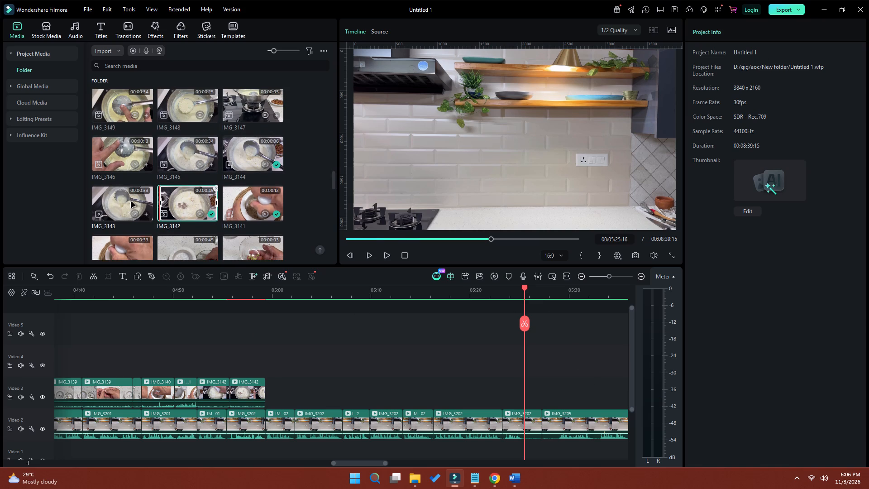
left_click(131, 202)
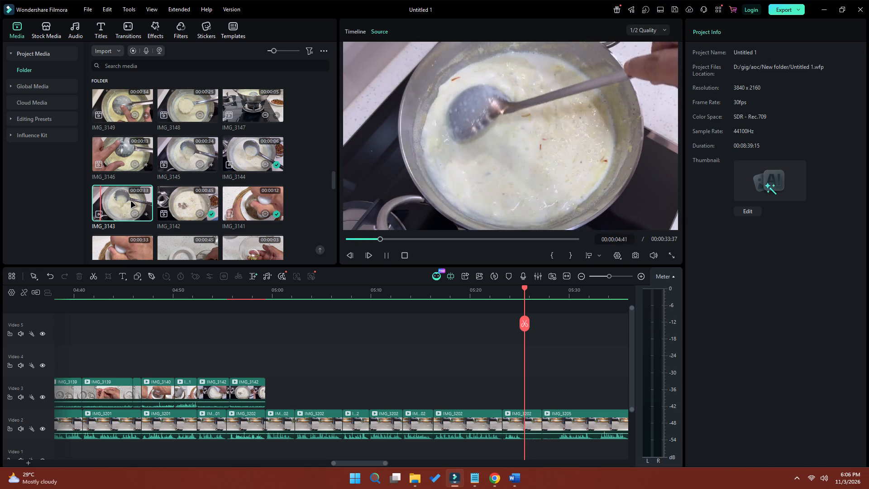
key("space")
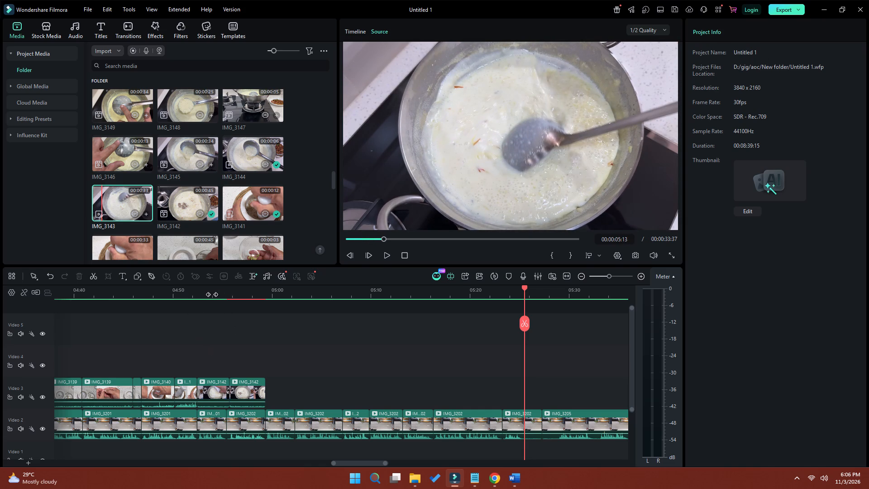
left_click(205, 293)
key("space")
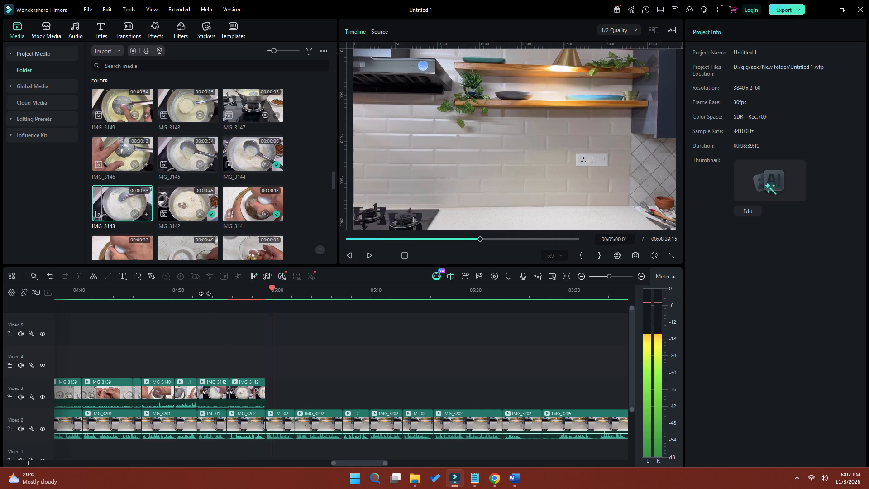
key("space")
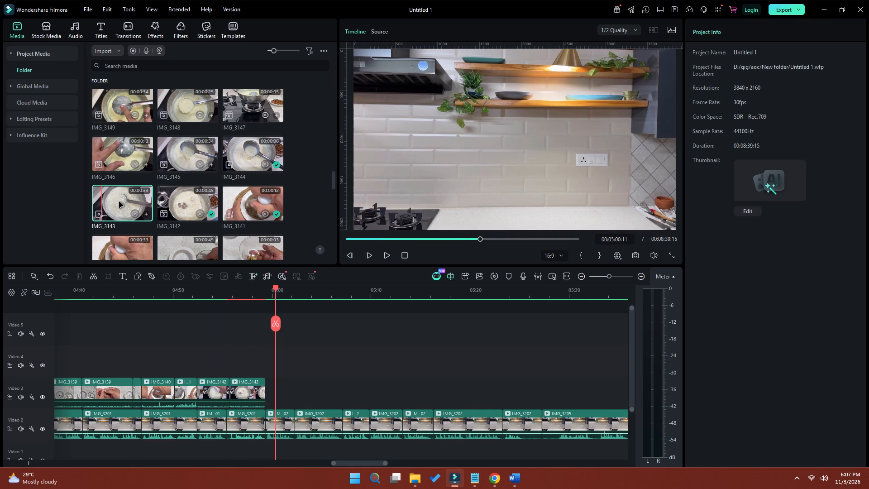
left_click_drag(119, 202, 266, 388)
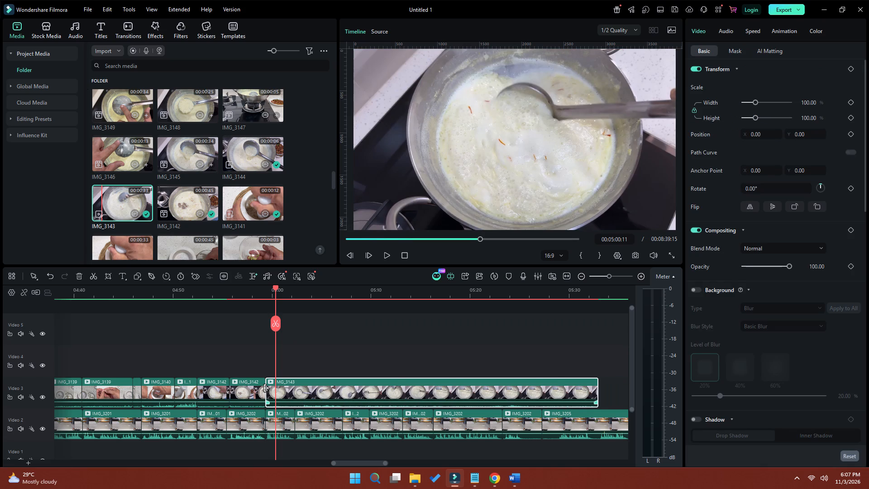
Trim the start of IMG_3143 on Video 3 to about 05:00:09, slide it back against the IMG_3142 clip, and play it back.
key("space")
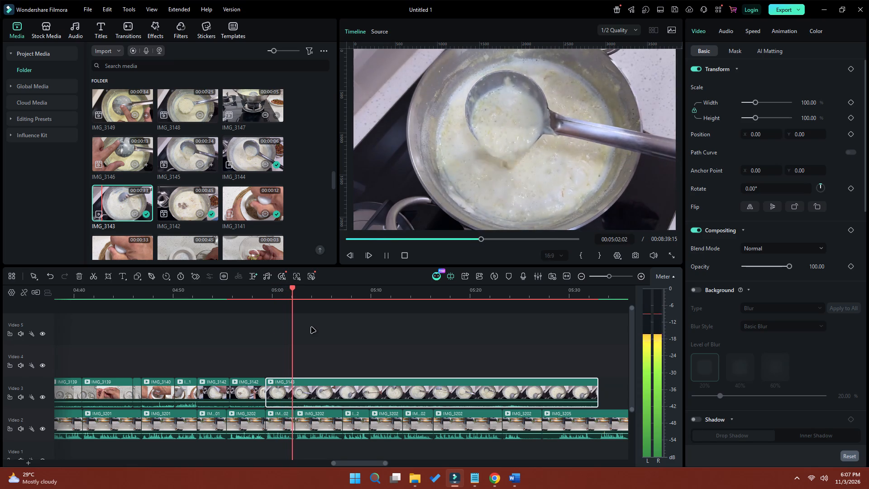
key("space")
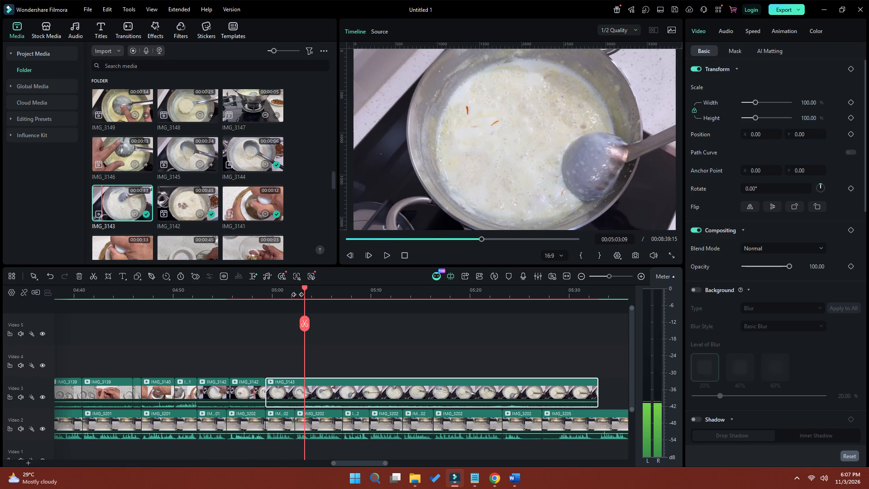
left_click_drag(305, 288, 277, 291)
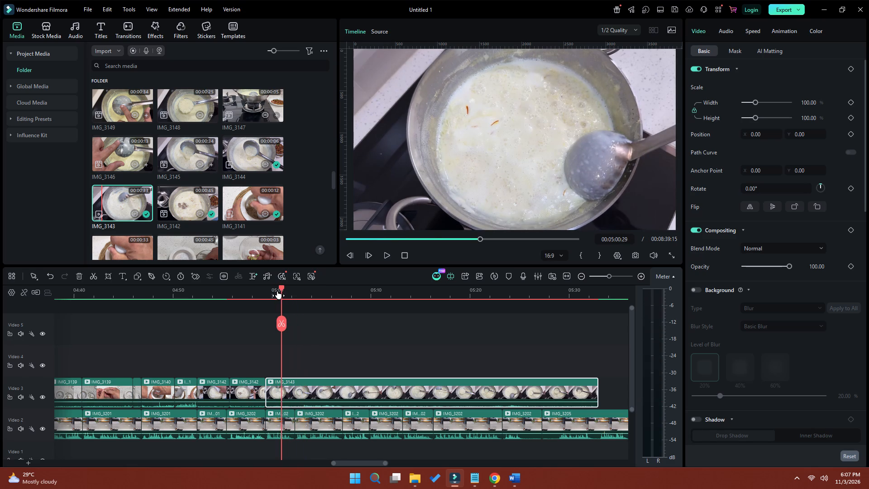
left_click_drag(277, 291, 275, 291)
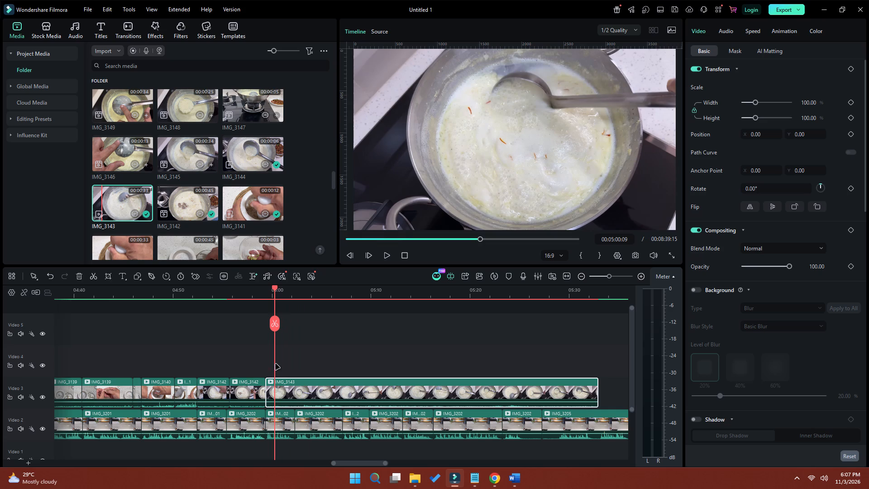
left_click_drag(268, 387, 276, 388)
left_click_drag(291, 392, 284, 392)
key("space")
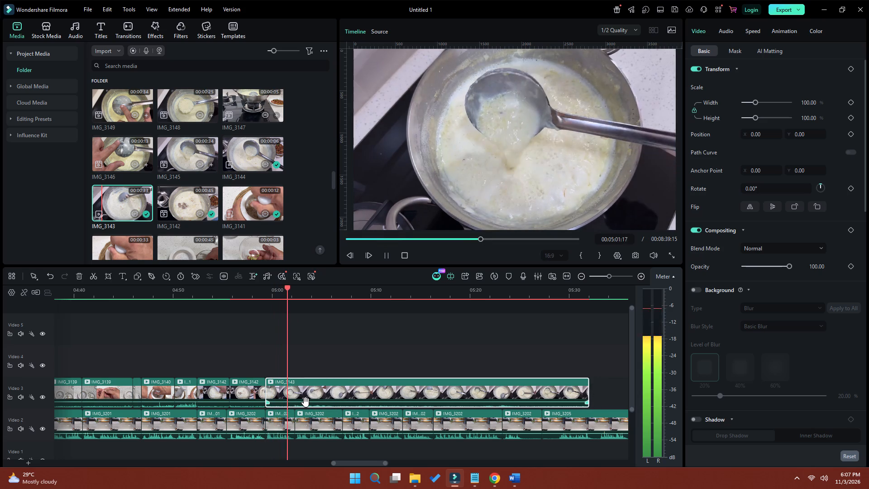
Trim the end of IMG_3143 on Video 3 back to 05:02:10 and play back the shortened clip.
key("space")
key("space")
key("space")
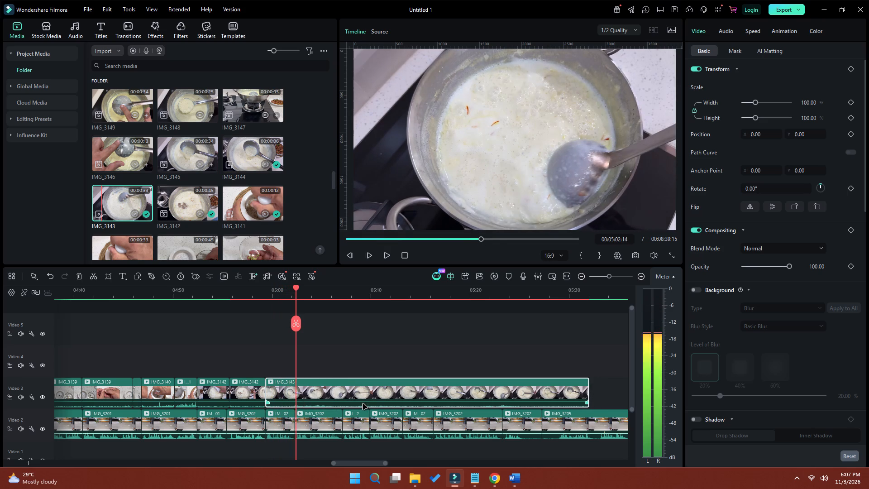
left_click(296, 287)
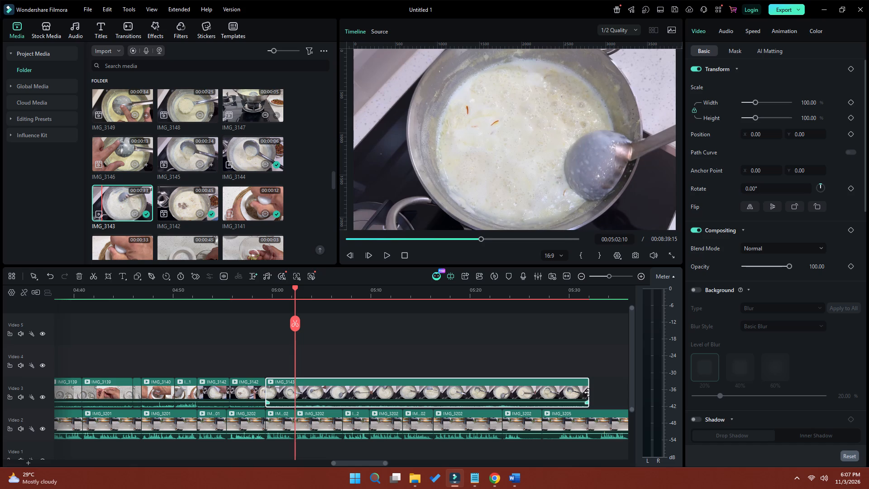
left_click_drag(587, 393, 295, 399)
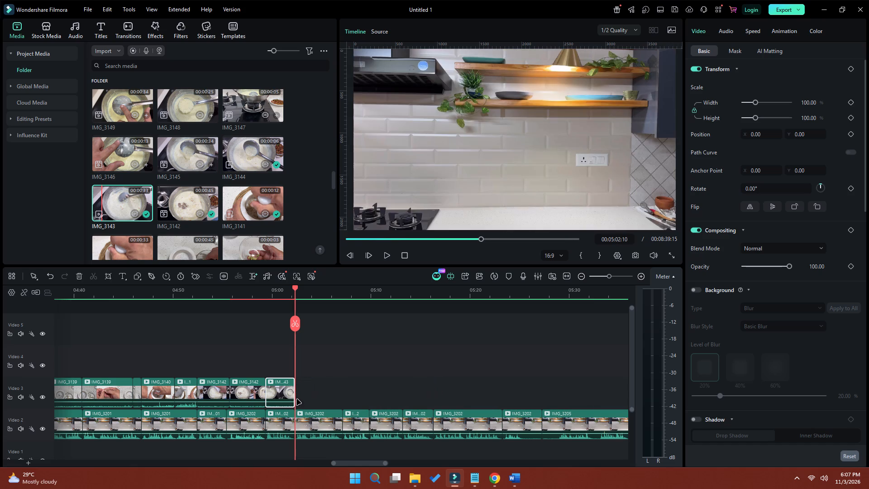
key("space")
key("space")
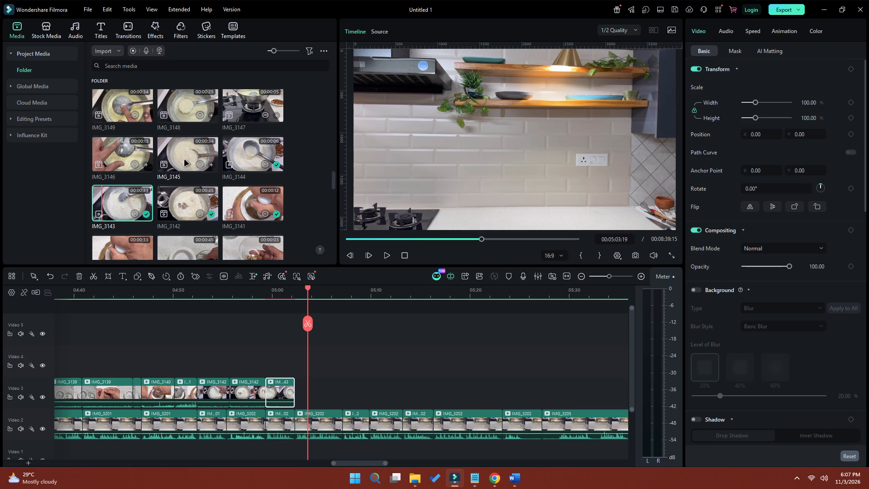
left_click(279, 295)
key("space")
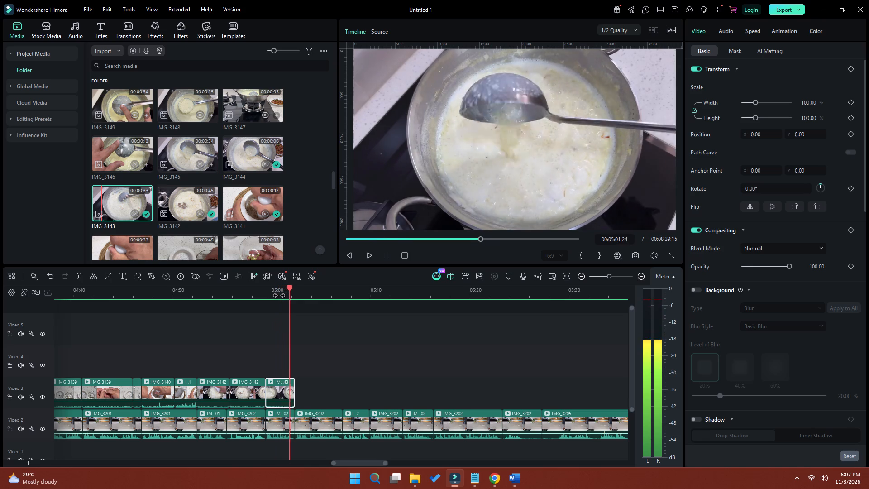
key("space")
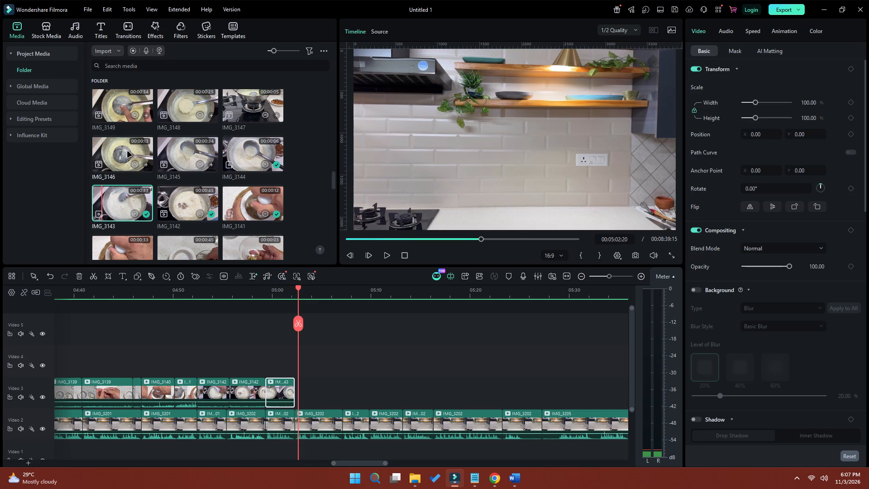
Place IMG_3146 on Video 3 directly after the trimmed IMG_3143 clip and play it back against the Video 2 footage.
left_click_drag(127, 151, 303, 397)
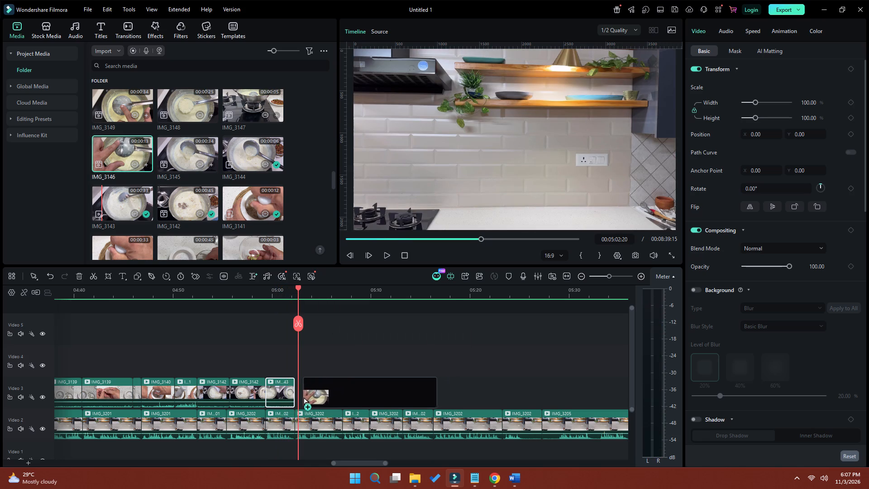
left_click_drag(303, 397, 296, 398)
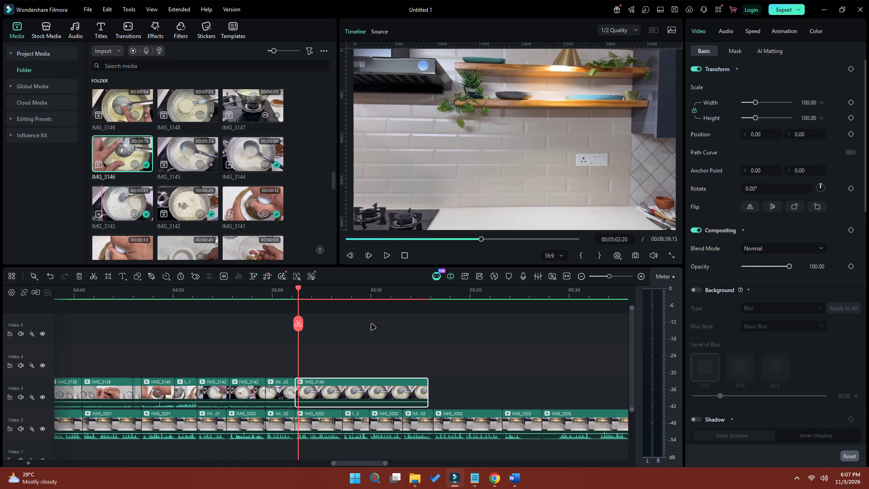
key("space")
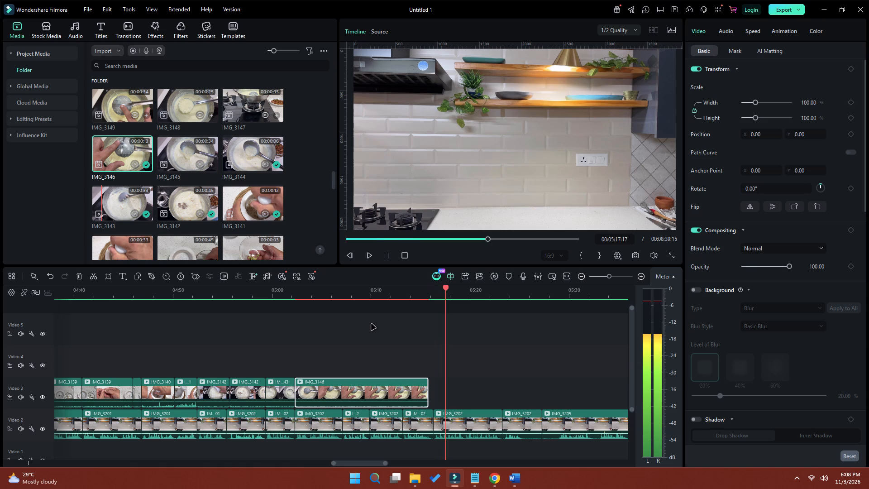
key("space")
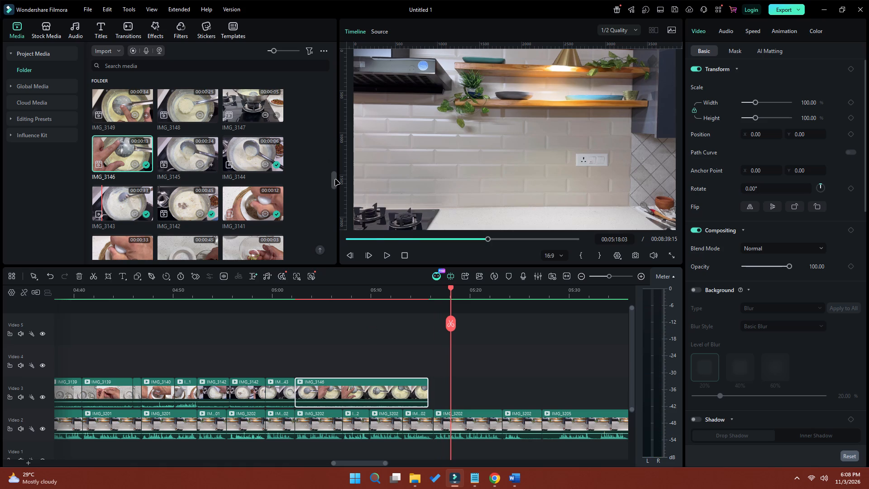
Preview the IMG_3145 stirring close-up in the source viewer, skipping from its opening through to about 32 seconds.
left_click(191, 159)
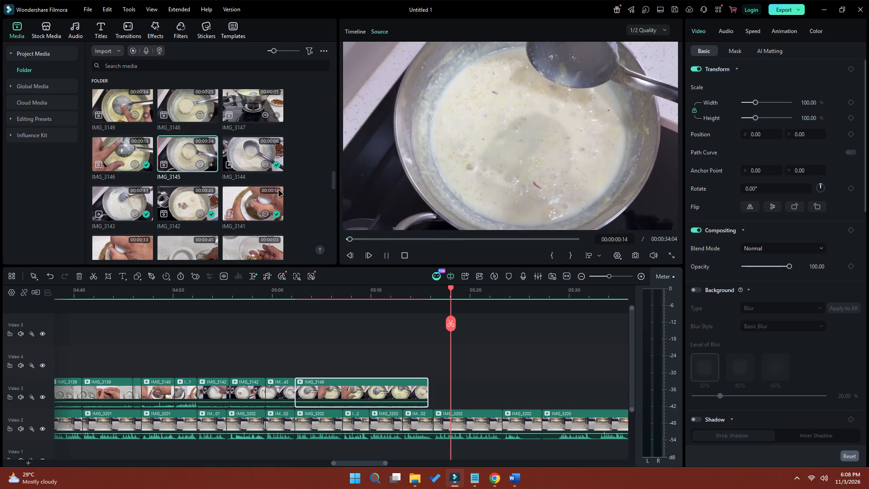
left_click(446, 239)
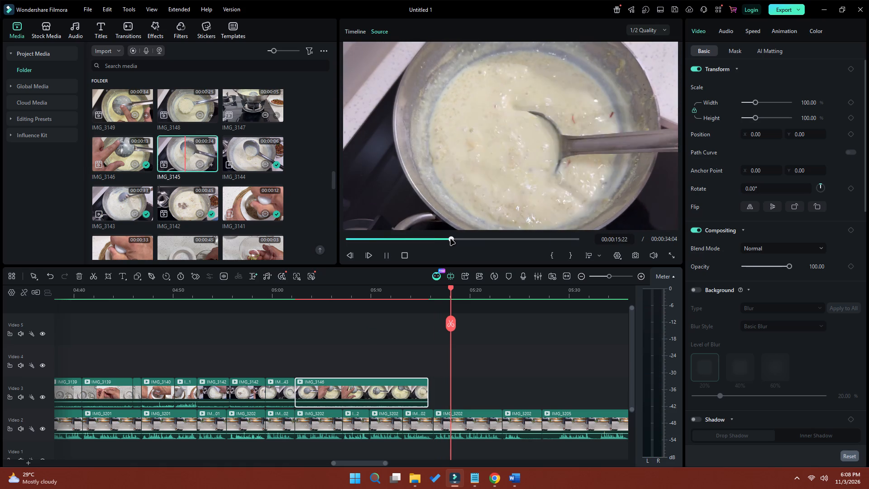
left_click(481, 240)
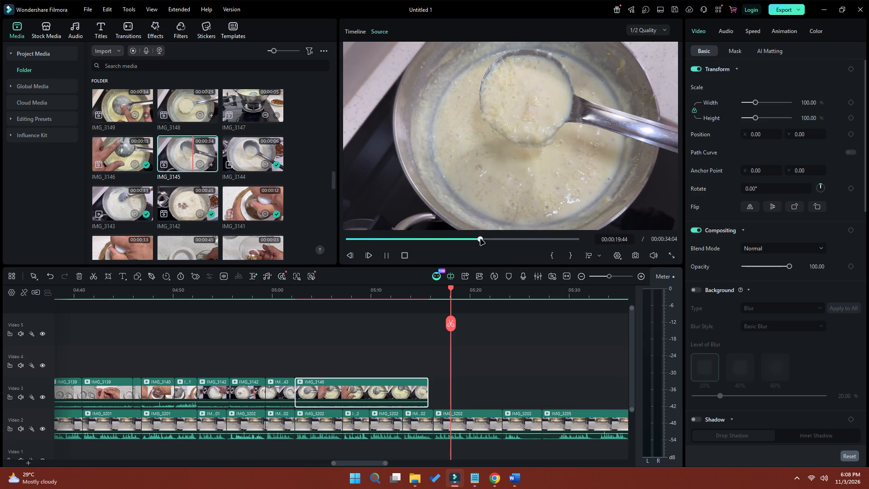
left_click(501, 240)
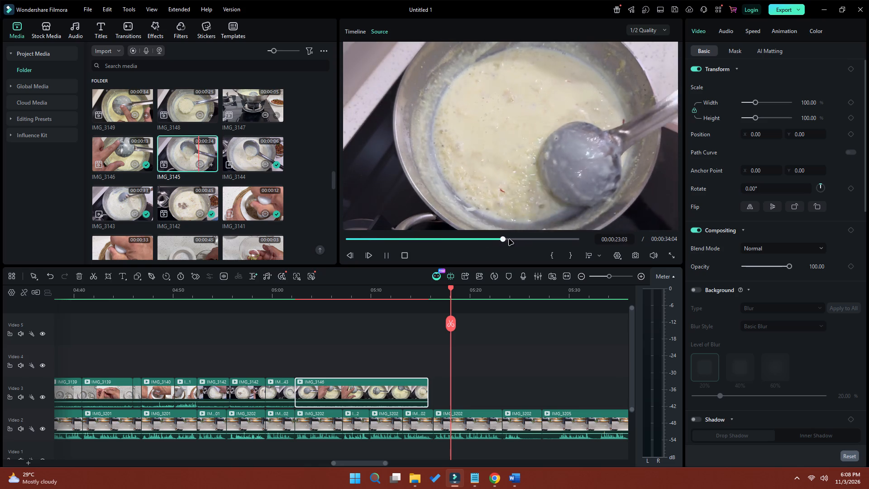
left_click(528, 240)
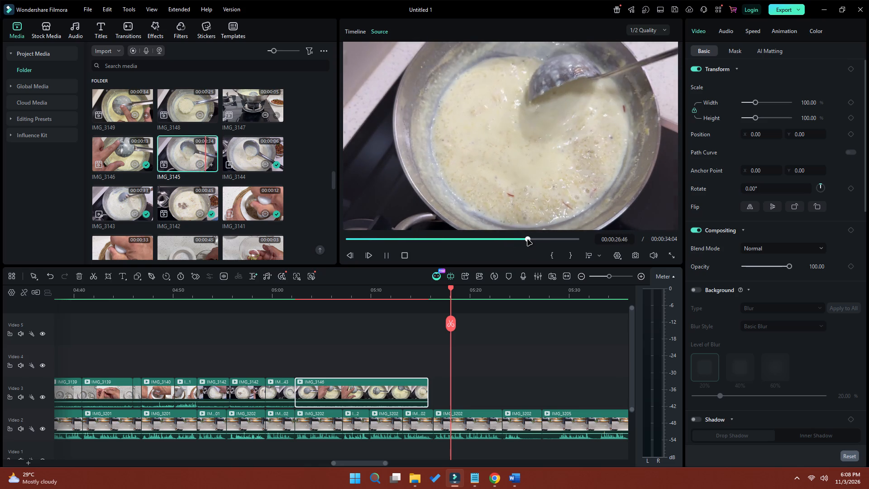
left_click(550, 239)
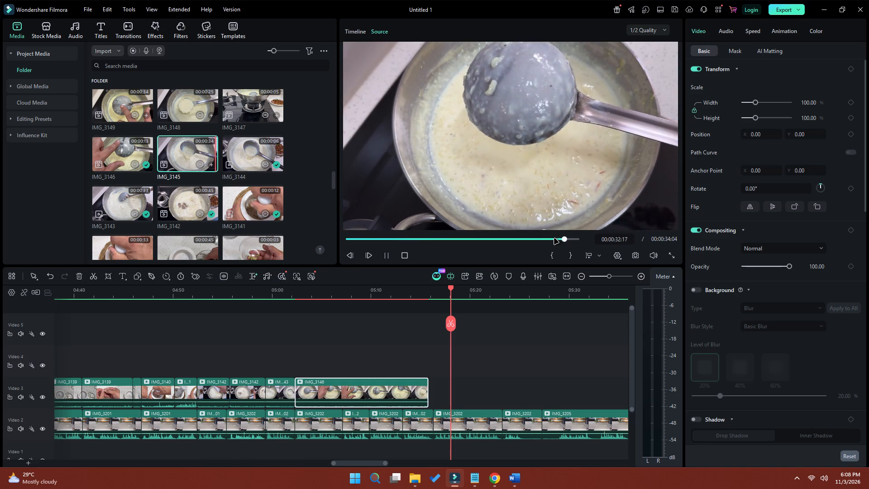
key("space")
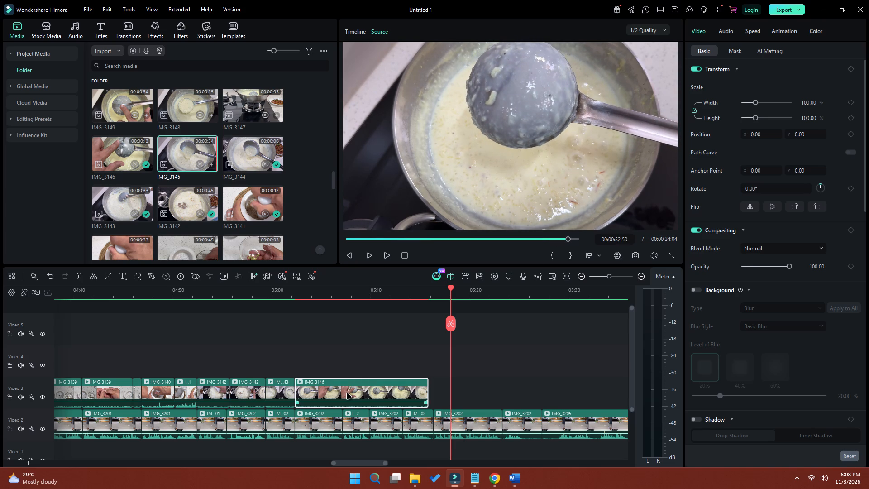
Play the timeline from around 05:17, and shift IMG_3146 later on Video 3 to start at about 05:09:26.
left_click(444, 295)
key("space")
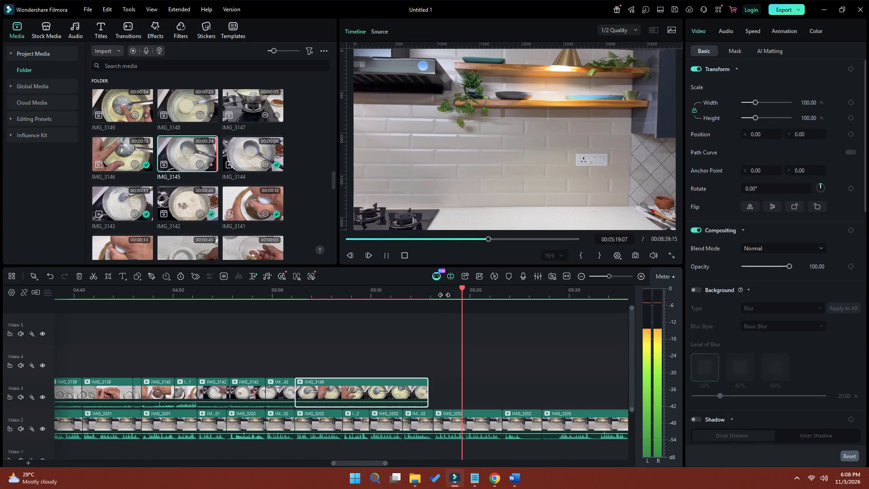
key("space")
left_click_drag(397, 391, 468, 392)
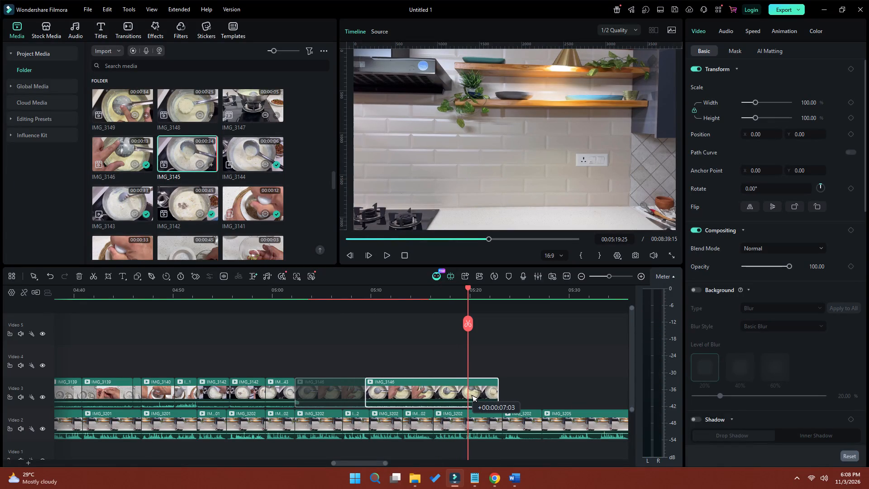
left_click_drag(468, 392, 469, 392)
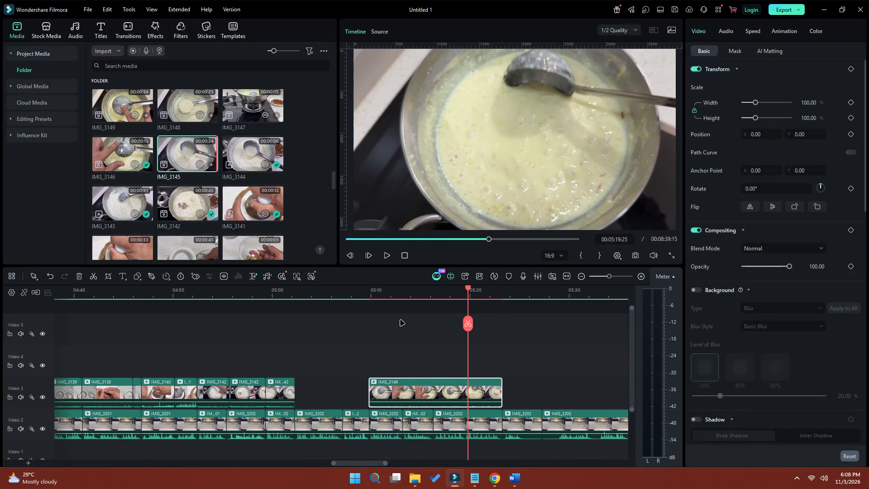
Mark IMG_3145 in from 00:00:26:42 and fit that section on Video 3 in the gap between IMG_3143 and IMG_3146.
left_click_drag(186, 157, 295, 354)
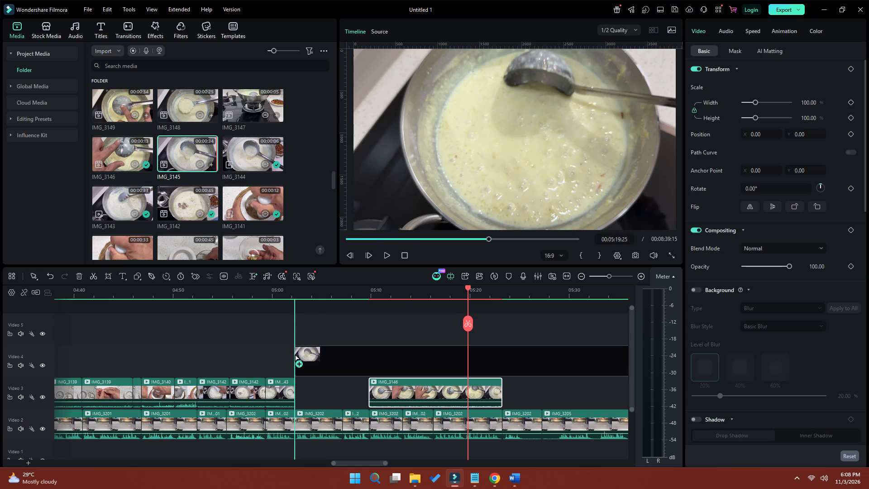
left_click_drag(295, 354, 174, 156)
left_click(177, 156)
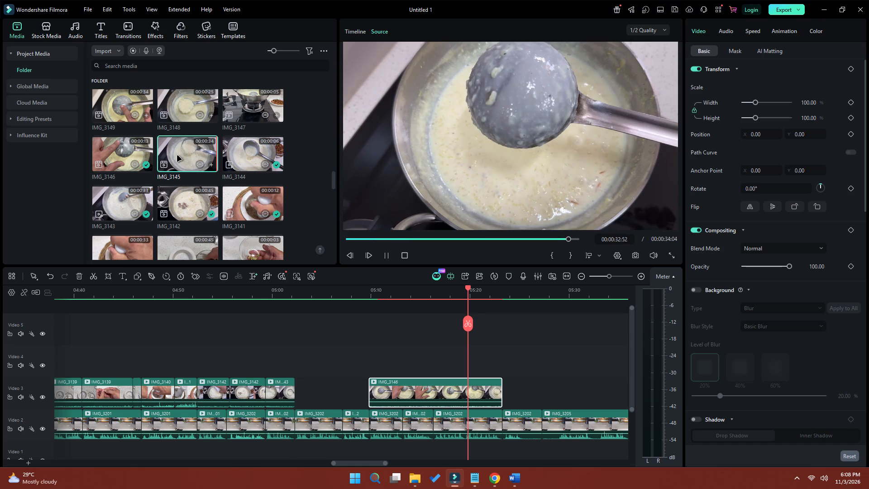
key("space")
left_click_drag(575, 239, 568, 239)
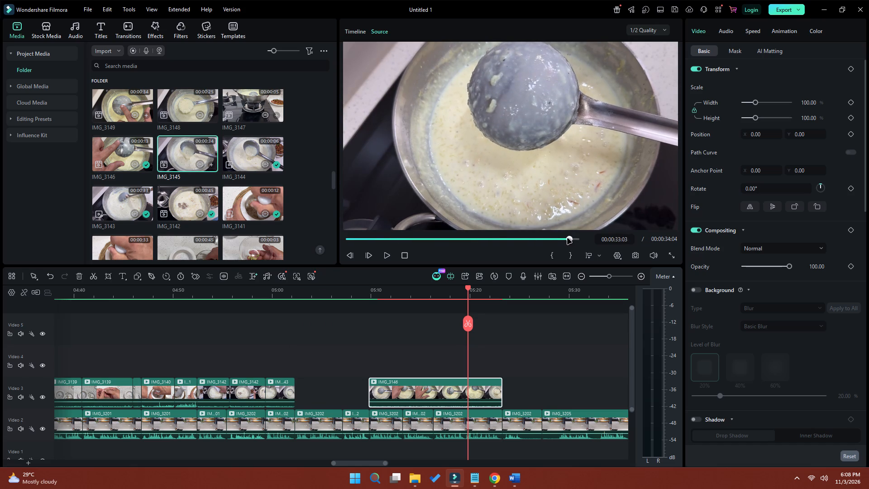
left_click_drag(568, 239, 527, 239)
left_click(548, 251)
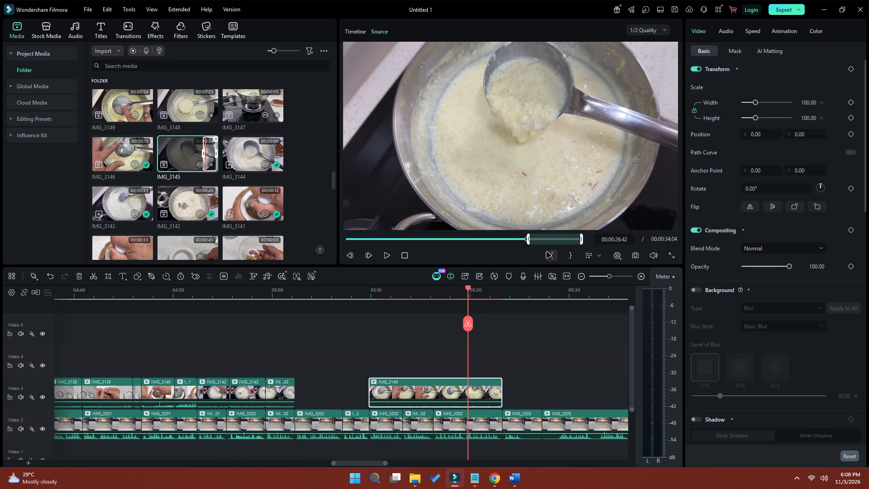
left_click_drag(168, 156, 297, 364)
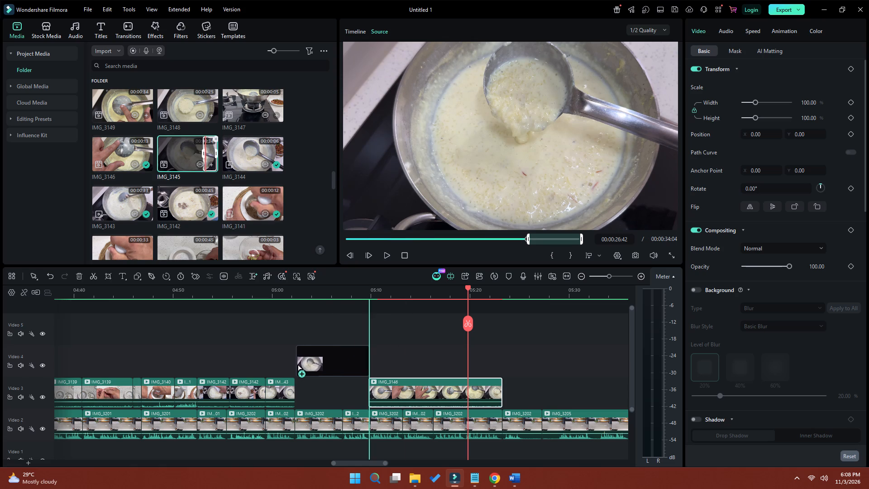
left_click_drag(297, 364, 297, 364)
left_click(299, 360)
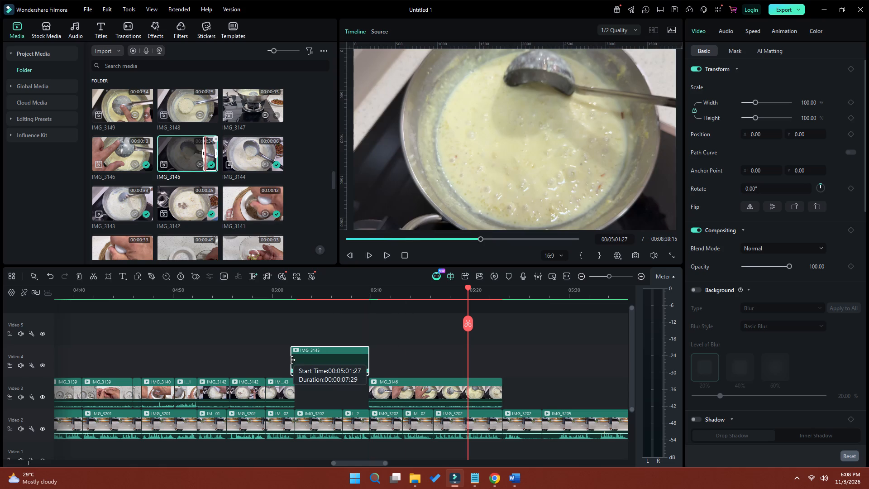
left_click_drag(328, 363, 328, 366)
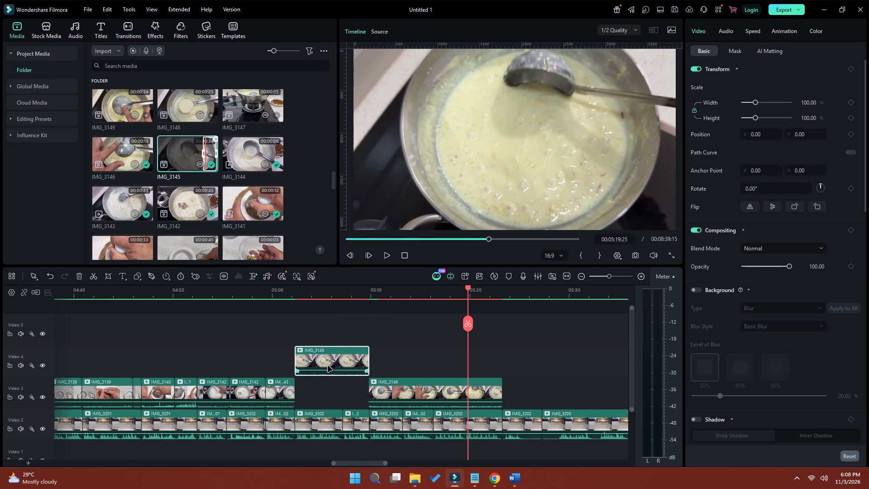
left_click_drag(328, 366, 329, 378)
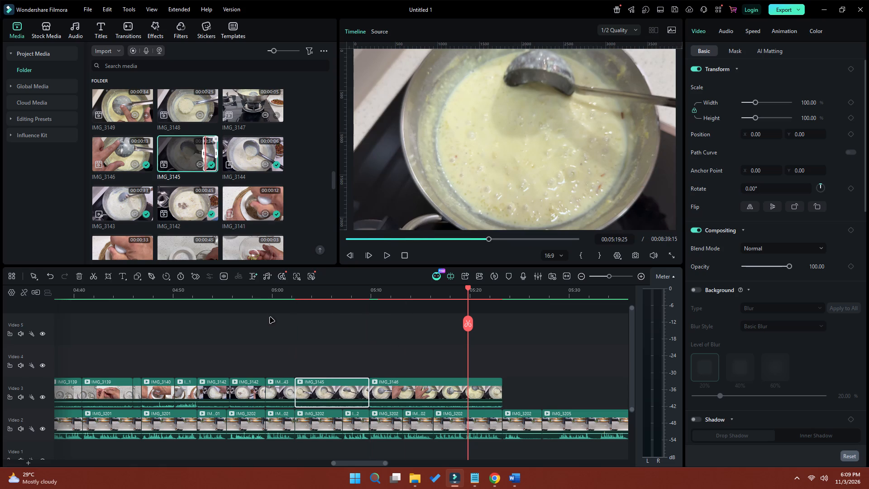
Play back the Video 3 close-ups from about 05:00, and move IMG_3145 up to Video 5, starting at about 05:19.
left_click(273, 293)
key("space")
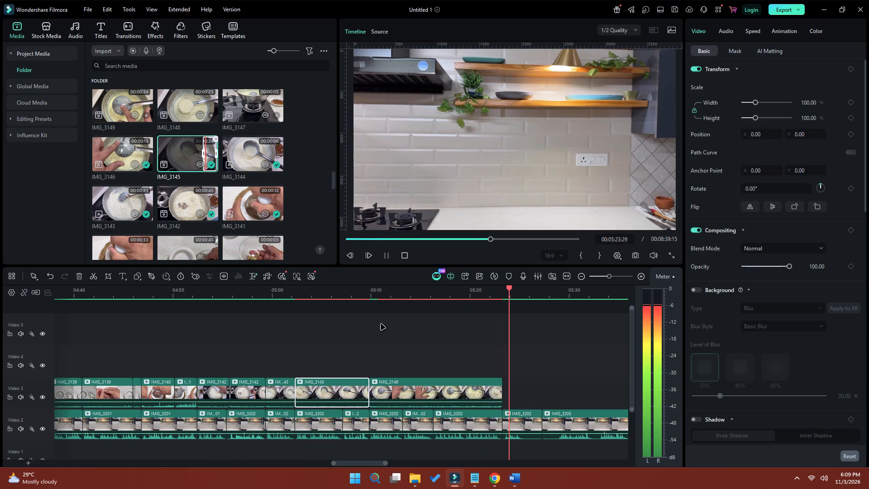
key("space")
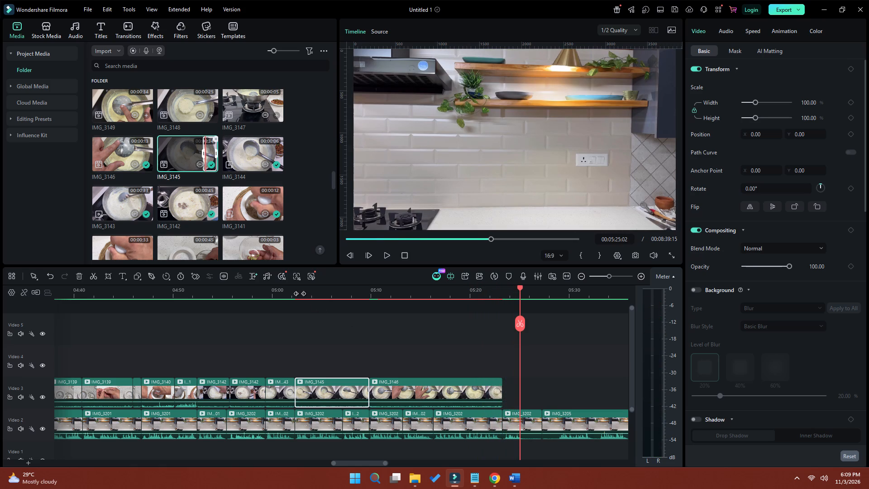
left_click(297, 293)
key("space")
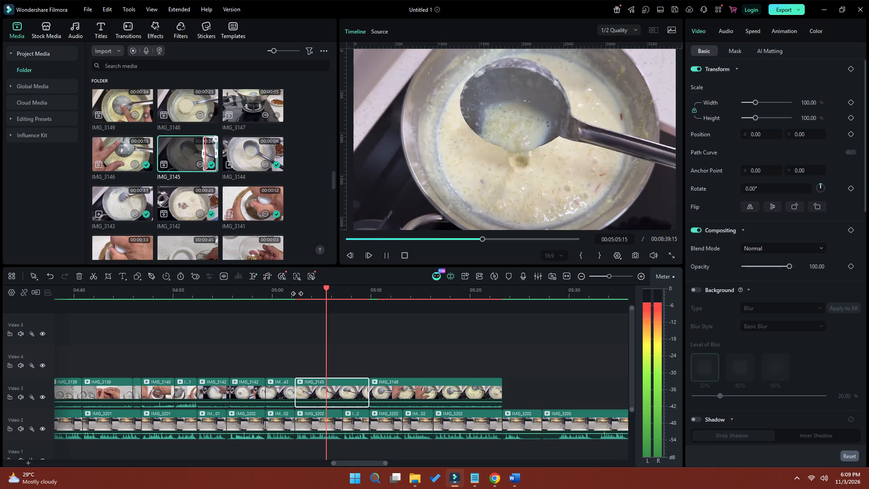
key("space")
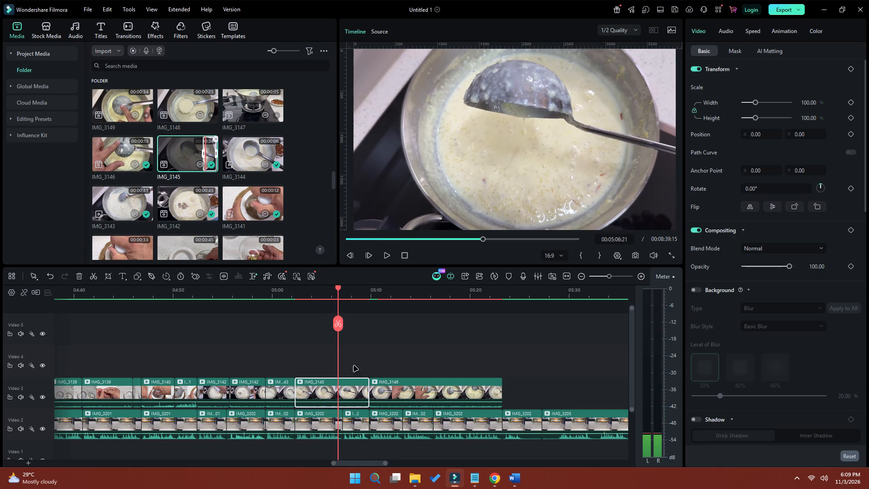
left_click_drag(350, 383, 513, 338)
Slide IMG_3146 on Video 3 back against the end of the IMG_3143 clip and play it from there.
left_click_drag(396, 394, 329, 394)
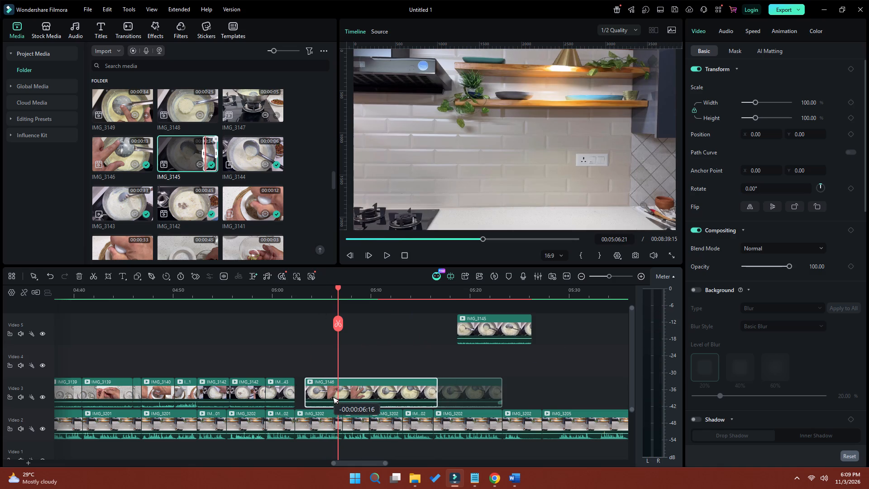
left_click_drag(329, 394, 324, 394)
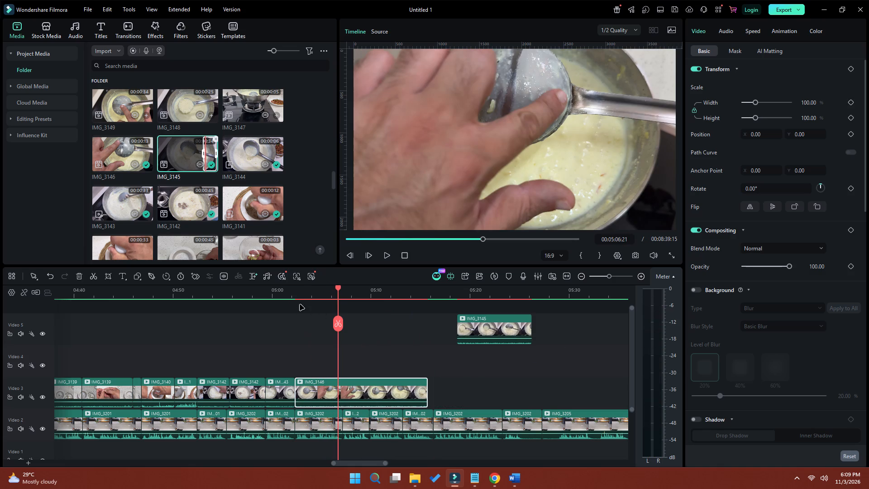
left_click(295, 298)
key("space")
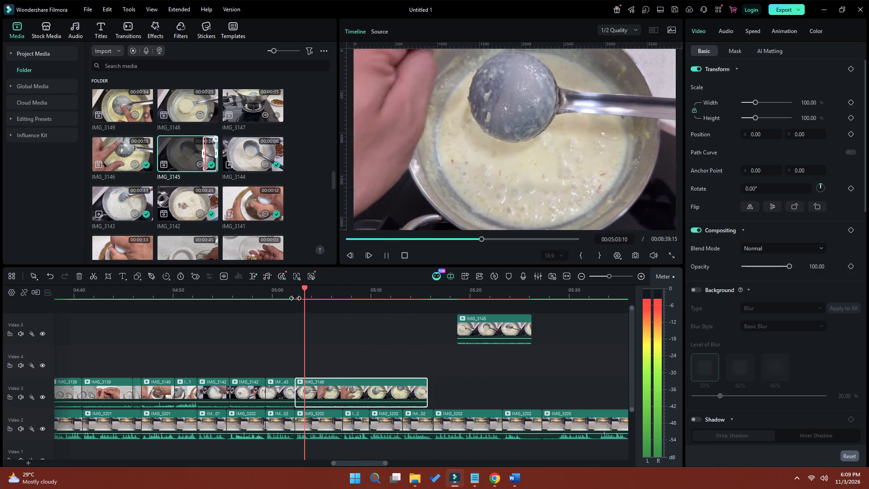
Play IMG_3146 on Video 3 through to about 05:15, and delete the IMG_3145 clip from Video 5.
key("space")
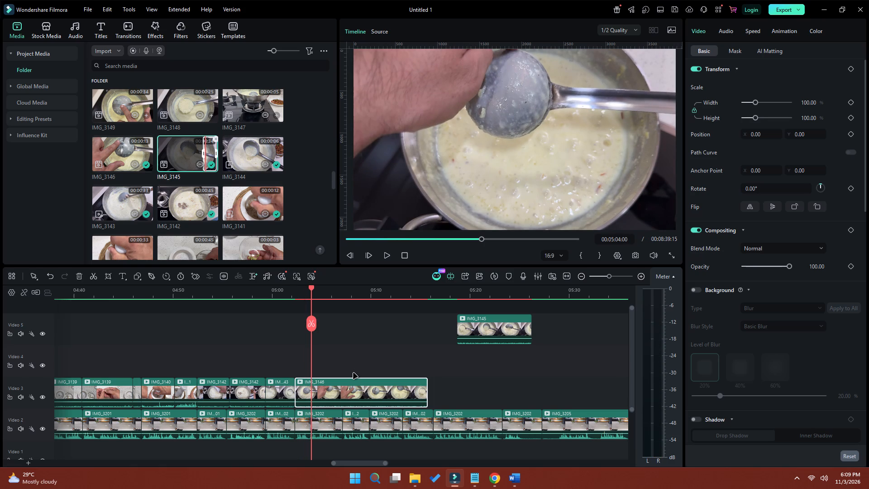
key("space")
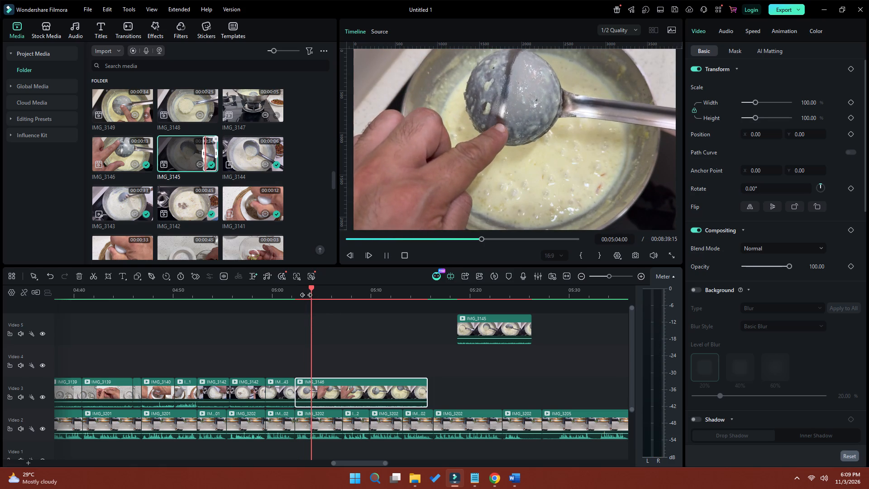
key("space")
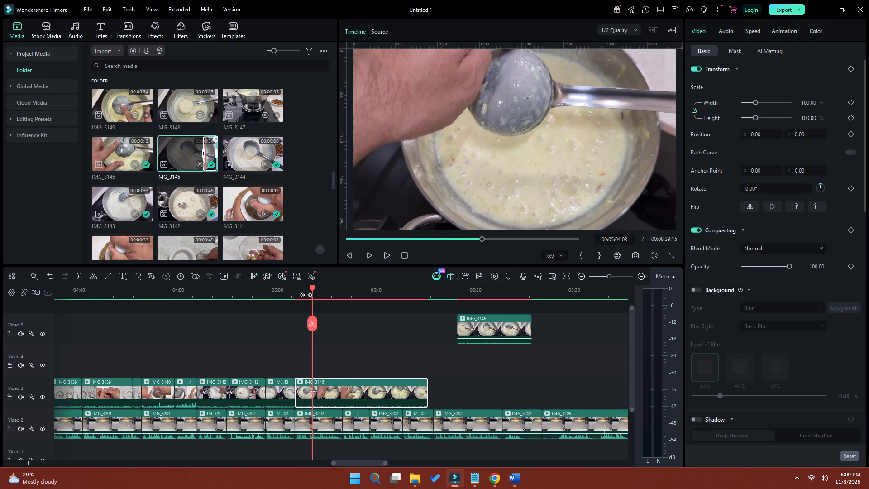
key("space")
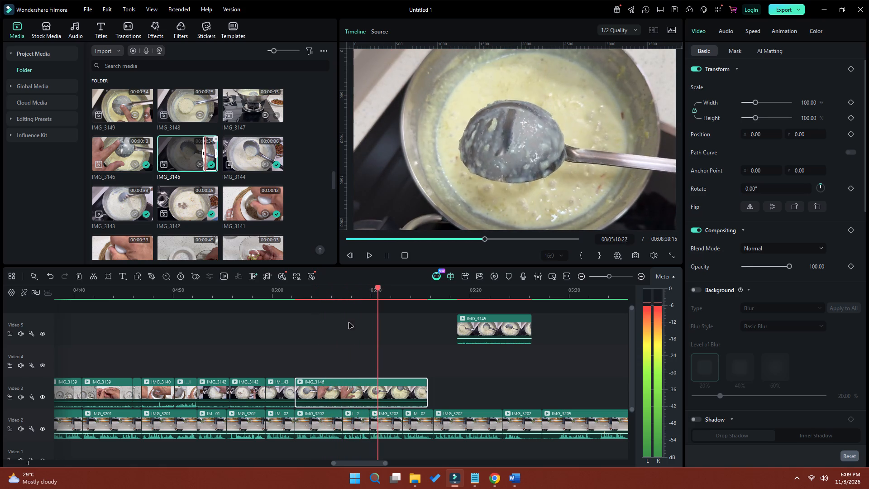
key("space")
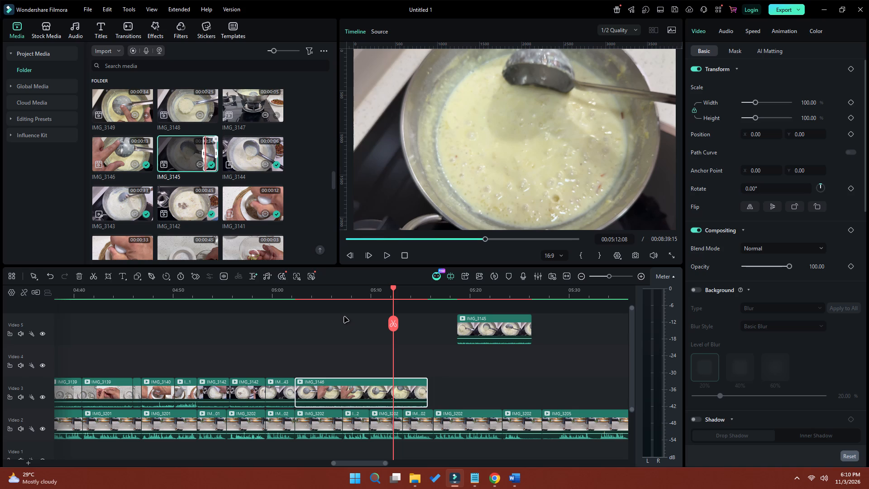
key("space")
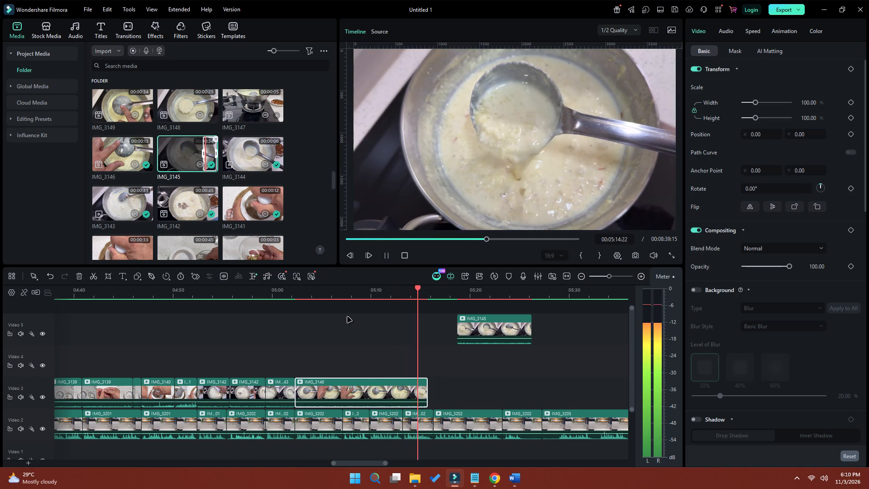
key("space")
left_click(486, 328)
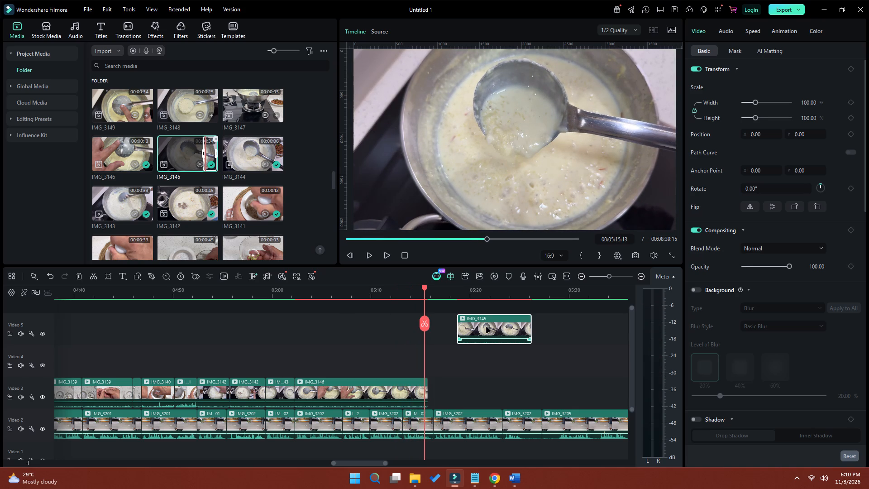
key("Delete")
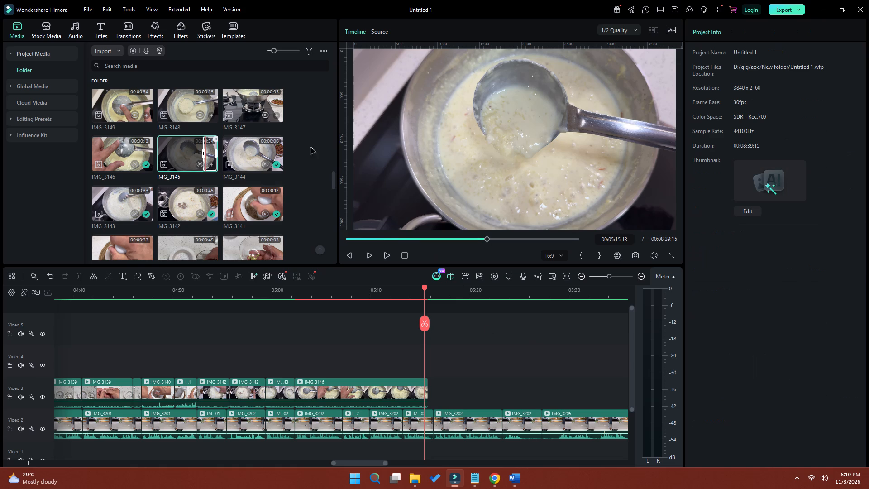
Preview IMG_3149 and place it on Video 3 at 05:13:09, overwriting the end of the IMG_3146 clip.
left_click(127, 102)
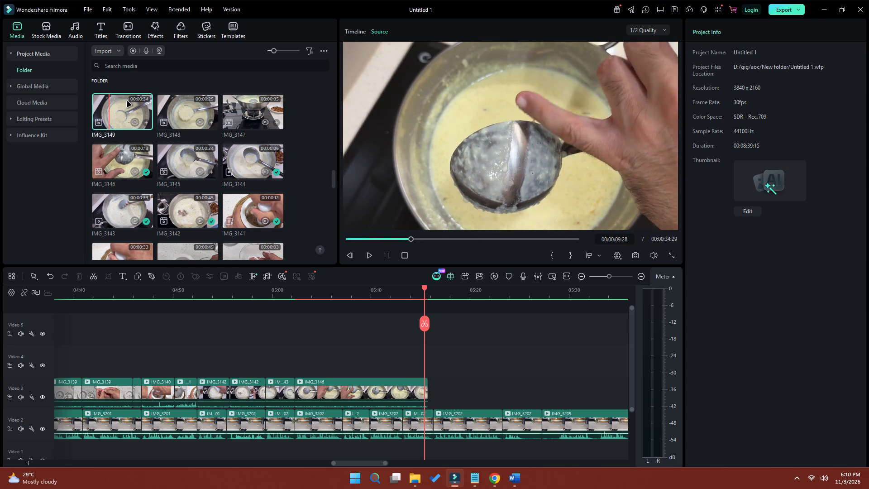
key("space")
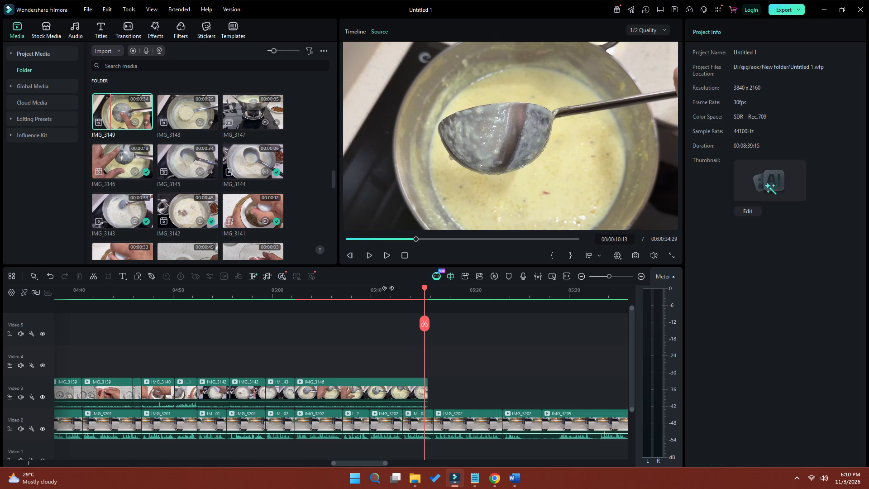
left_click(298, 295)
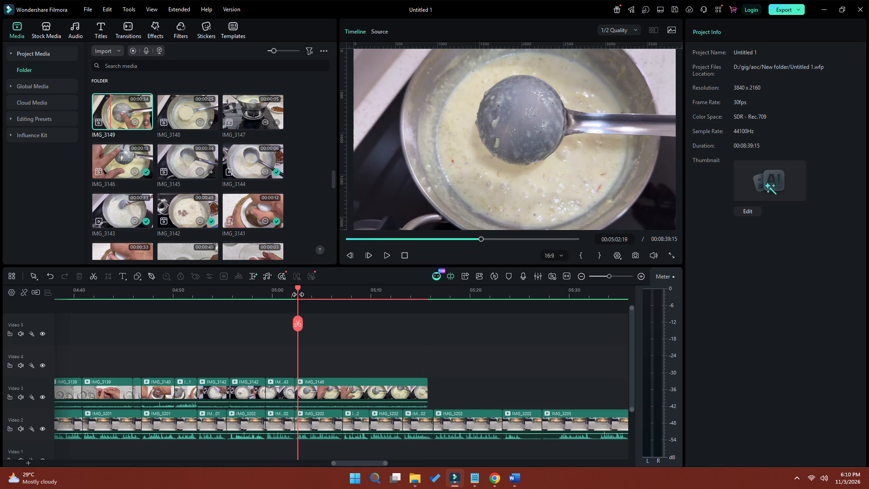
key("space")
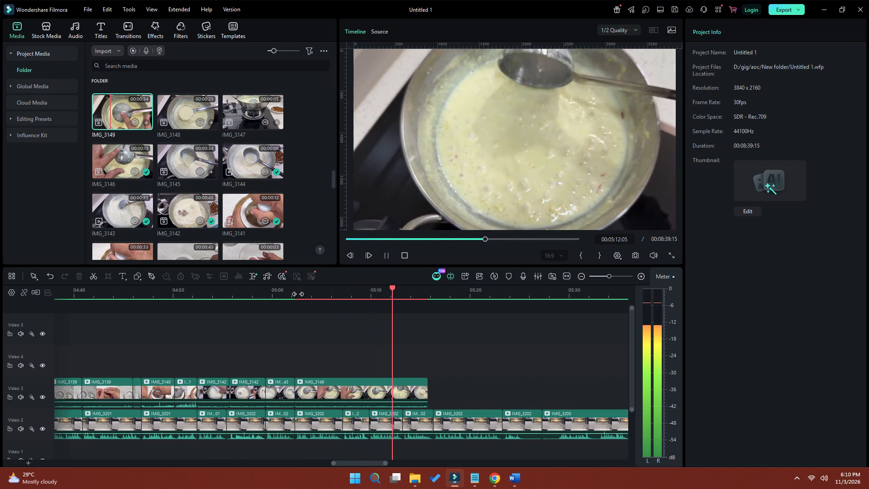
key("space")
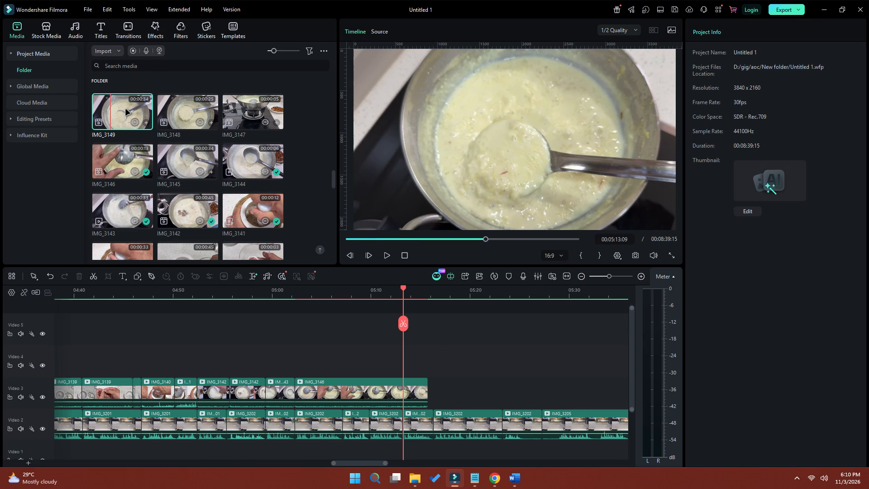
left_click_drag(126, 110, 432, 388)
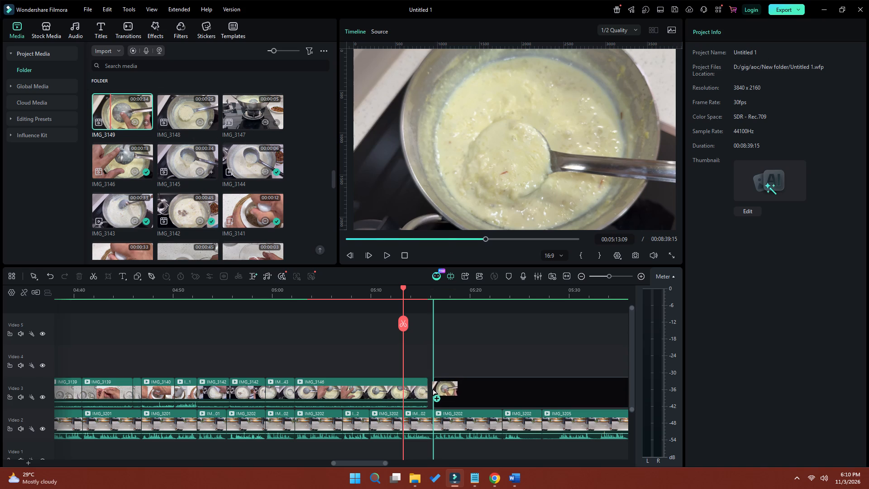
left_click_drag(432, 388, 404, 392)
Play and scrub the Video 3 close-ups between about 05:11 and 05:24 to check the change from IMG_3146 to IMG_3149.
key("space")
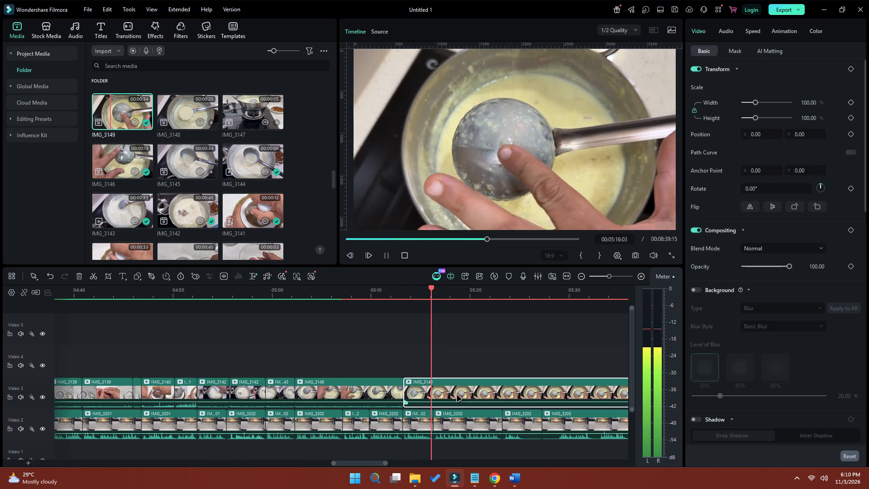
key("space")
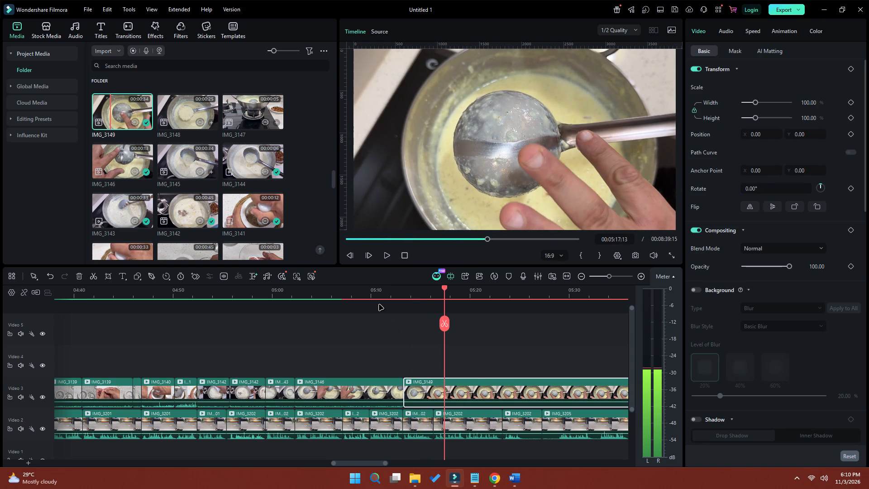
left_click(375, 296)
left_click_drag(376, 288, 396, 291)
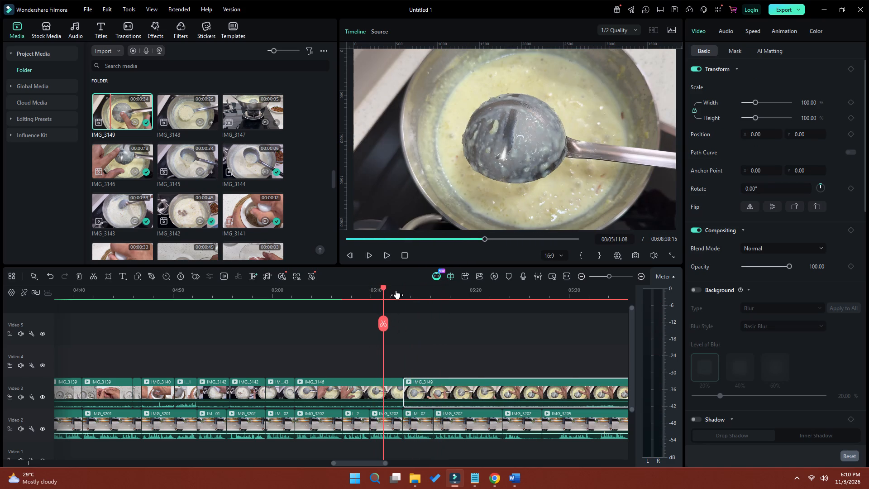
left_click_drag(396, 291, 400, 291)
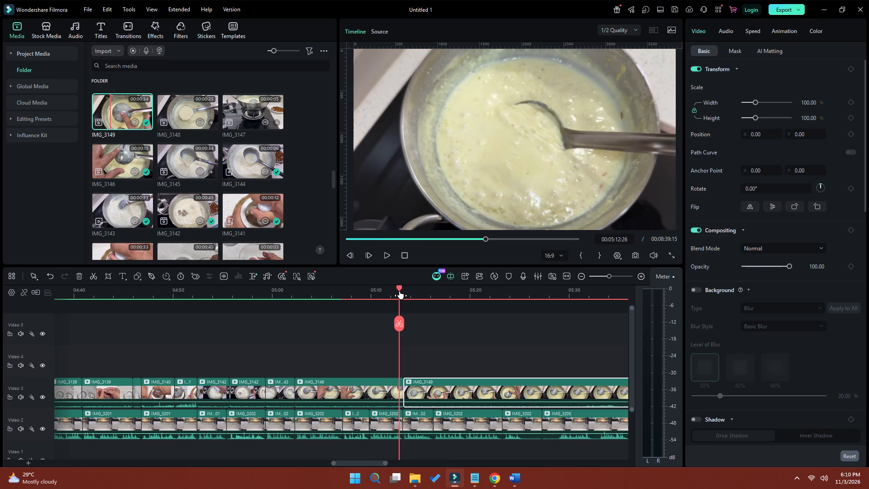
left_click_drag(400, 291, 424, 293)
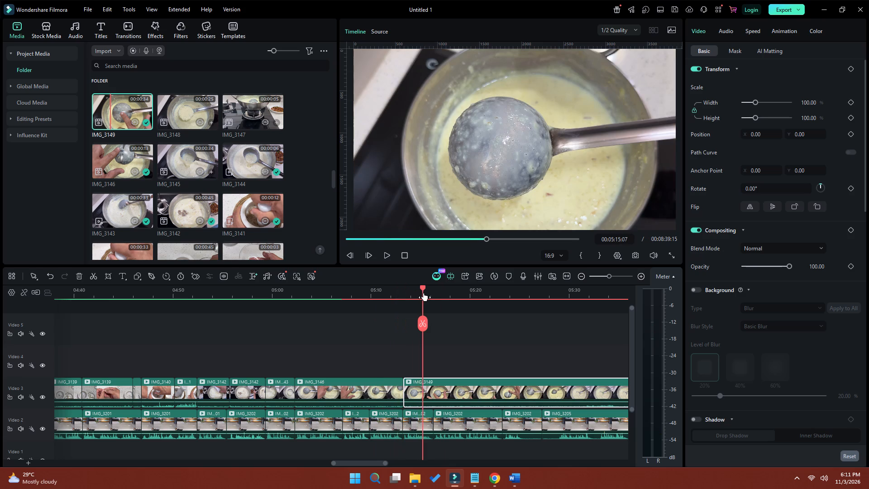
left_click_drag(424, 293, 447, 293)
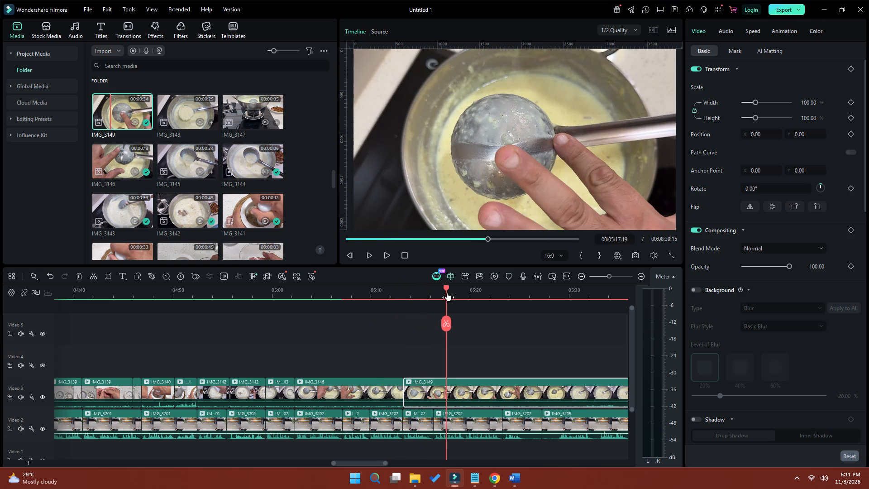
left_click_drag(447, 293, 423, 292)
key("space")
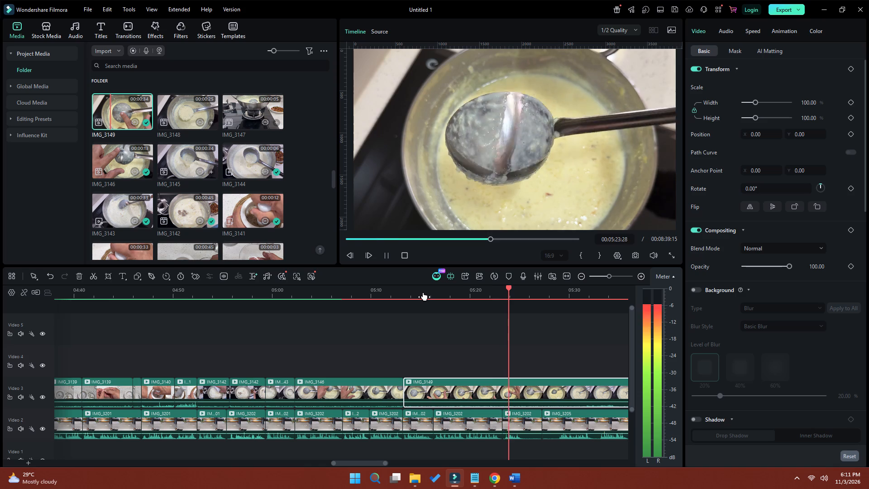
key("space")
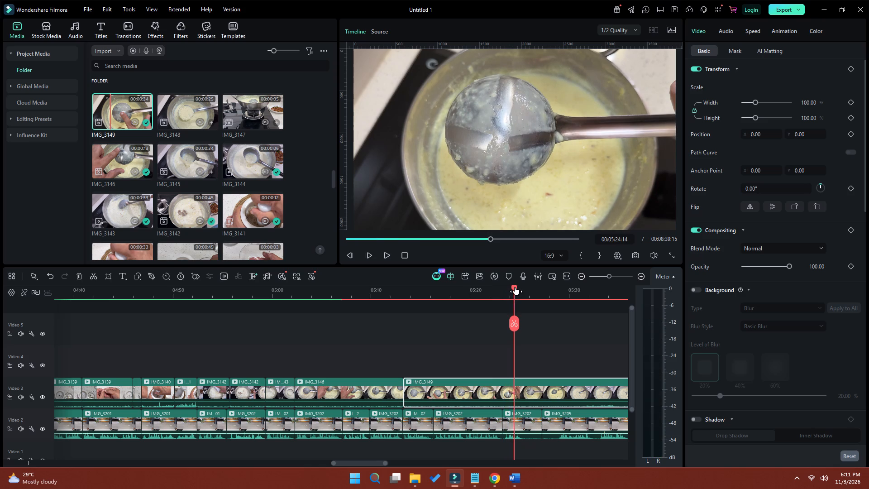
left_click_drag(515, 287, 459, 288)
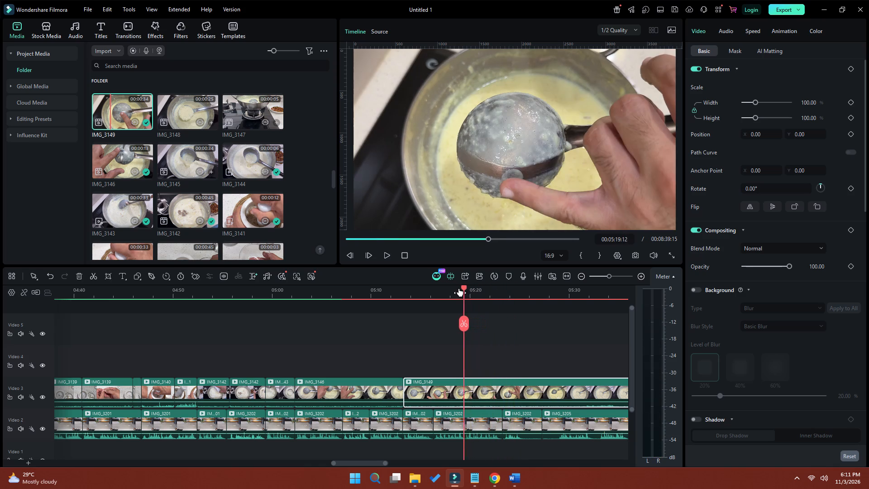
left_click_drag(459, 288, 439, 289)
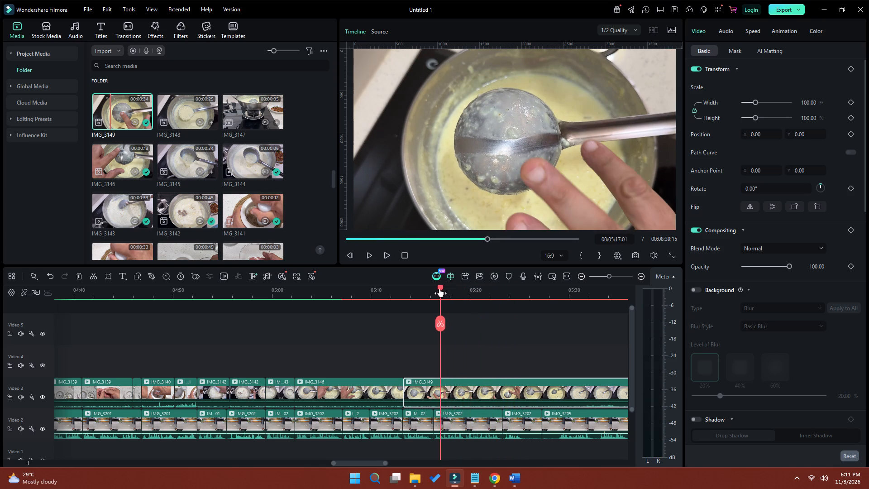
left_click_drag(439, 289, 421, 288)
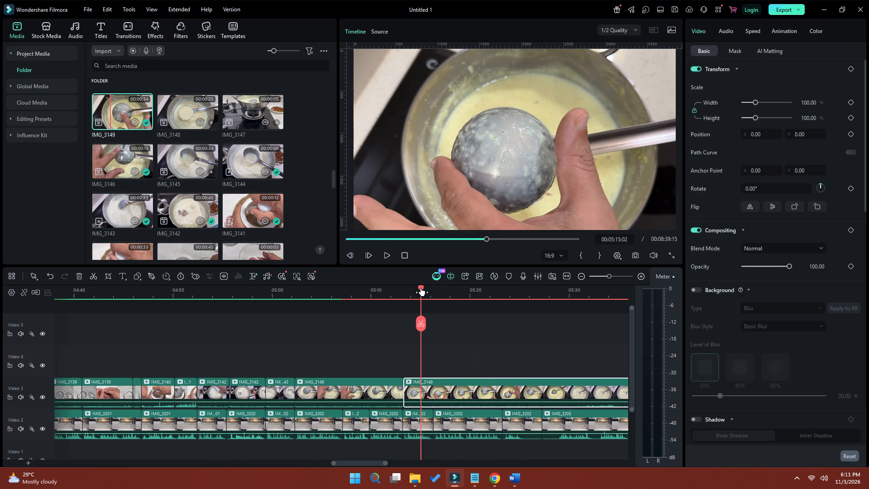
left_click_drag(421, 288, 411, 287)
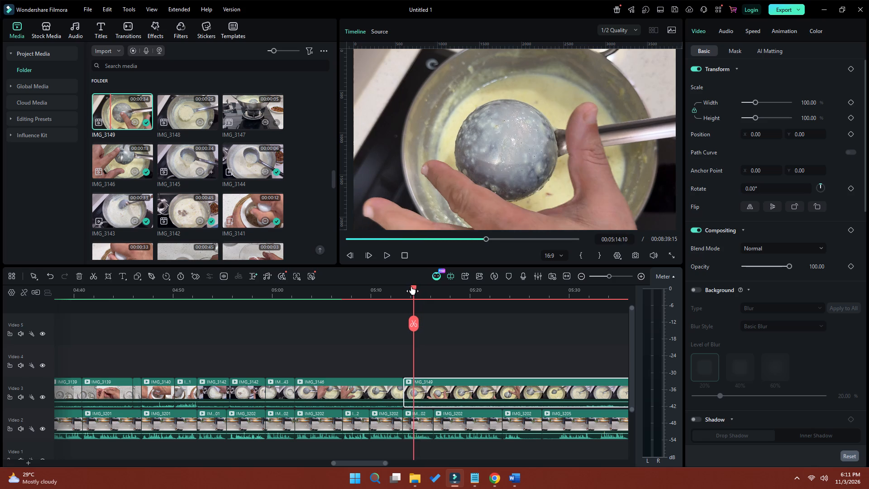
left_click_drag(411, 287, 404, 285)
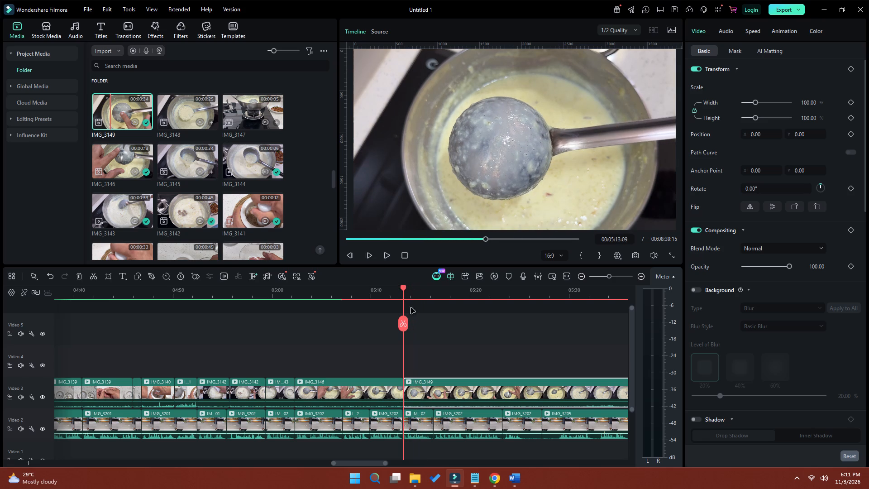
Play IMG_3149 on Video 3 from its start, split it at 05:23:09 and delete the part after the cut.
key("space")
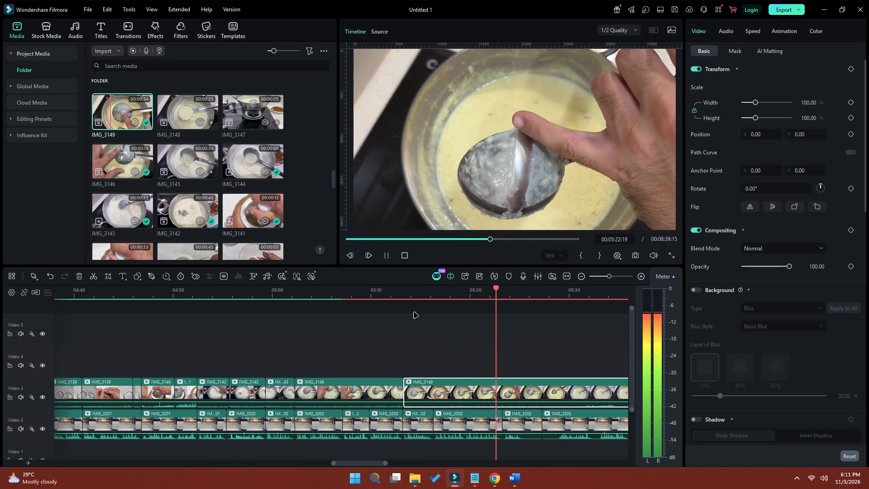
key("space")
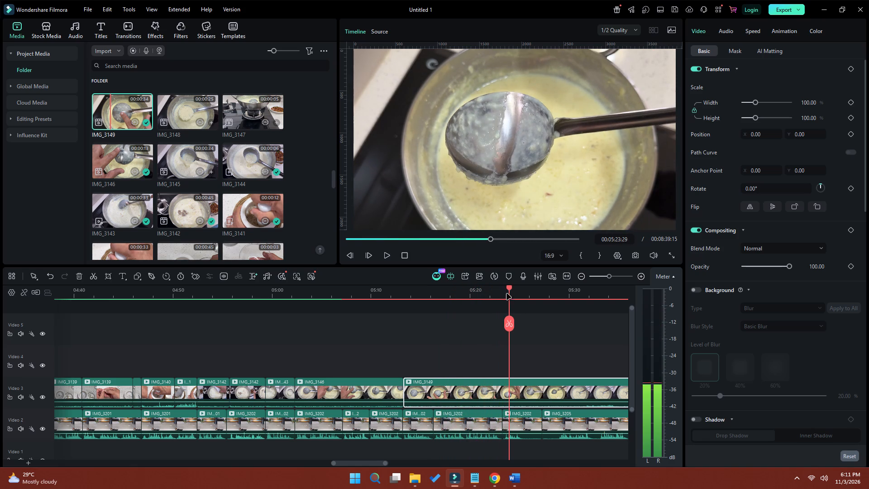
left_click_drag(510, 288, 502, 289)
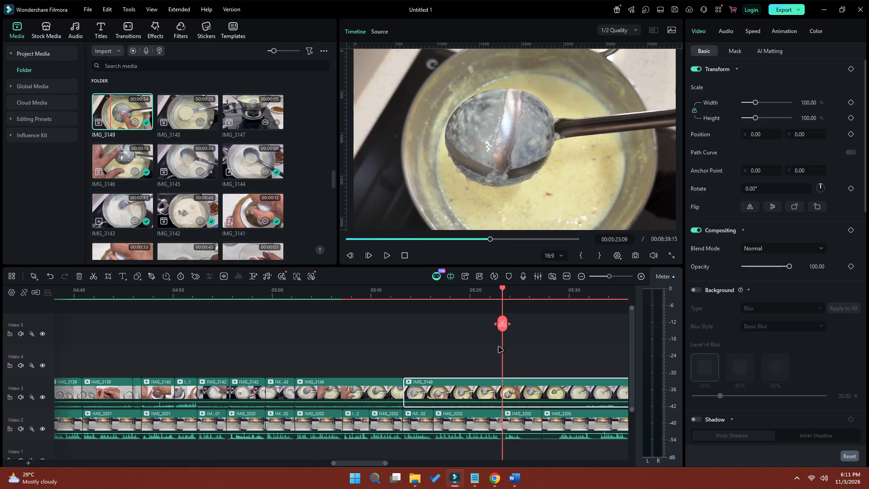
left_click(494, 392)
left_click(503, 322)
left_click(508, 386)
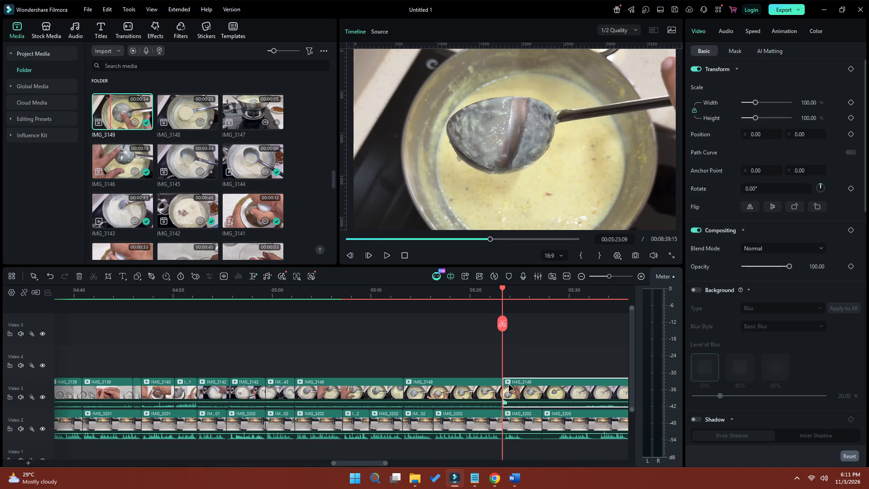
key("Delete")
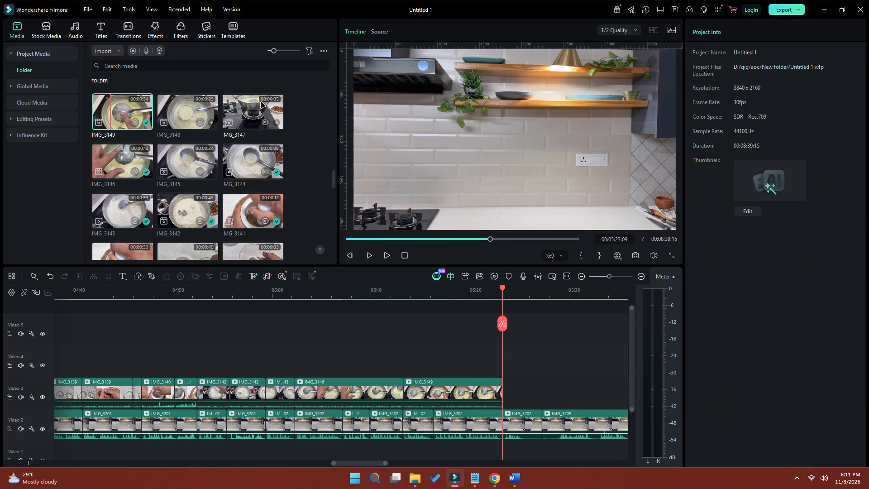
Preview IMG_3147 and place it on Video 3 at 05:23:09, directly against the end of IMG_3149.
left_click(249, 112)
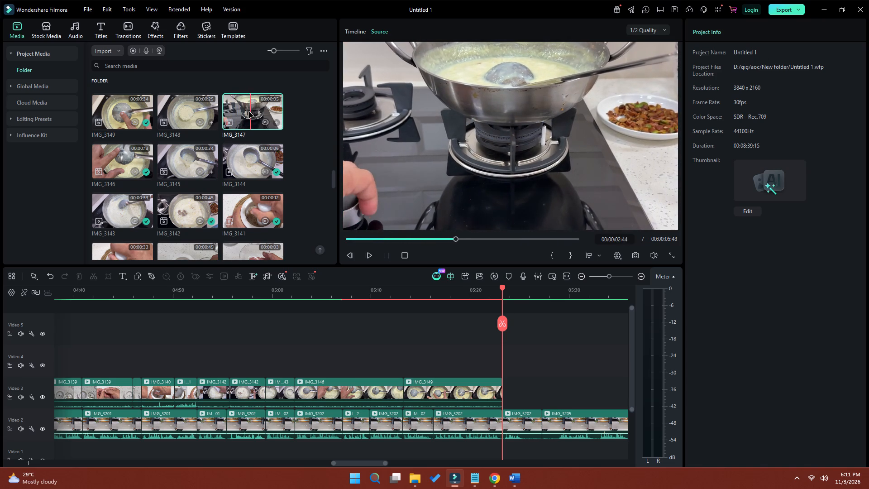
key("space")
left_click_drag(249, 112, 511, 393)
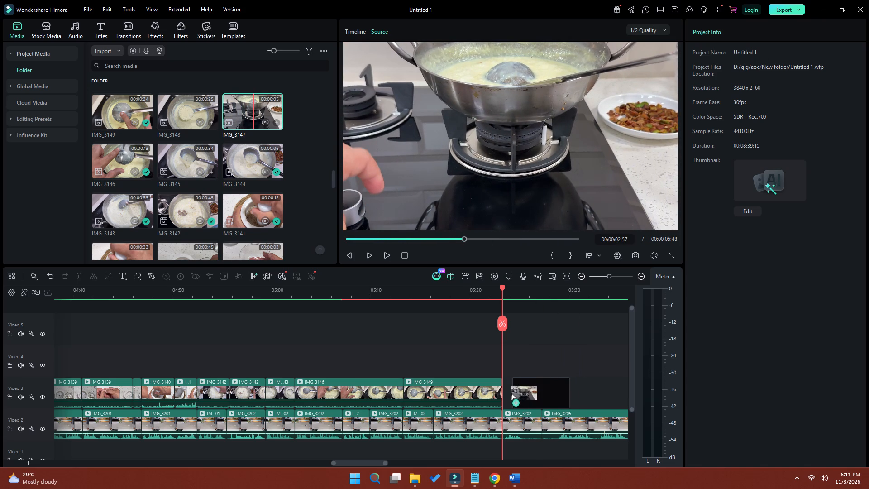
left_click_drag(511, 393, 504, 396)
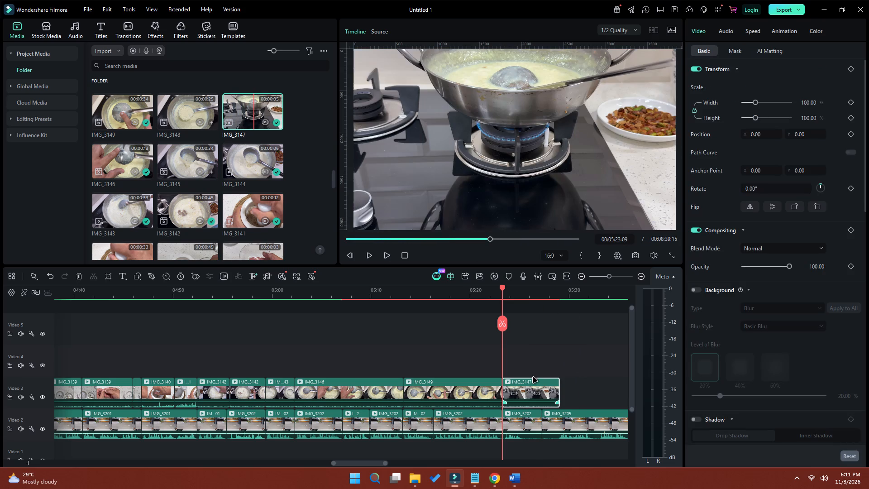
Trim the start of IMG_3147 on Video 3 to 05:24:03 and move the clip back against the end of IMG_3149.
key("space")
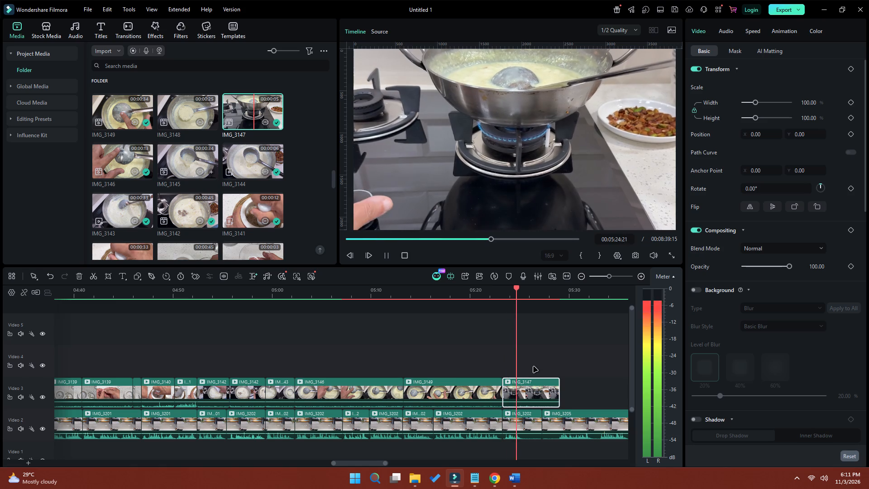
key("space")
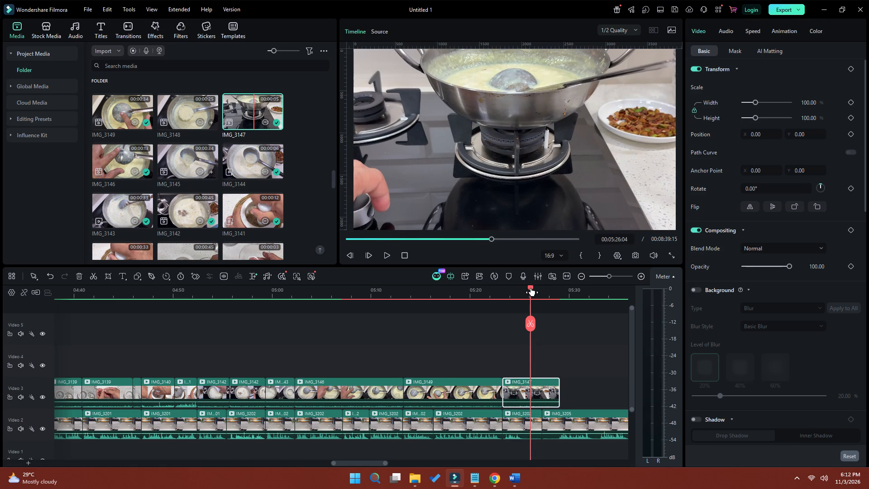
left_click_drag(531, 288, 506, 292)
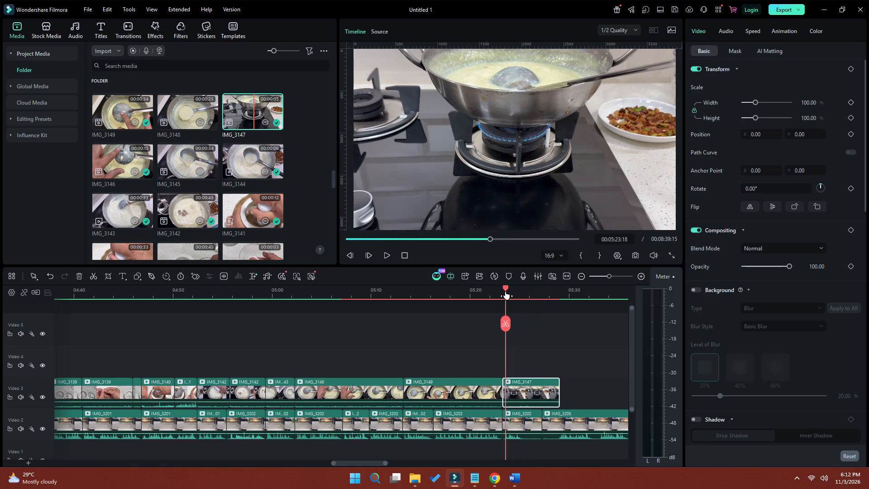
left_click_drag(506, 292, 508, 292)
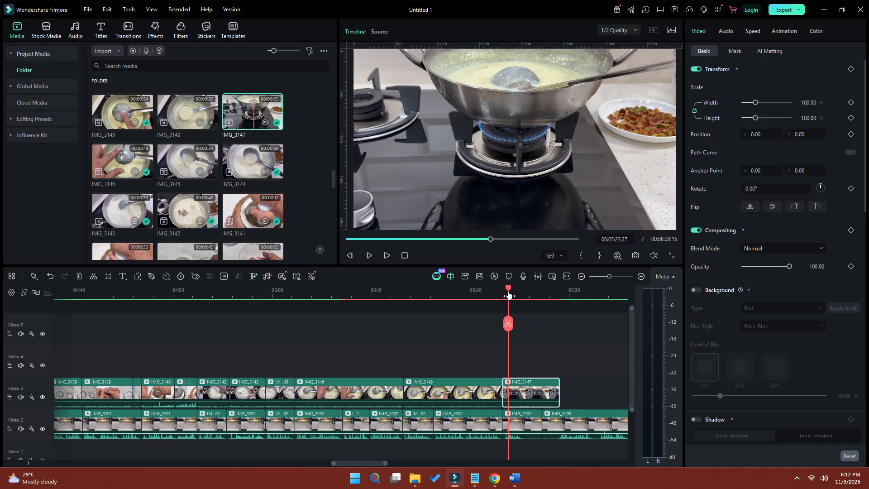
left_click_drag(508, 292, 513, 292)
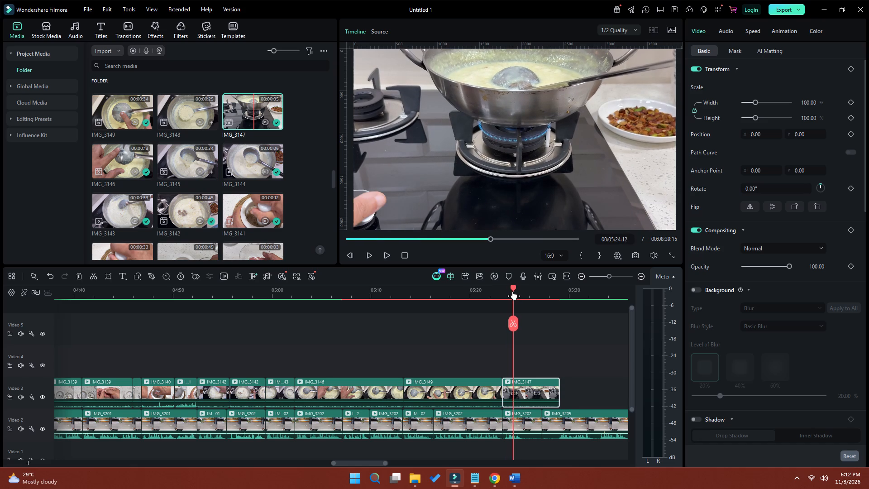
left_click_drag(513, 292, 511, 292)
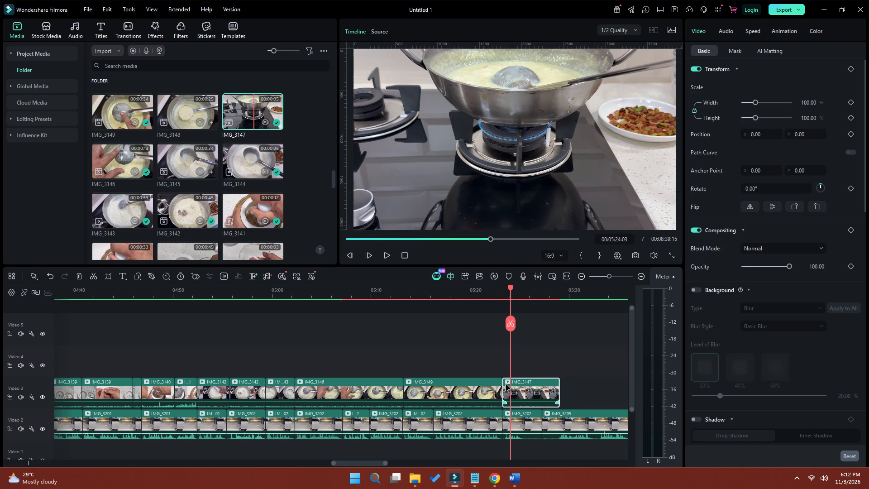
left_click_drag(505, 385, 512, 384)
left_click_drag(522, 389, 517, 389)
left_click_drag(517, 389, 515, 389)
Split Video 3 and Video 2 at 05:25:16 and ripple-delete the remaining pieces of IMG_3147 and IMG_3202 after the cut.
key("space")
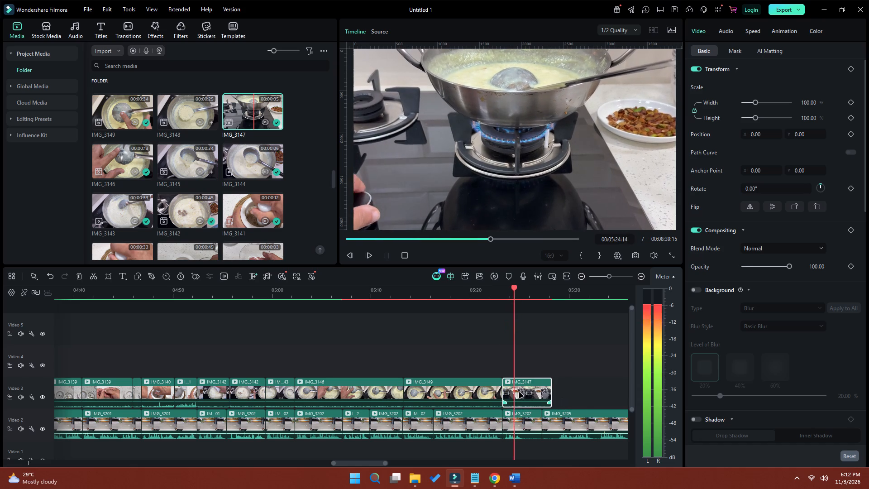
key("space")
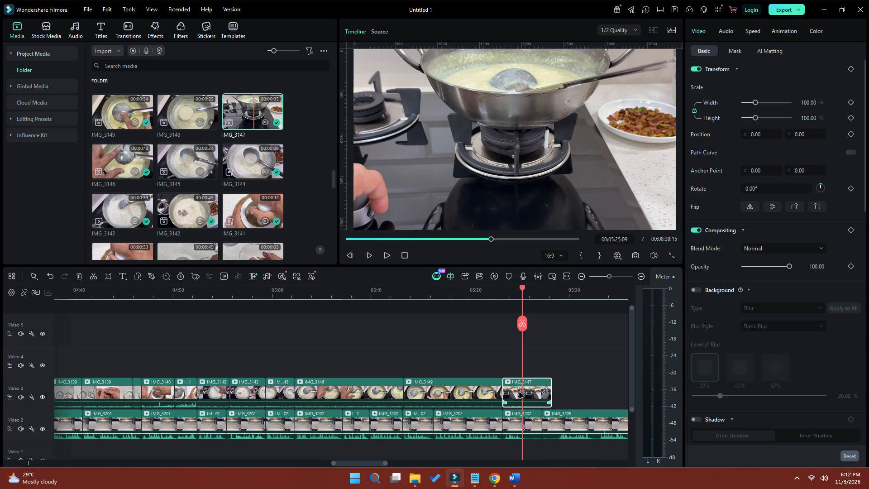
key("space")
key("space")
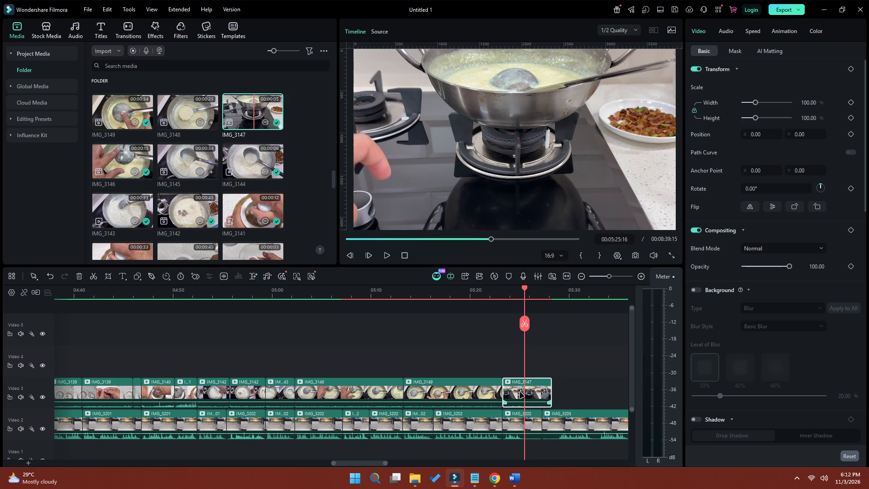
left_click(525, 321)
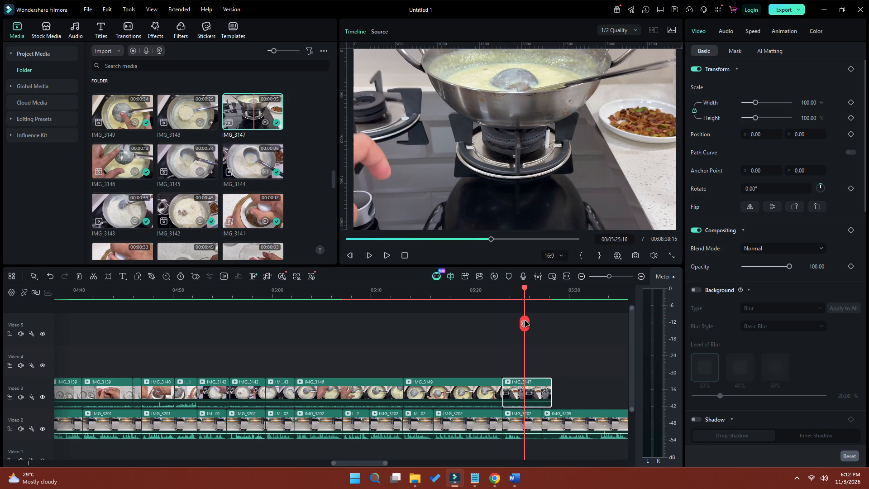
left_click(525, 321)
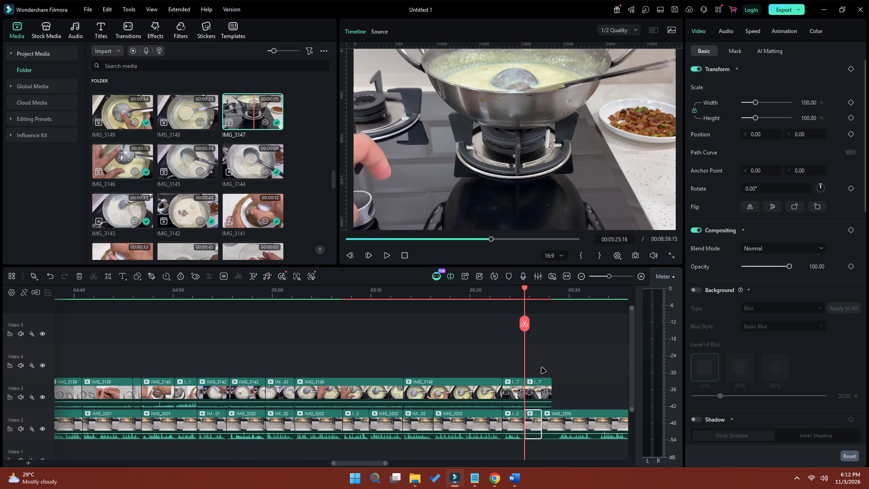
left_click_drag(535, 374, 540, 420)
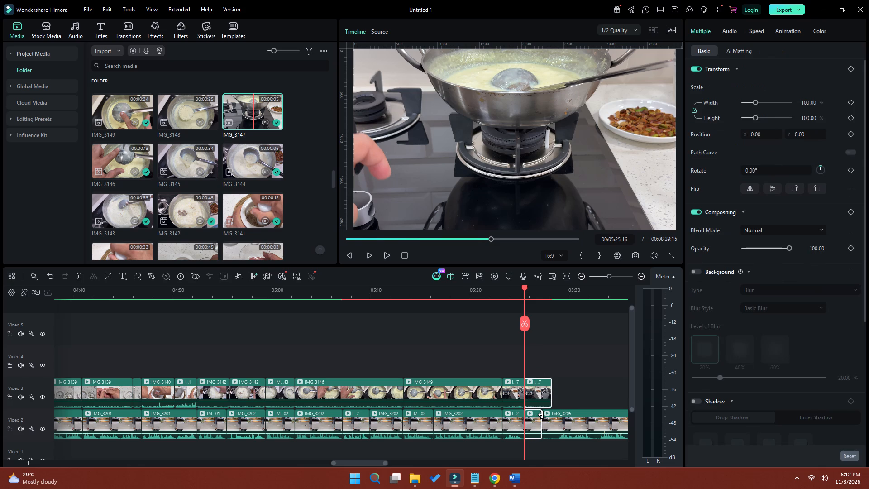
key("shift+Delete")
Play the start of IMG_3205 on Video 2, split it at 05:27:00 and ripple-delete the part before the cut.
key("space")
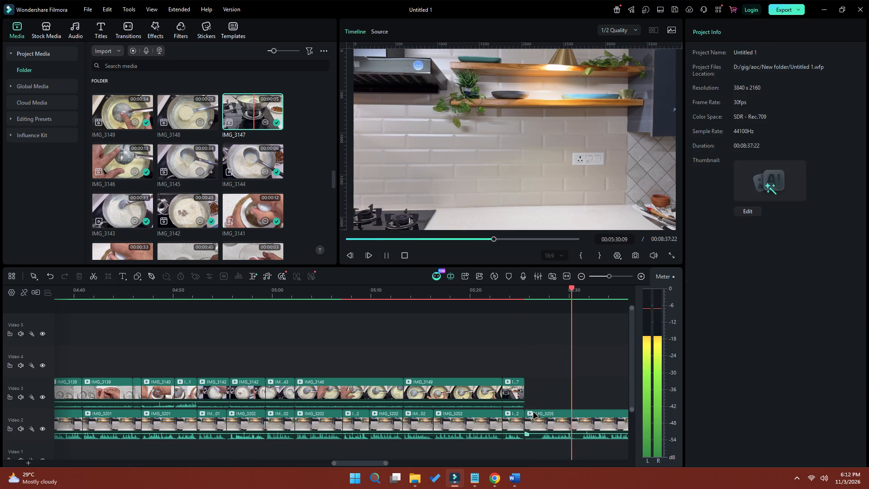
left_click_drag(366, 465, 383, 461)
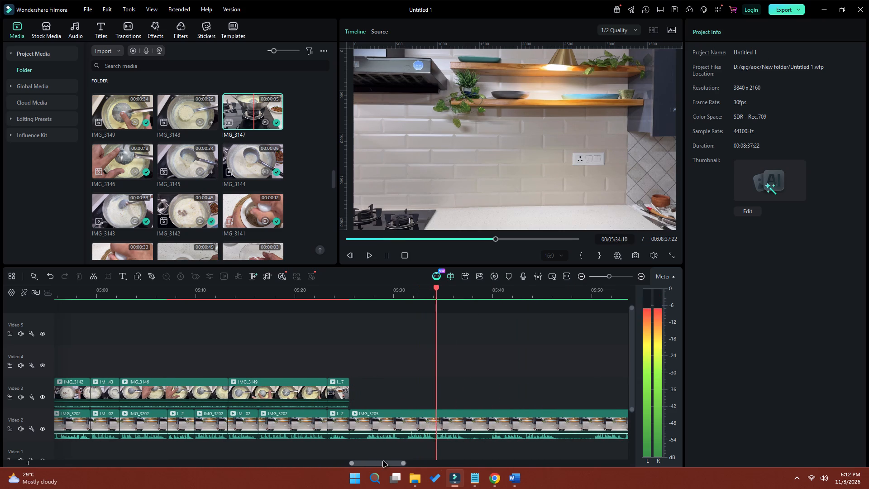
key("space")
left_click(357, 295)
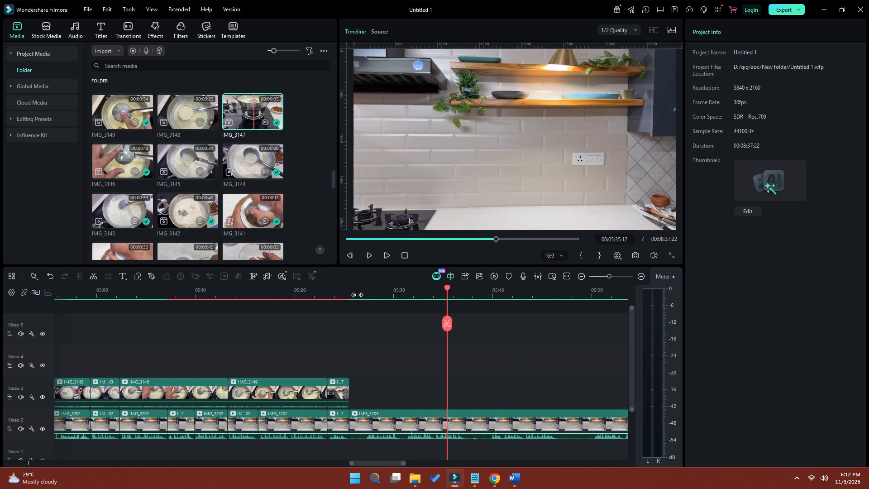
left_click_drag(357, 289, 365, 289)
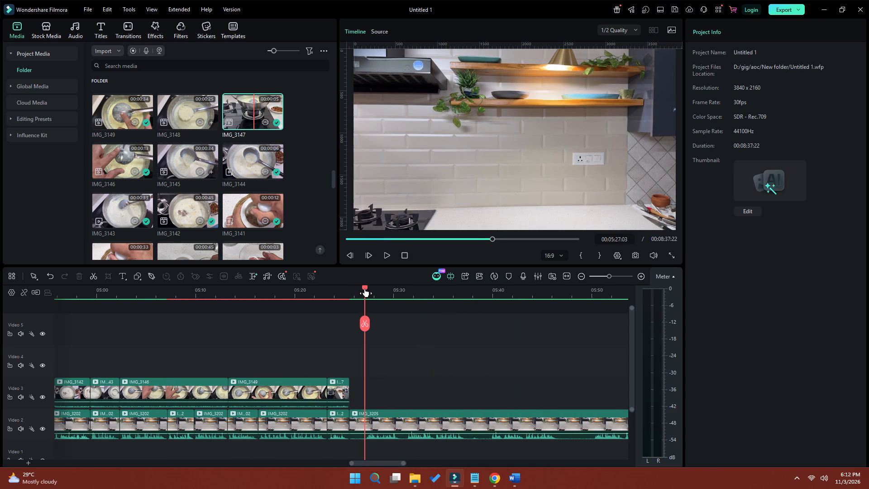
left_click_drag(365, 289, 364, 289)
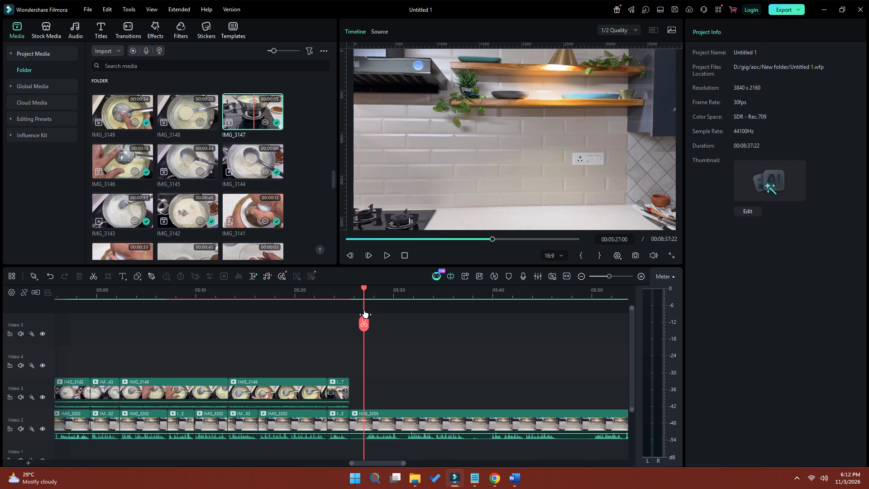
left_click(367, 325)
left_click(361, 424)
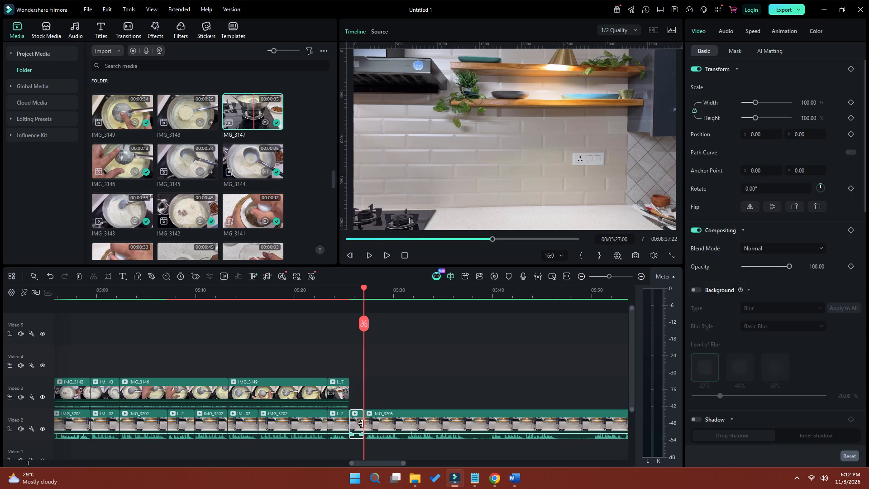
key("shift+Delete")
Play IMG_3205 on Video 2, split it at about 05:36 and at 05:38:06, and ripple-delete the section between the cuts.
key("space")
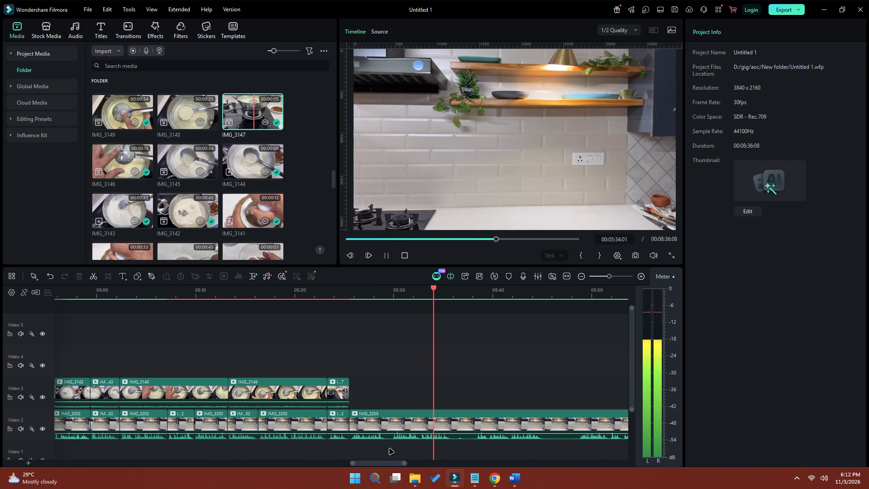
key("space")
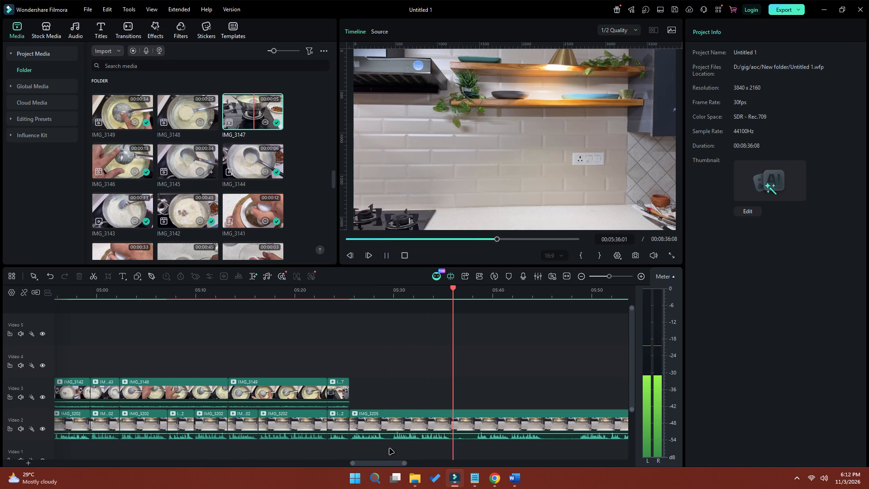
left_click(453, 322)
key("space")
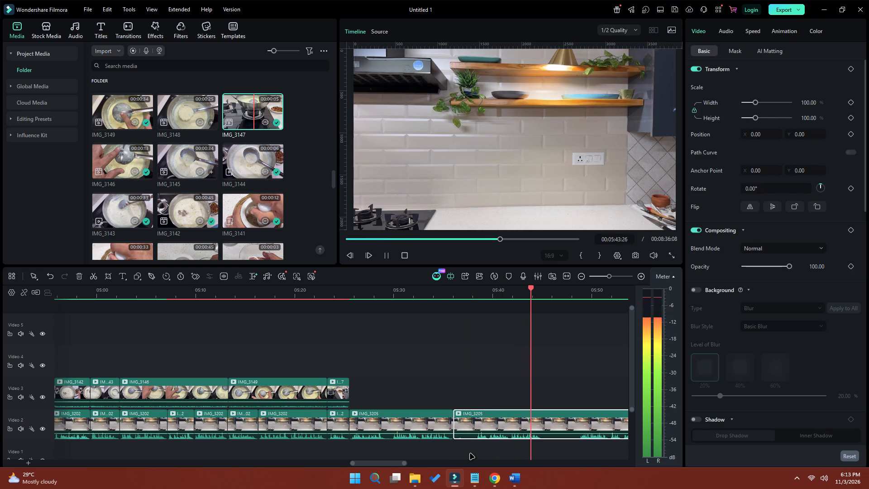
key("space")
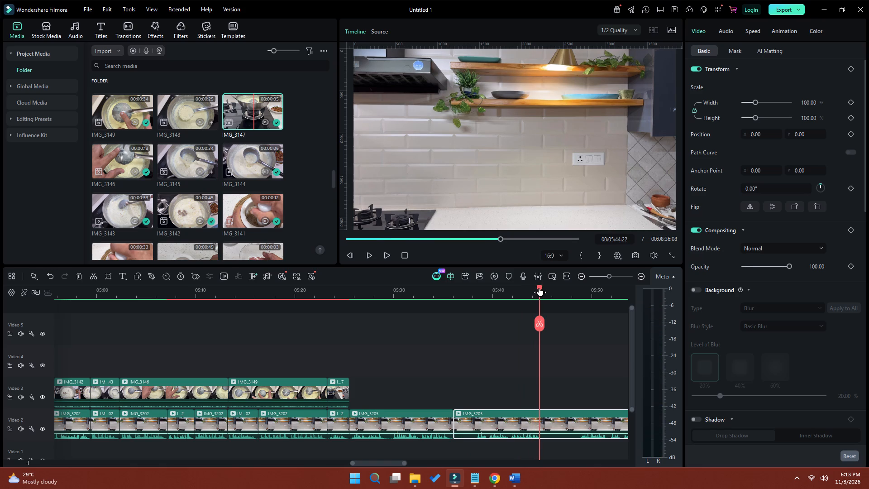
left_click_drag(539, 288, 475, 305)
left_click(475, 323)
left_click(464, 422)
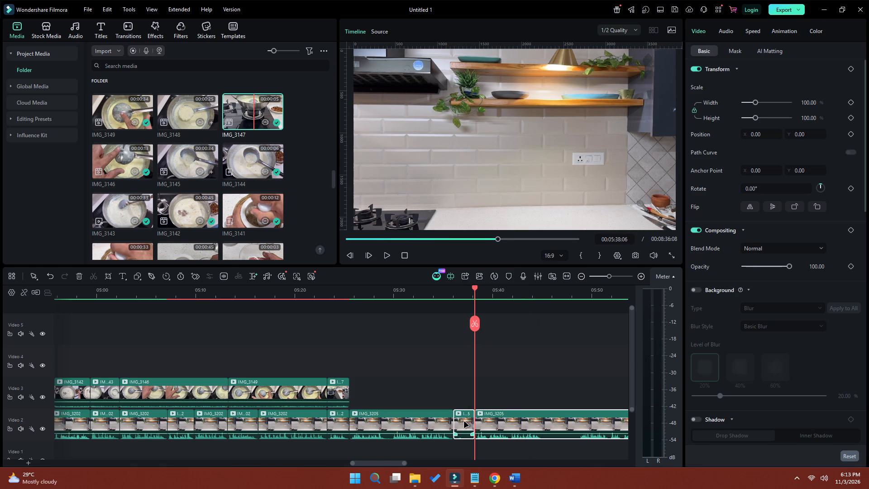
key("shift+Delete")
Play the rest of IMG_3205 on Video 2, split it at 05:43:02 and 05:46:12, and ripple-delete the section between the cuts.
key("space")
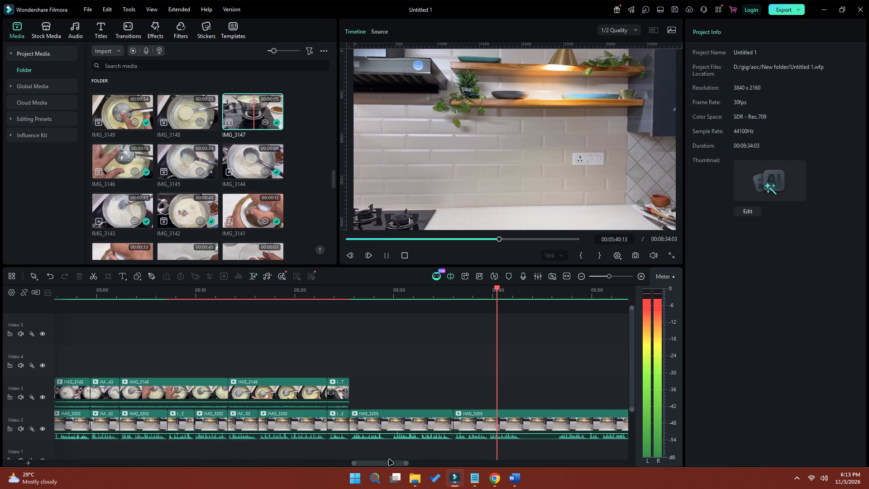
left_click_drag(389, 463, 402, 462)
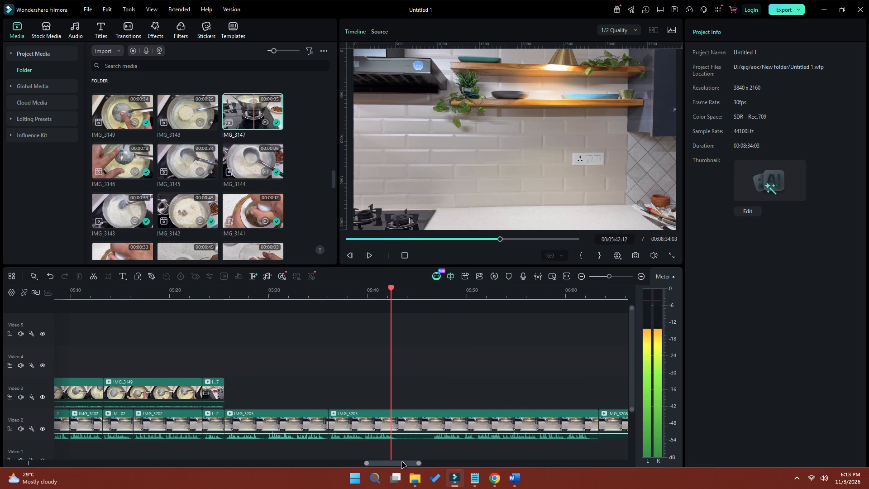
key("space")
key("space")
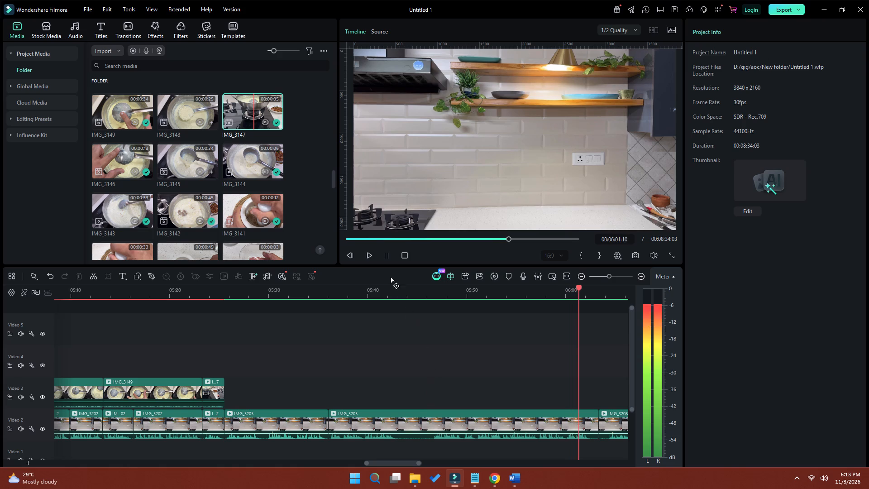
left_click(387, 256)
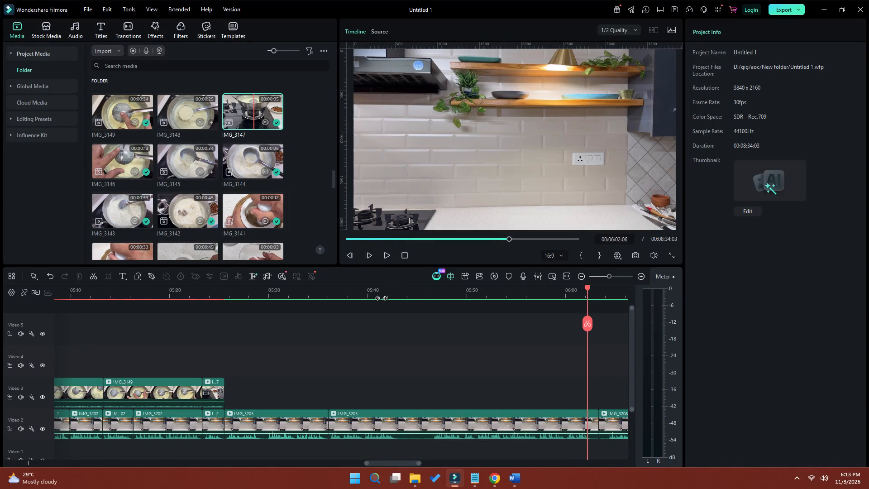
left_click(381, 298)
left_click_drag(382, 288, 398, 290)
left_click(398, 319)
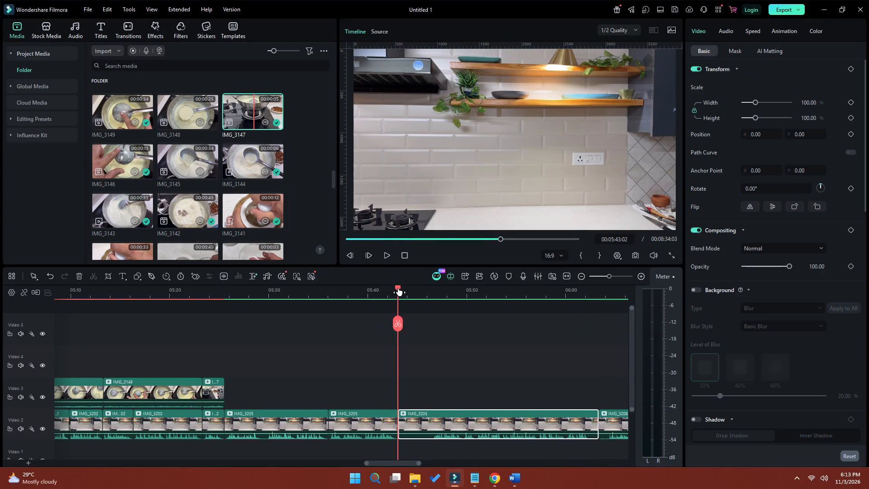
left_click_drag(398, 288, 431, 292)
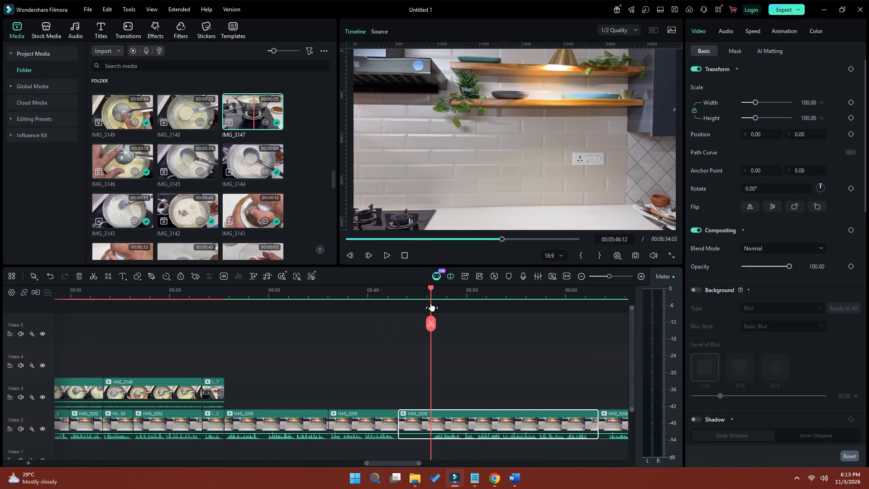
left_click(431, 320)
left_click(415, 427)
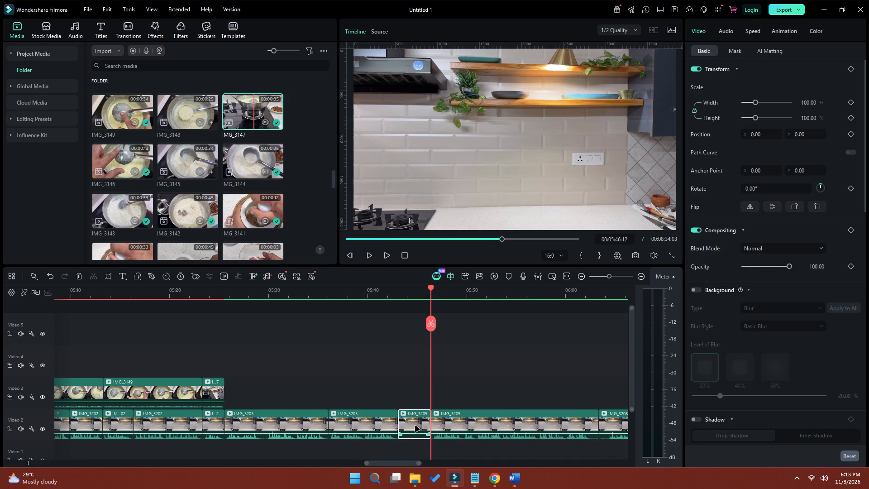
key("shift+Delete")
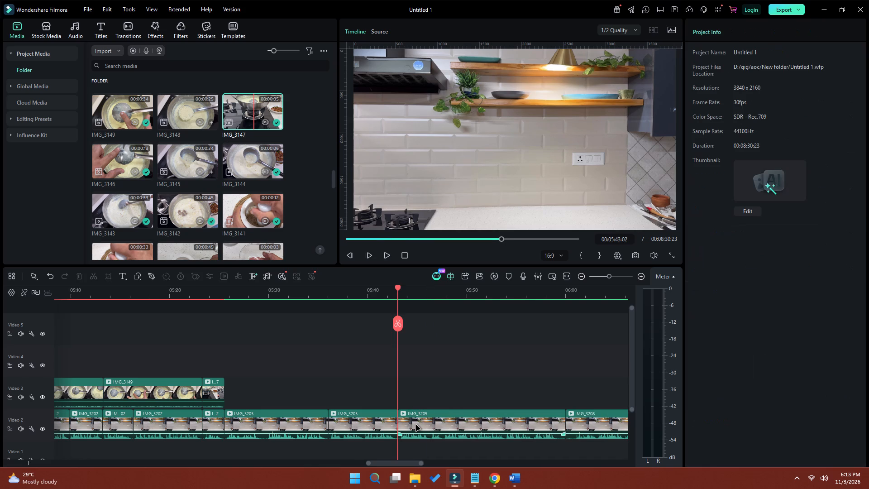
Preview IMG_3150, place it on Video 3 directly after IMG_3147, and trim its end to the Video 2 cut at 05:43:02.
left_click_drag(334, 183, 333, 178)
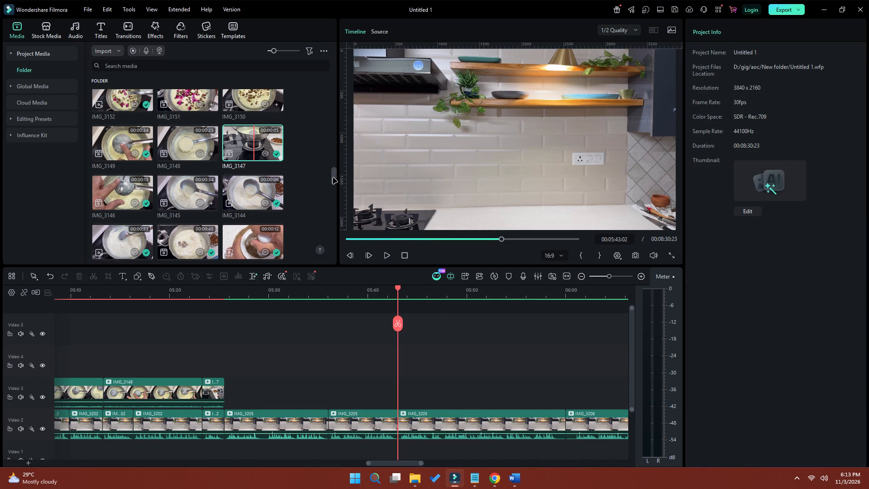
left_click_drag(333, 178, 332, 174)
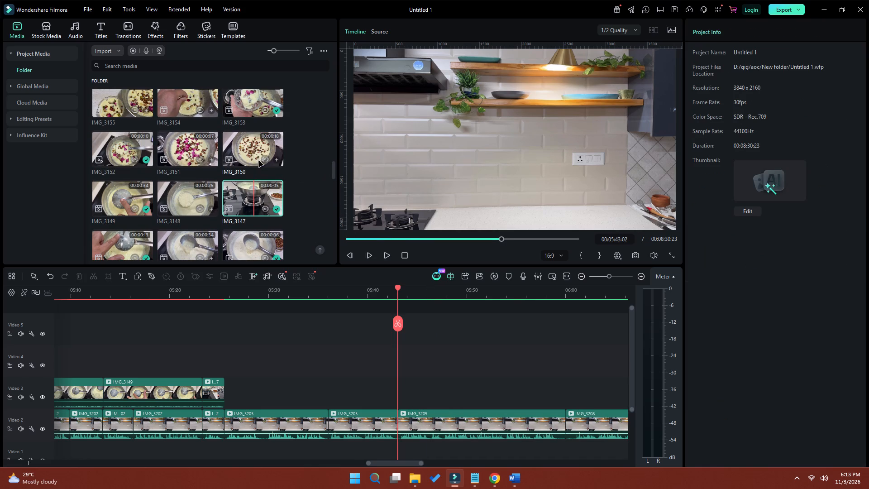
left_click(248, 149)
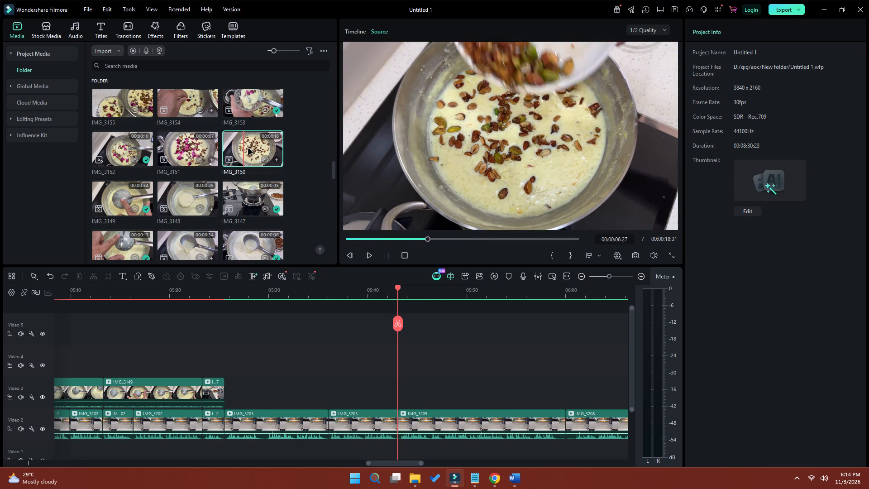
left_click_drag(246, 149, 239, 384)
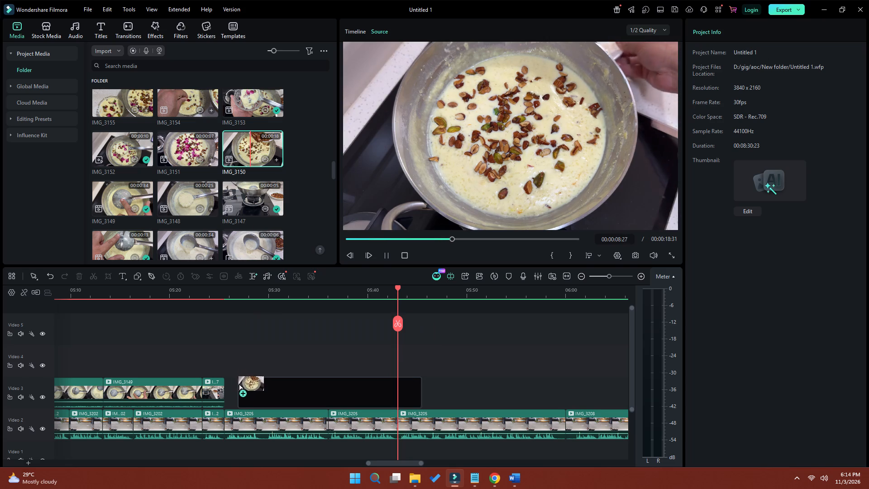
left_click_drag(239, 384, 226, 393)
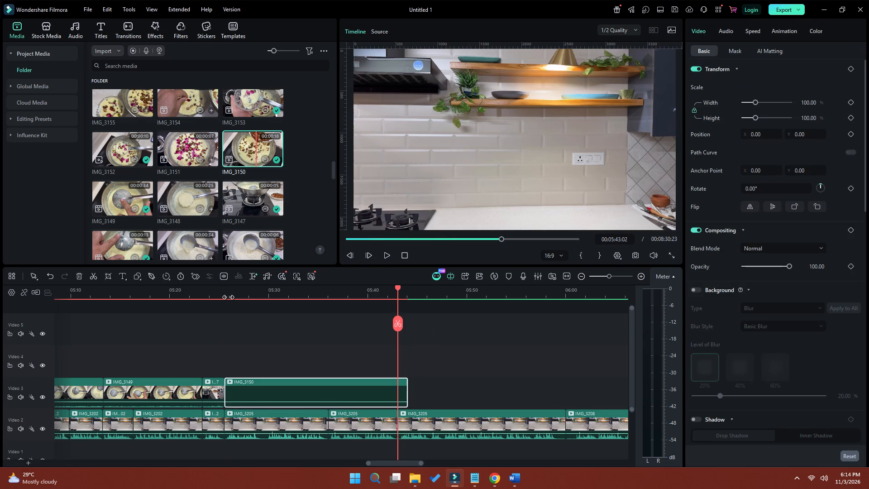
left_click(225, 295)
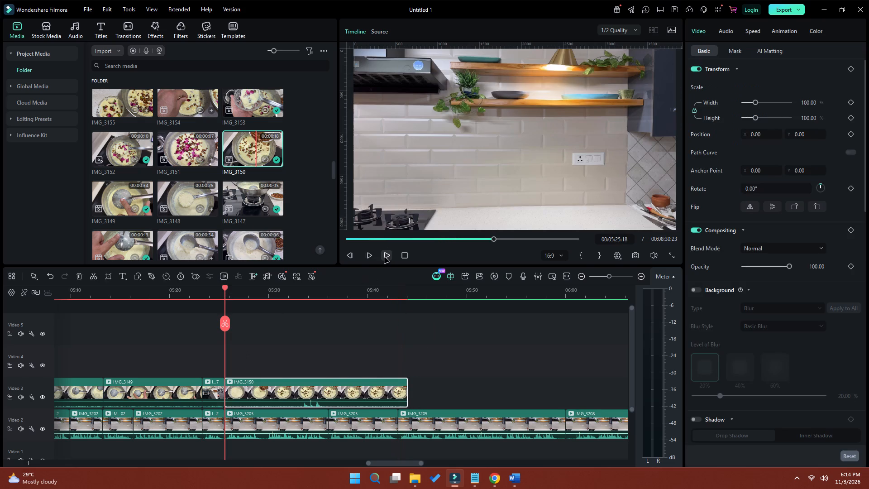
left_click(385, 258)
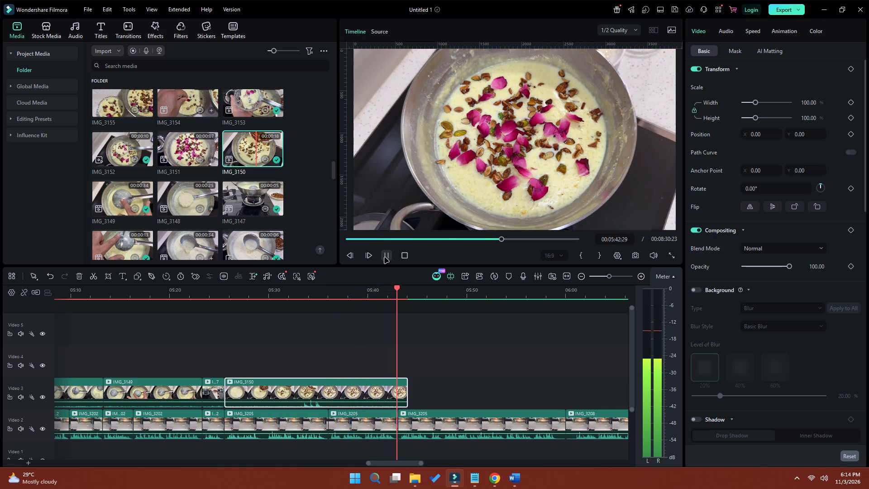
left_click(385, 258)
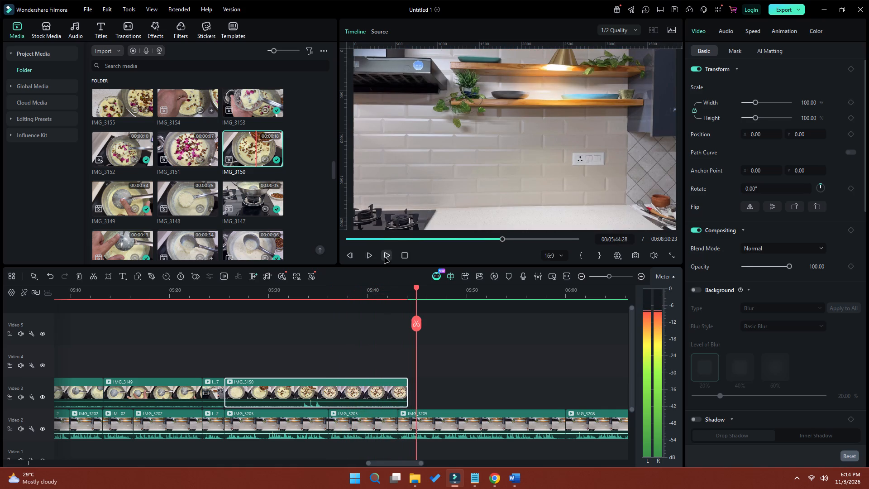
left_click_drag(406, 391, 398, 391)
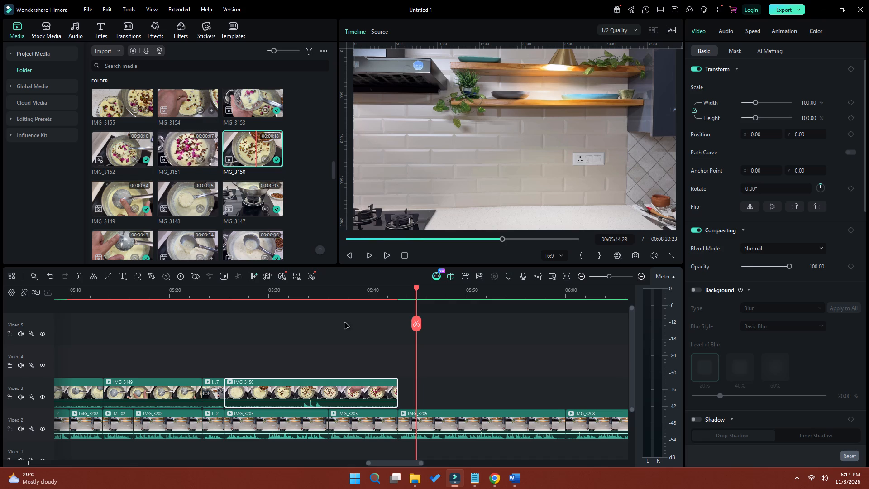
Place IMG_3151 on Video 3 directly after IMG_3150, above the last piece of IMG_3205.
left_click(388, 256)
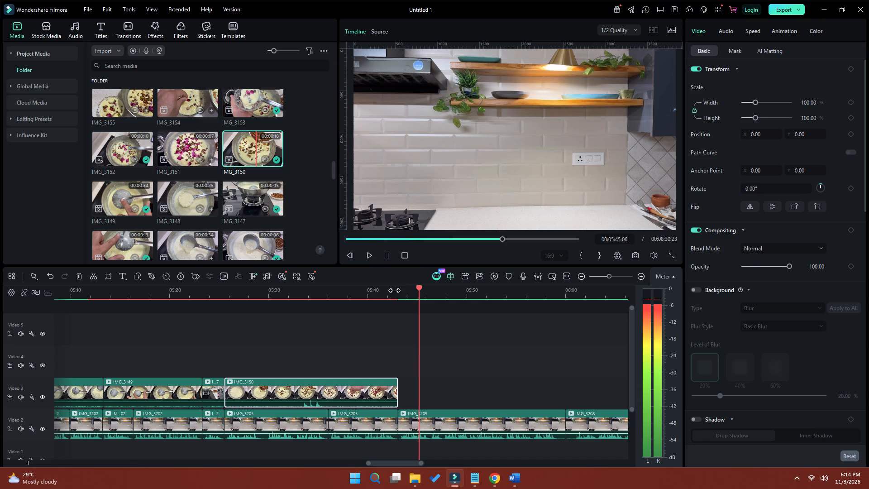
left_click_drag(381, 463, 401, 462)
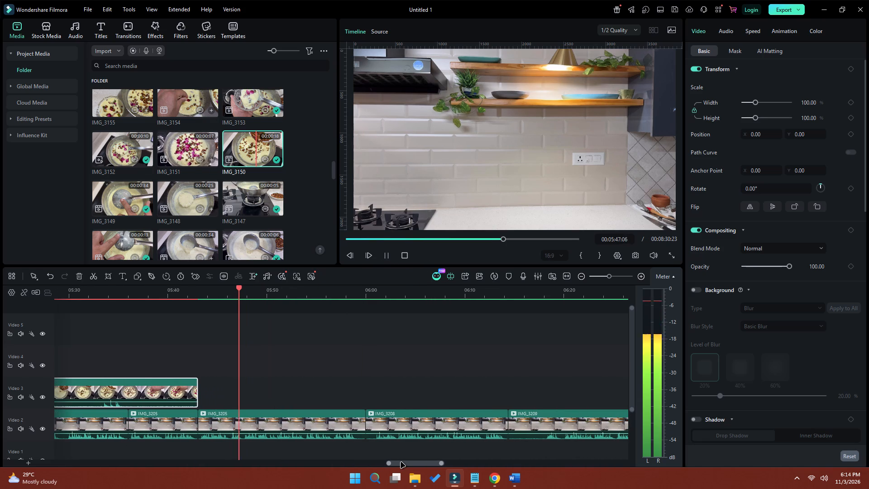
left_click(386, 255)
left_click_drag(179, 146, 227, 393)
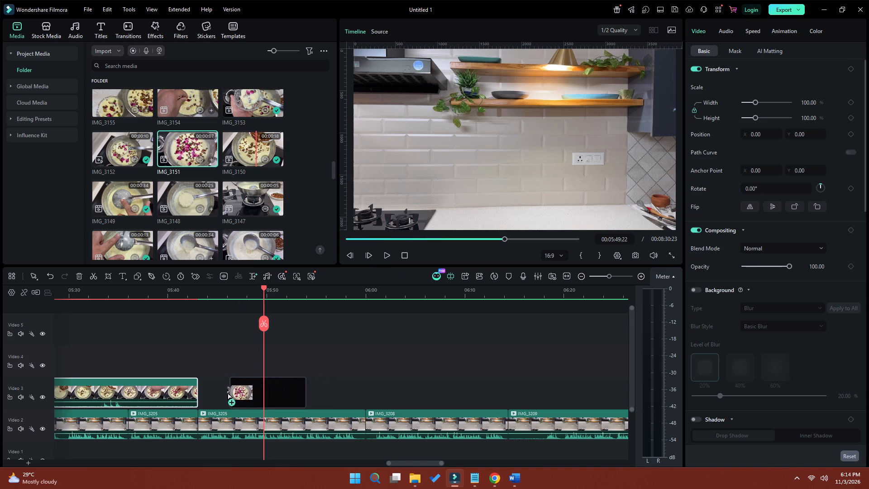
left_click_drag(227, 393, 200, 396)
Play the last piece of IMG_3205 under IMG_3151, split it at 05:59:02 and ripple-delete the part after the cut.
left_click(196, 294)
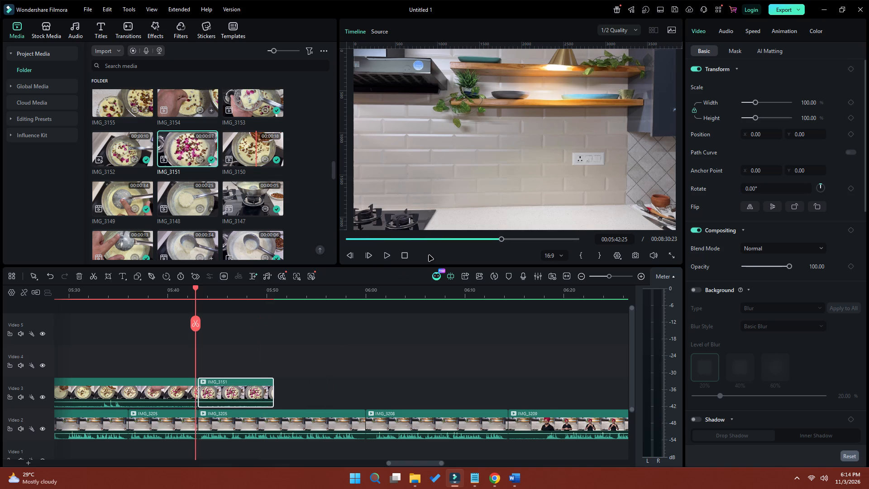
left_click(386, 256)
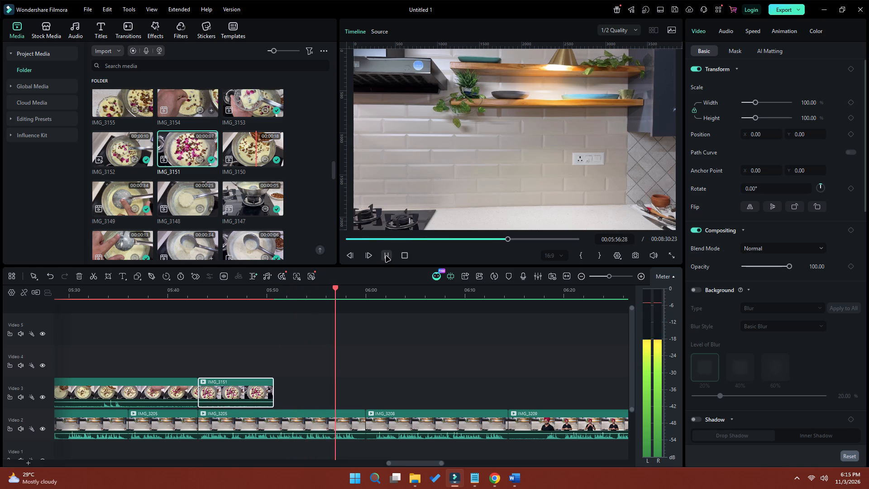
left_click(386, 256)
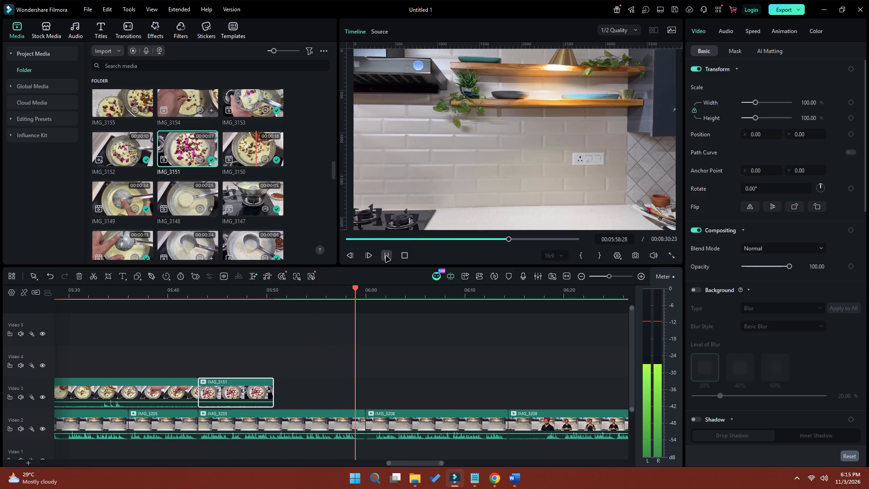
left_click(357, 322)
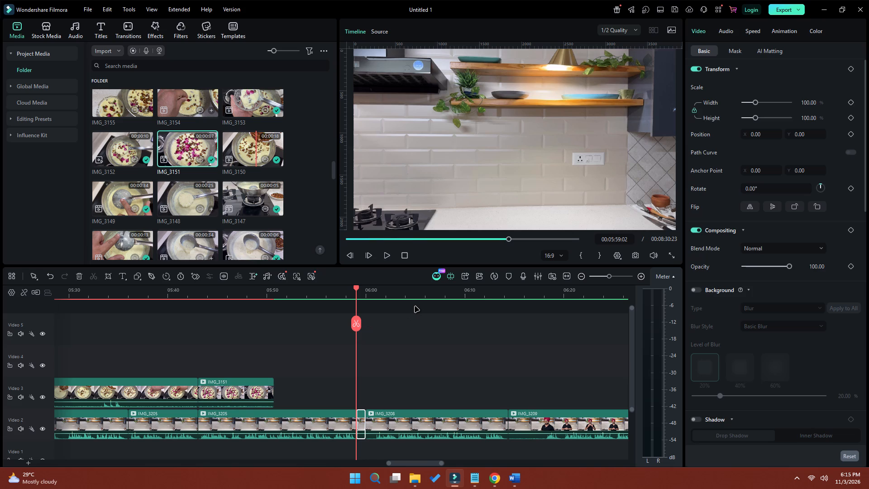
key("shift+Delete")
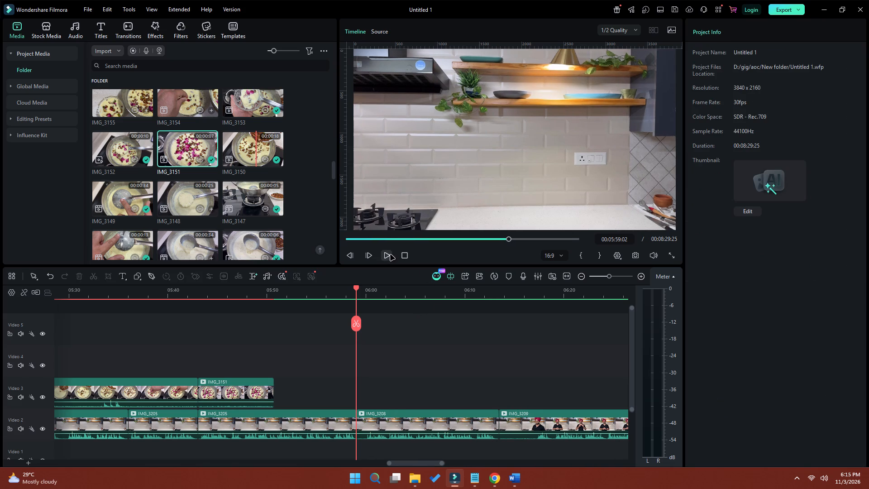
Play the start of IMG_3208 on Video 2, split it at 05:59:26 and ripple-delete the part before the cut.
left_click(389, 256)
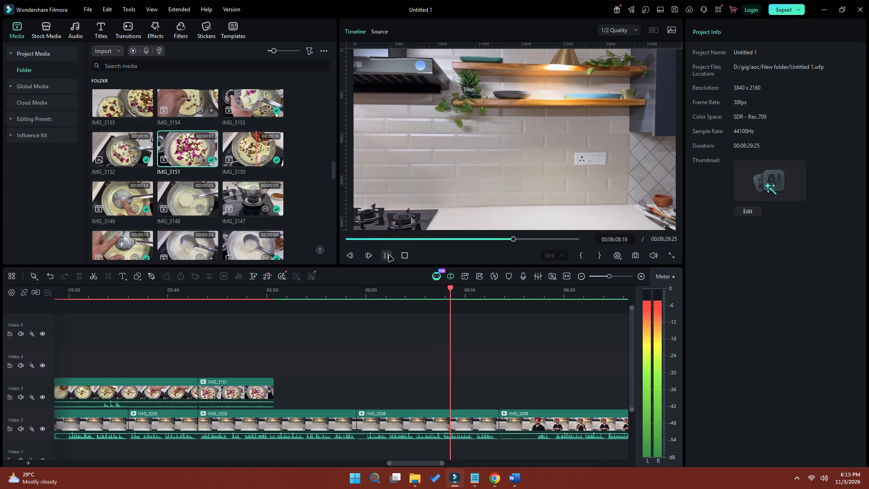
left_click(389, 256)
left_click_drag(451, 288, 378, 296)
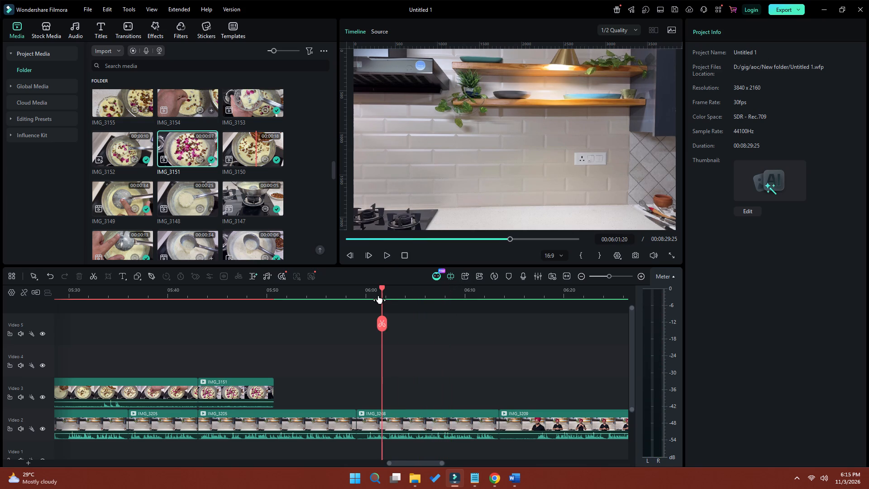
left_click_drag(378, 296, 364, 299)
left_click(365, 325)
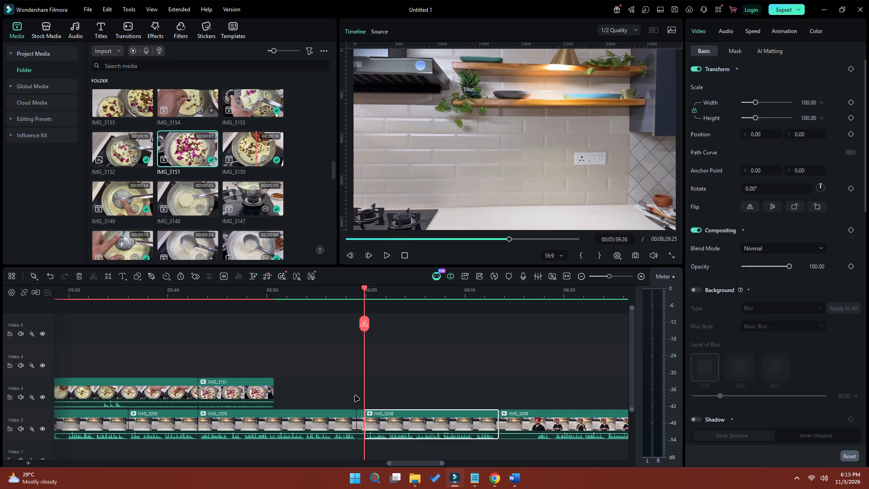
left_click(361, 424)
key("shift+Delete")
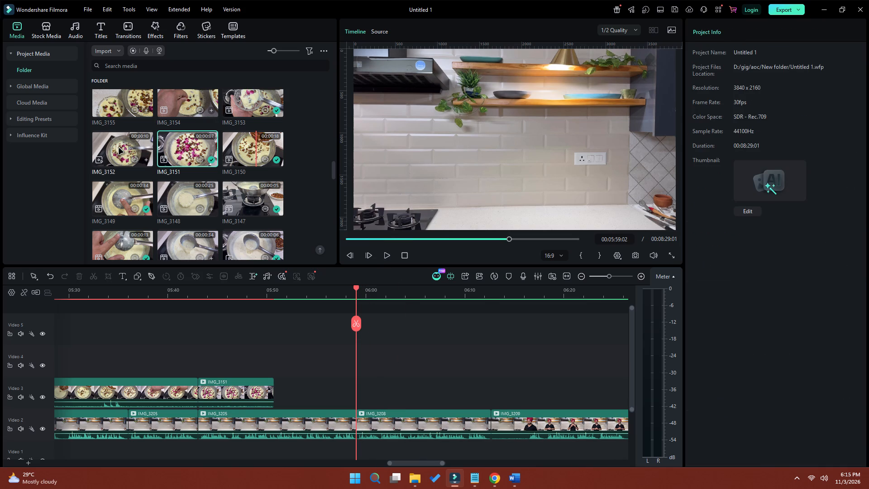
Place IMG_3152 on Video 3 directly after IMG_3151.
left_click_drag(119, 149, 276, 395)
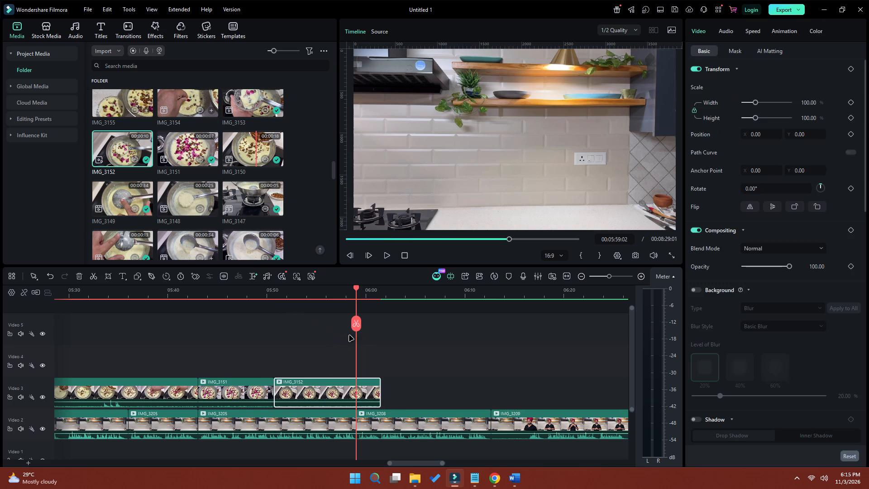
Play the transition between IMG_3151 and IMG_3152, trim IMG_3151's end to 05:50:05 and move IMG_3152 up against it.
left_click(244, 297)
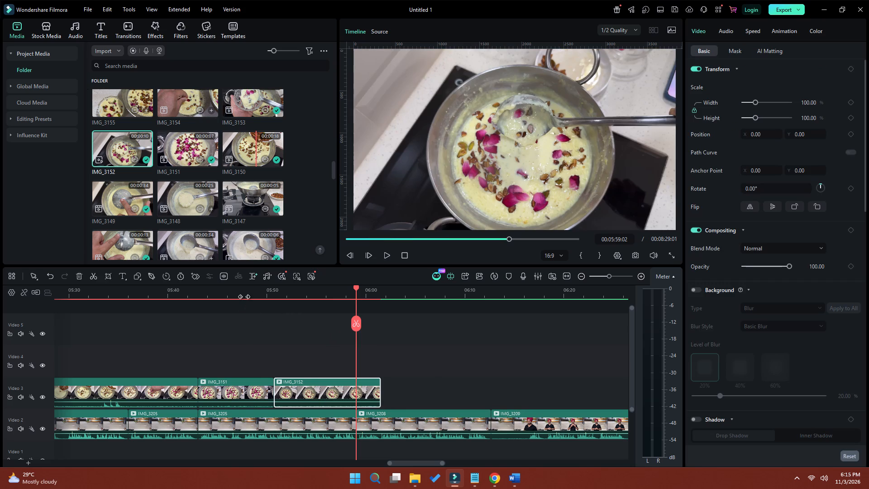
left_click(386, 256)
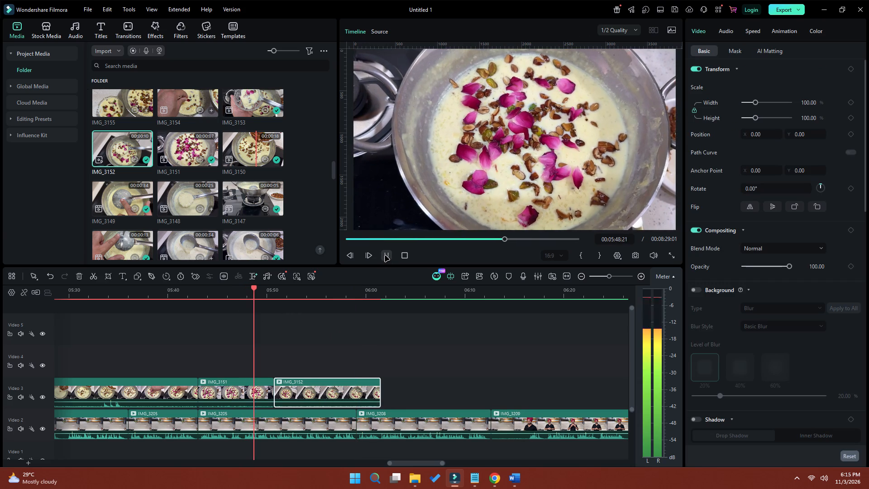
left_click(385, 256)
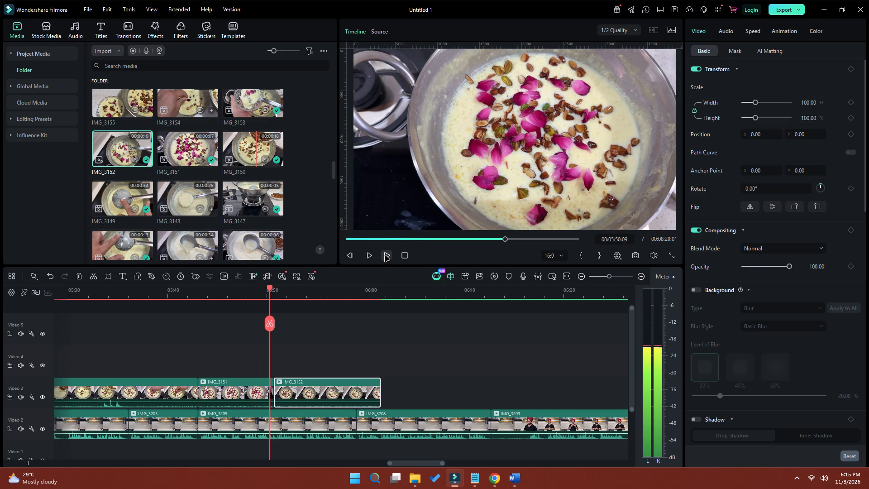
left_click(385, 256)
left_click(385, 256)
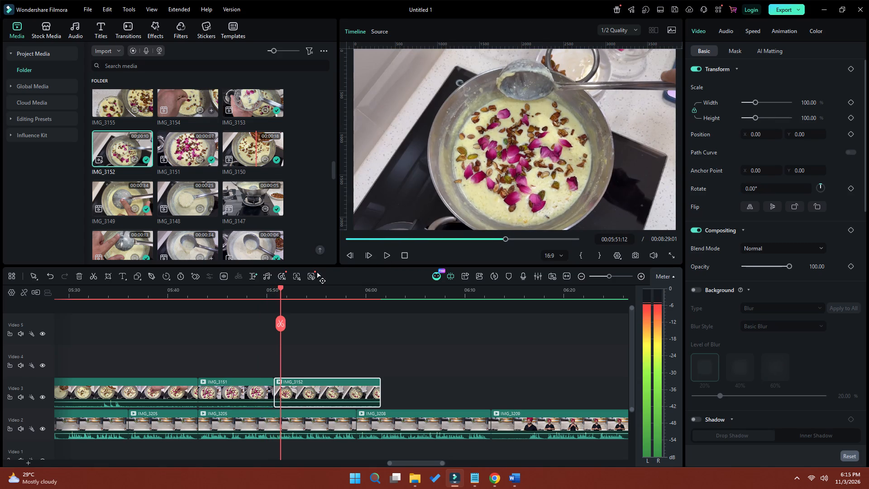
left_click_drag(280, 289, 268, 289)
left_click(267, 393)
left_click_drag(271, 393, 267, 393)
left_click_drag(286, 393, 277, 393)
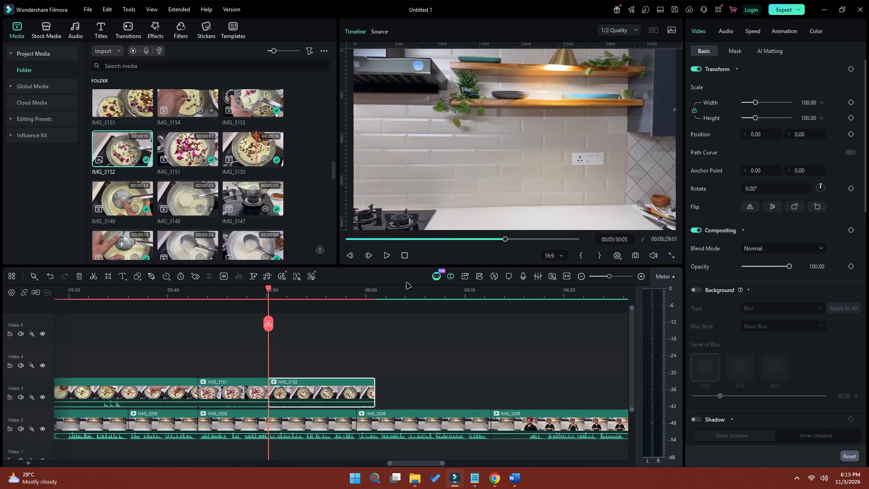
Play IMG_3152 on Video 3 and trim its end to the start of IMG_3208 on Video 2, at 05:59:02.
left_click(387, 254)
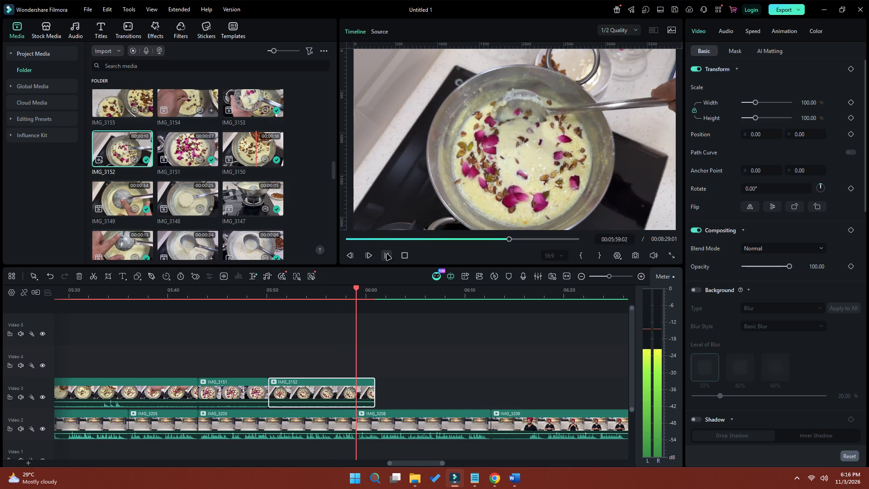
left_click(387, 254)
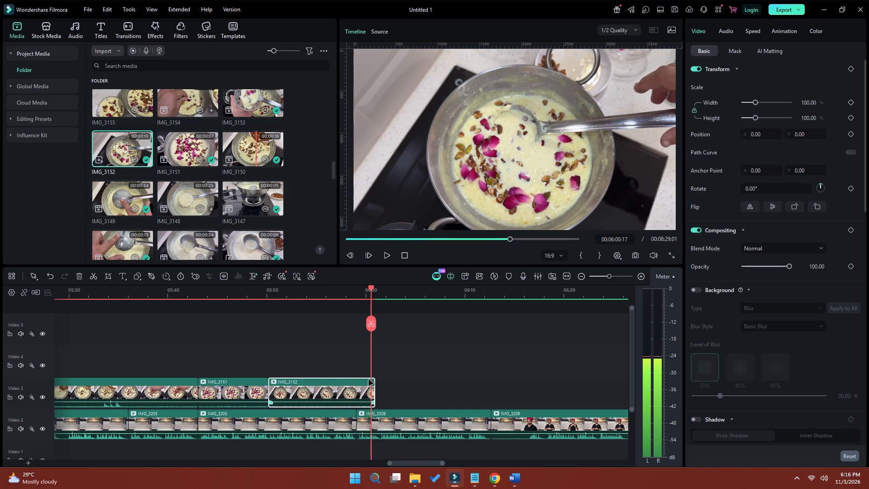
left_click_drag(373, 384, 355, 388)
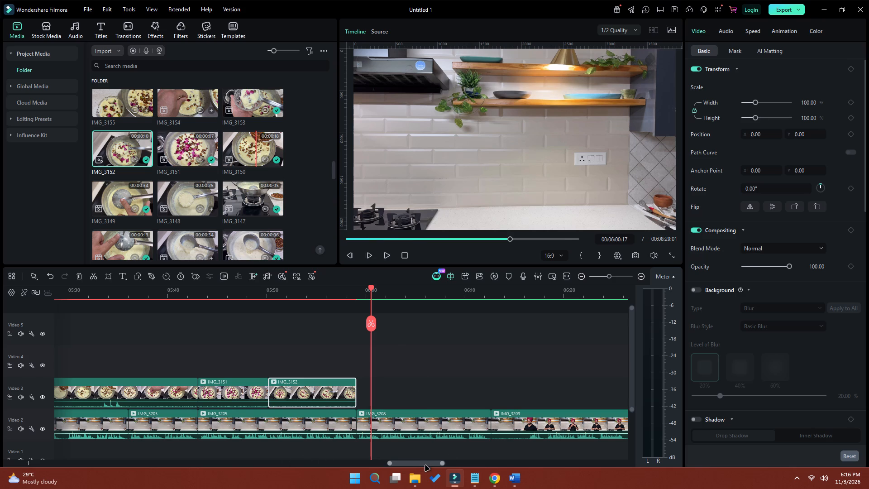
Play IMG_3209 on Video 2, split it at 06:18:02 and ripple-delete the part before the cut.
left_click_drag(425, 465, 439, 464)
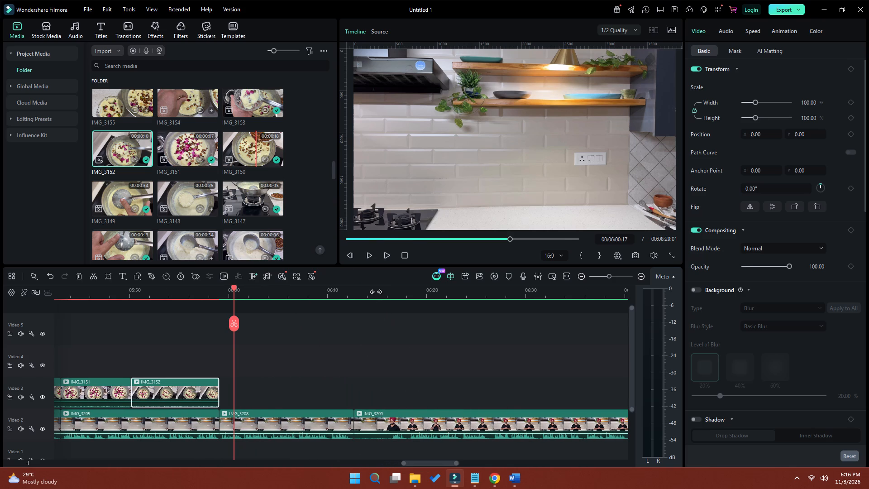
left_click(377, 292)
left_click(387, 254)
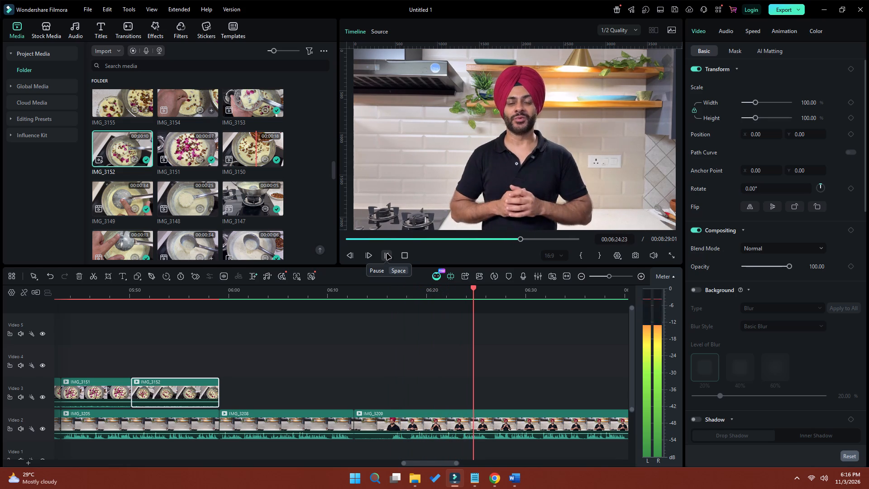
left_click(387, 254)
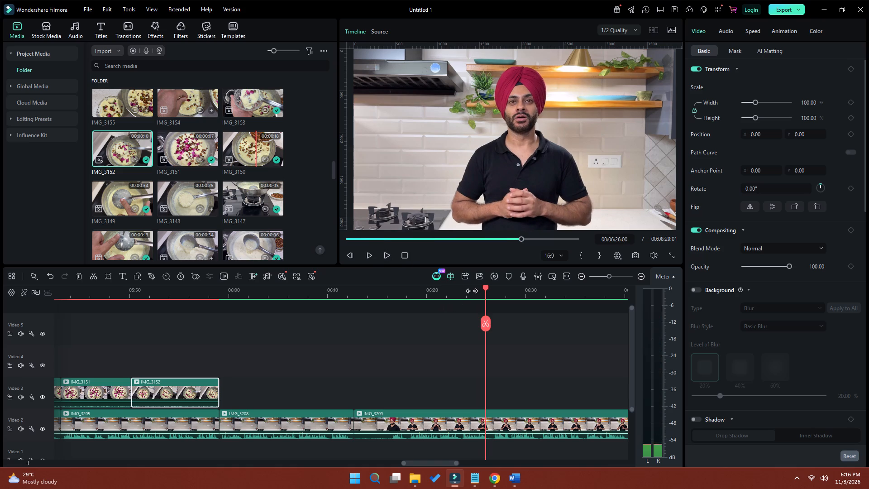
left_click_drag(486, 288, 409, 300)
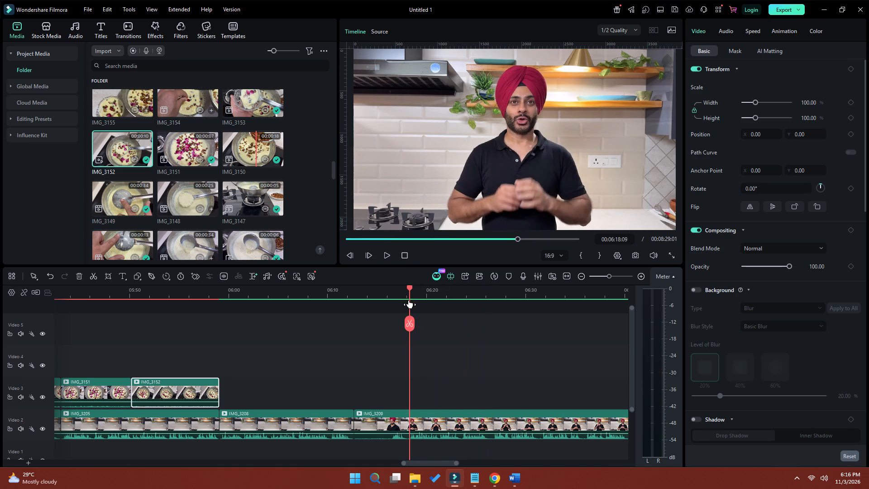
left_click_drag(409, 300, 407, 301)
left_click(406, 323)
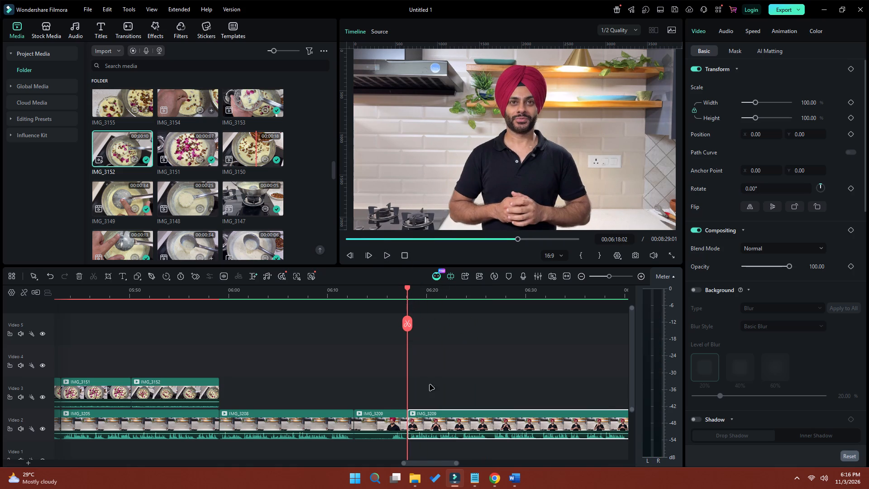
left_click(379, 422)
key("shift+Delete")
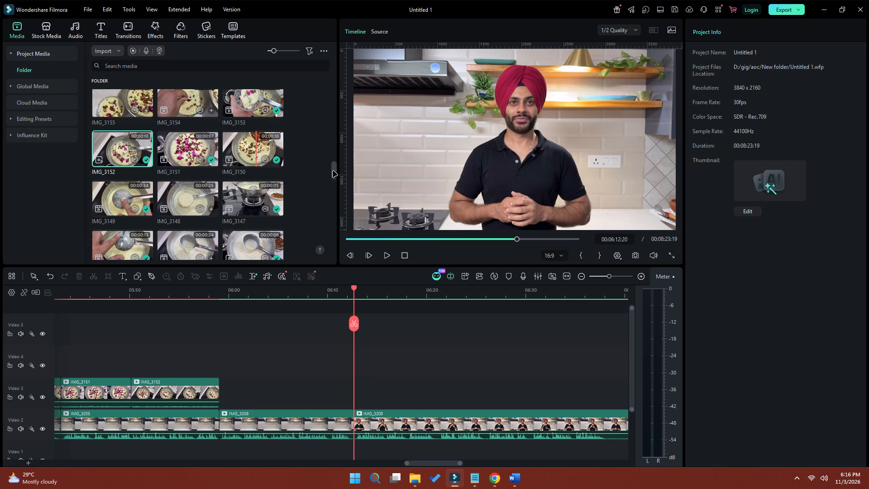
Place IMG_3153 on Video 3 directly after IMG_3152.
left_click_drag(333, 169, 334, 162)
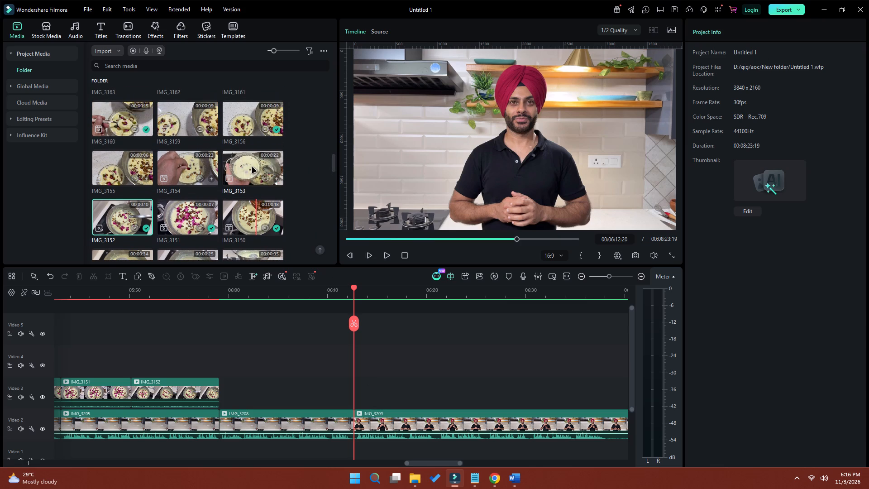
left_click_drag(249, 167, 221, 393)
Preview the start of IMG_3153, trim its start to 06:02:02 and move it back against the end of IMG_3152.
left_click(219, 296)
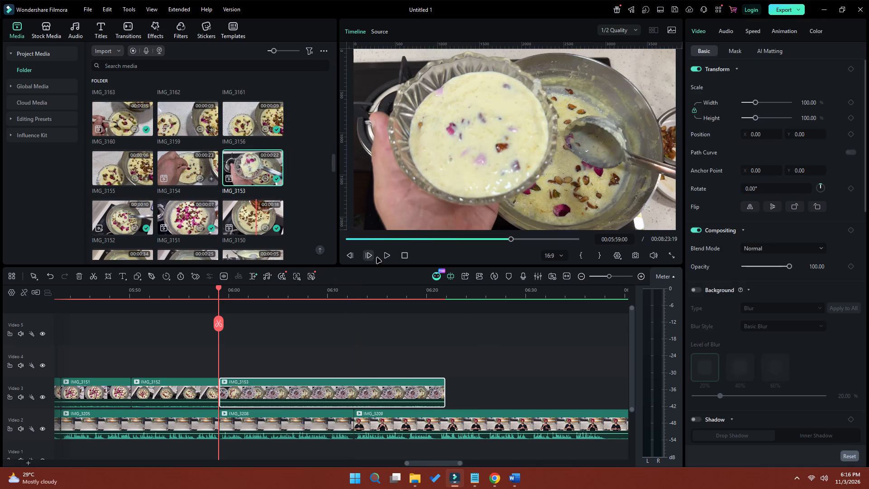
left_click(386, 258)
left_click(386, 258)
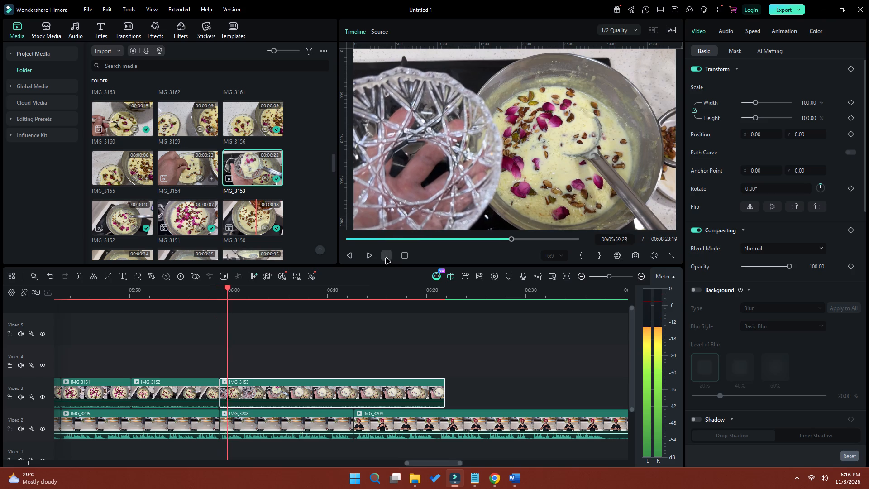
left_click_drag(229, 288, 239, 288)
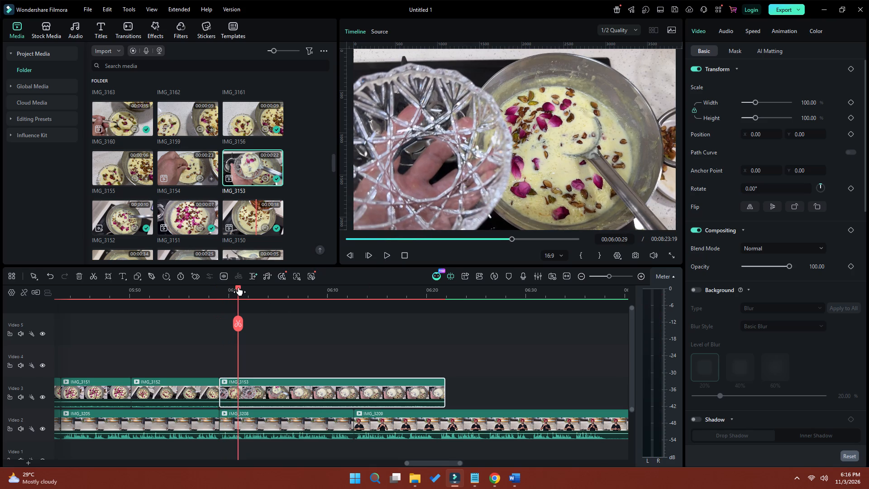
left_click_drag(239, 288, 259, 288)
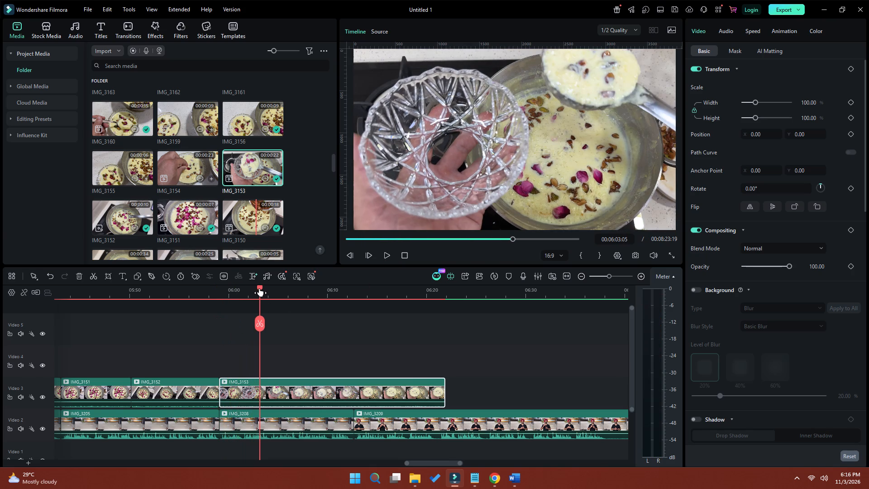
left_click_drag(259, 288, 249, 288)
left_click_drag(222, 385, 225, 385)
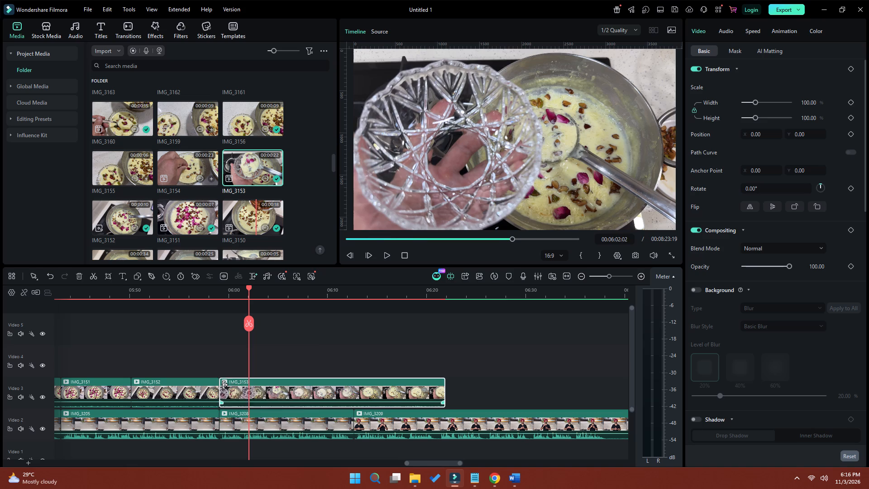
left_click_drag(225, 385, 250, 386)
left_click_drag(262, 387, 240, 387)
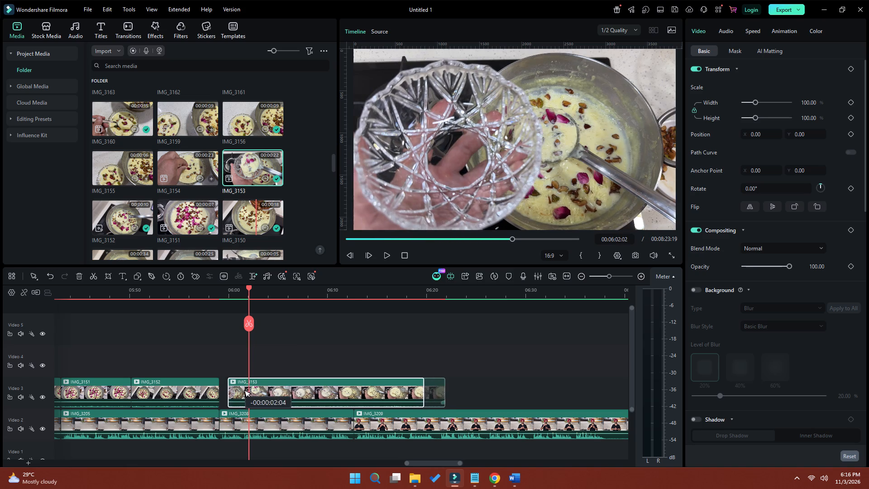
left_click_drag(240, 387, 234, 387)
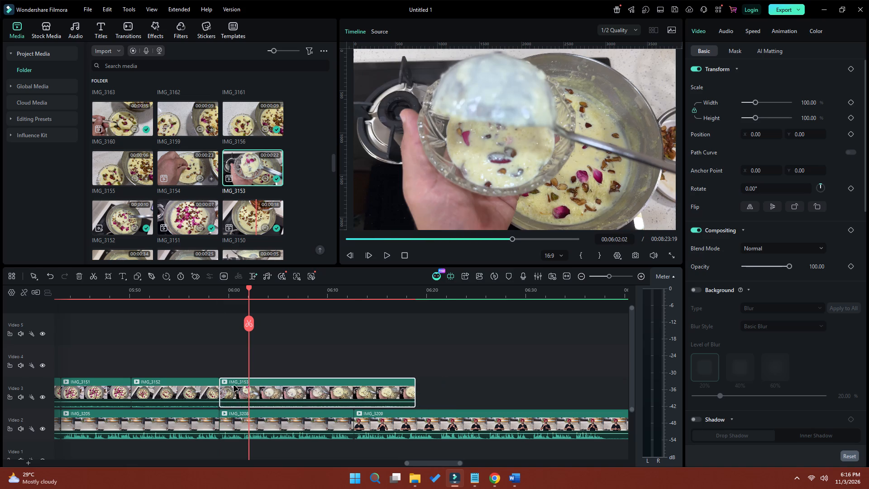
Play from the end of IMG_3152, split IMG_3153 on Video 3 at 06:04:05 and delete the part after the cut.
left_click(212, 296)
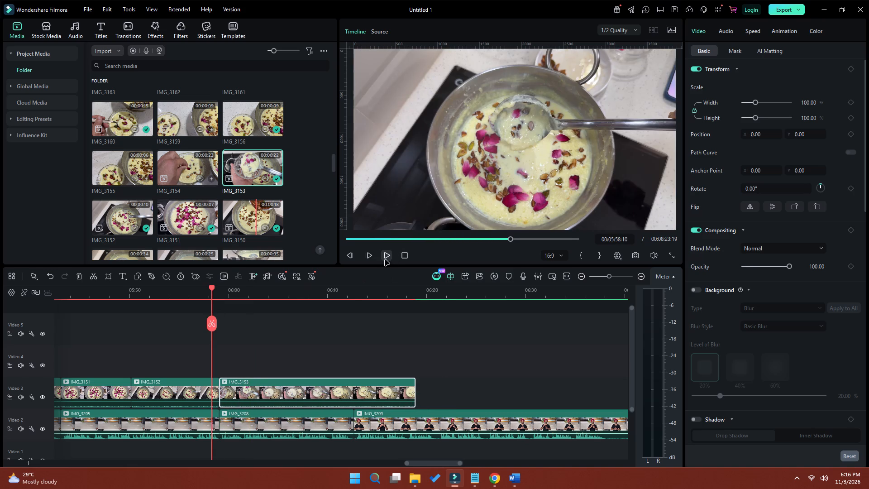
left_click(386, 257)
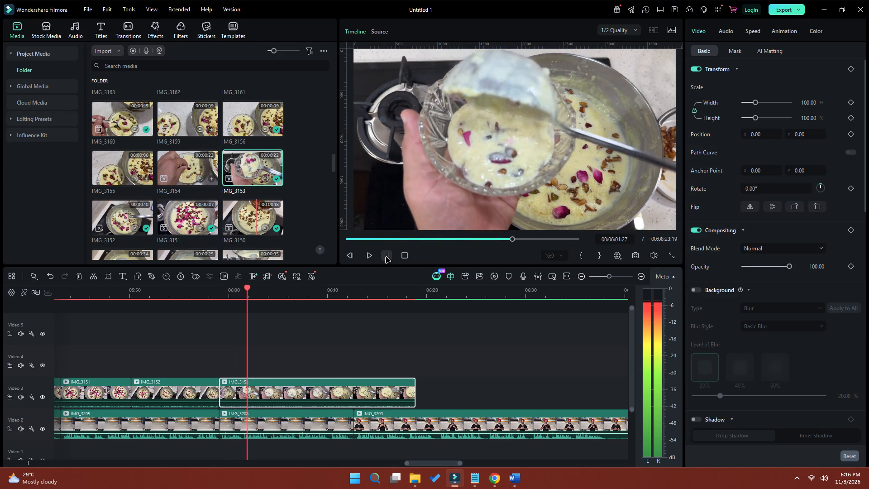
left_click(386, 257)
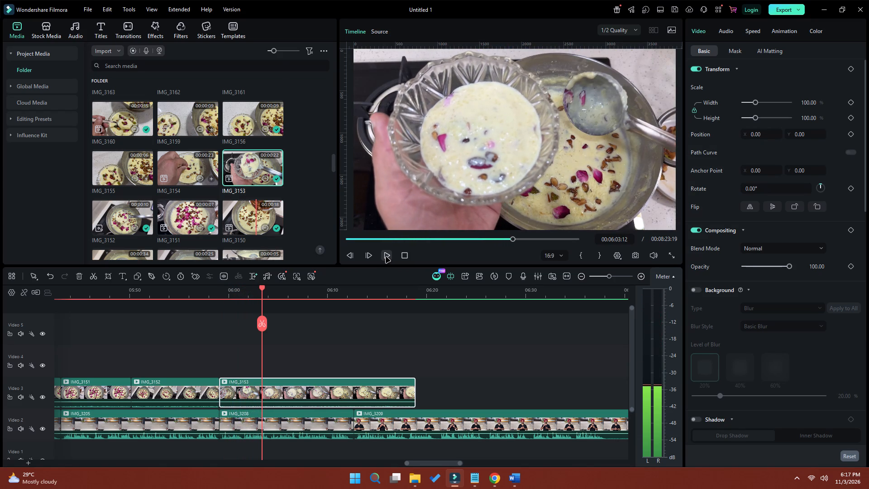
left_click(386, 257)
left_click(386, 257)
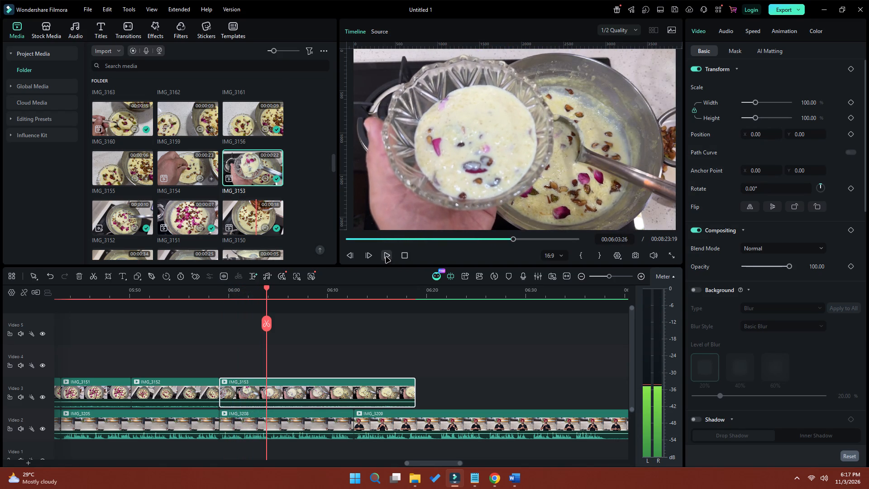
left_click(267, 288)
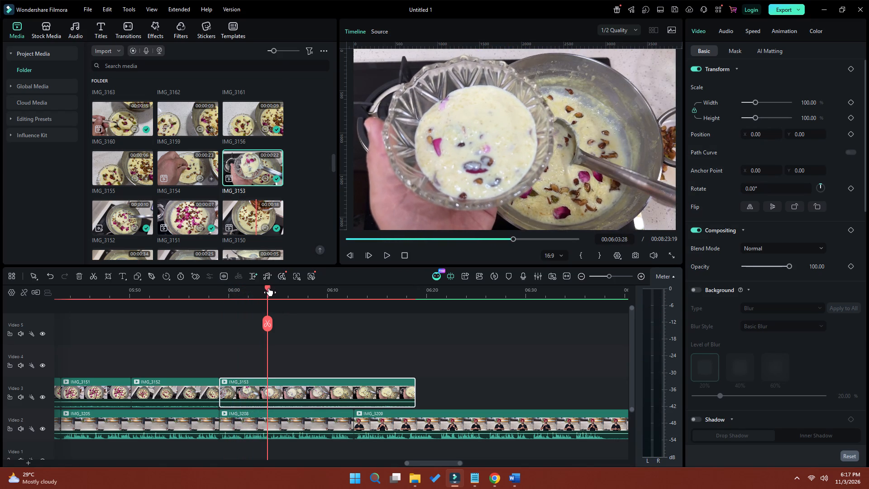
left_click(279, 389)
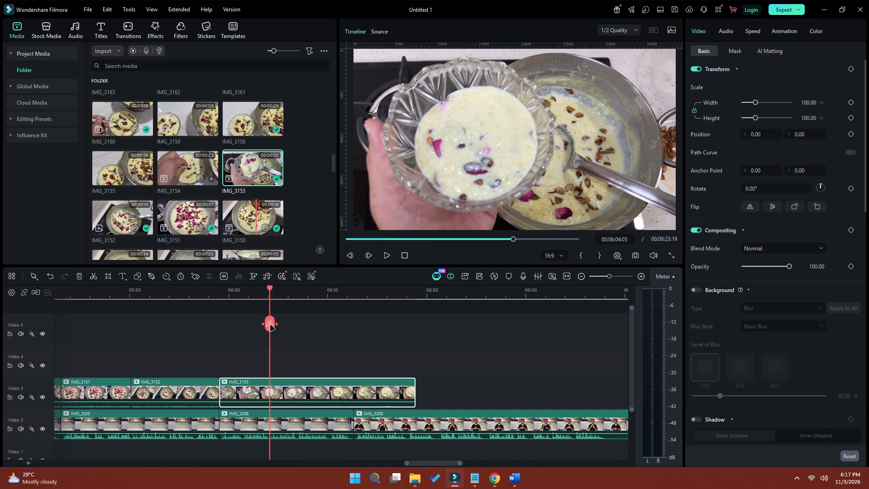
left_click(270, 325)
left_click(303, 392)
key("Delete")
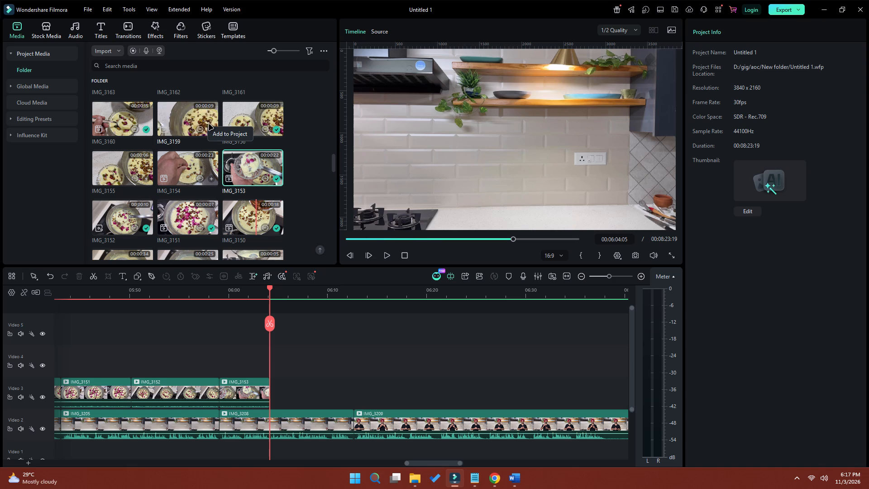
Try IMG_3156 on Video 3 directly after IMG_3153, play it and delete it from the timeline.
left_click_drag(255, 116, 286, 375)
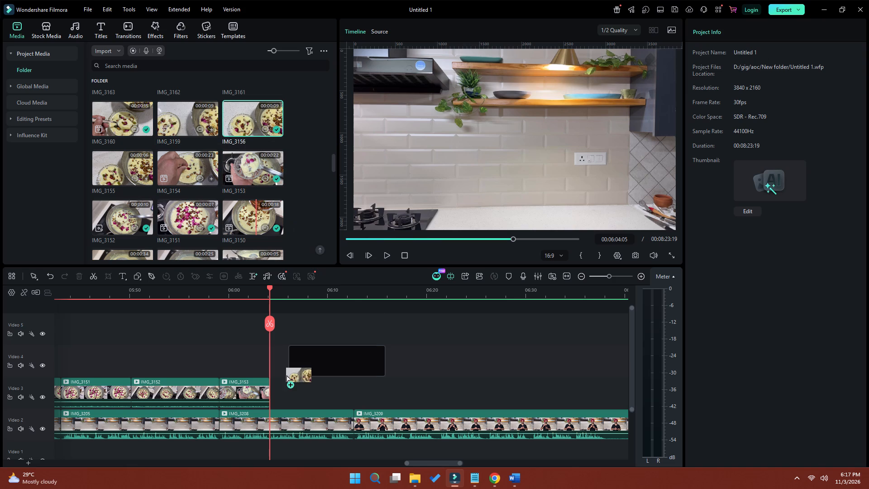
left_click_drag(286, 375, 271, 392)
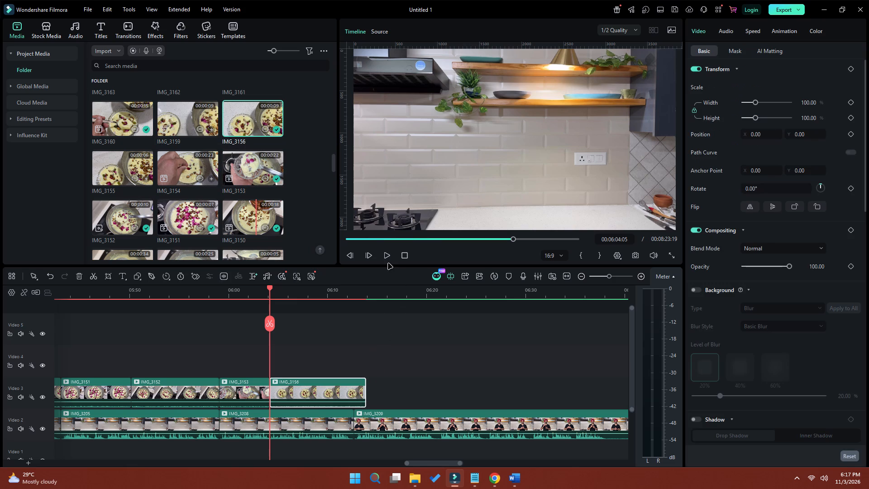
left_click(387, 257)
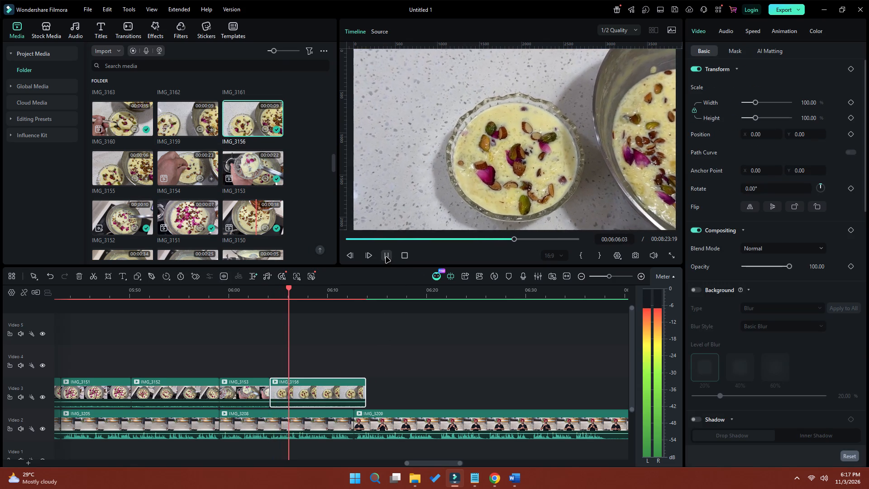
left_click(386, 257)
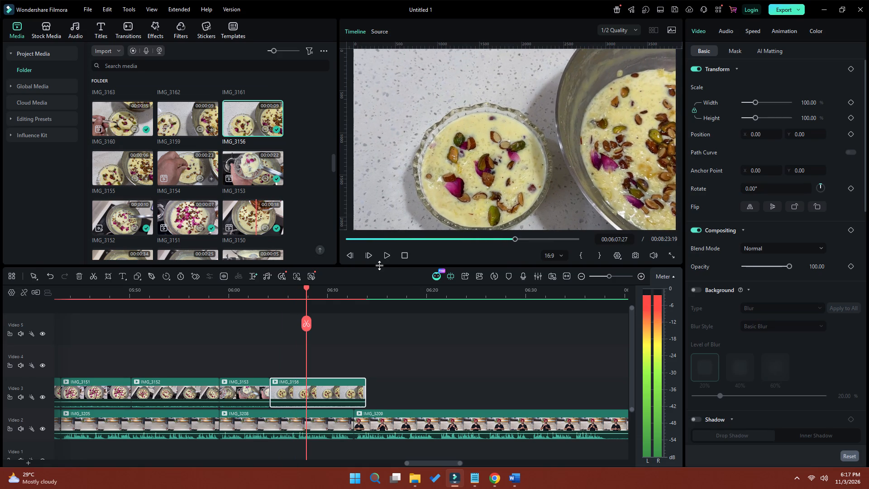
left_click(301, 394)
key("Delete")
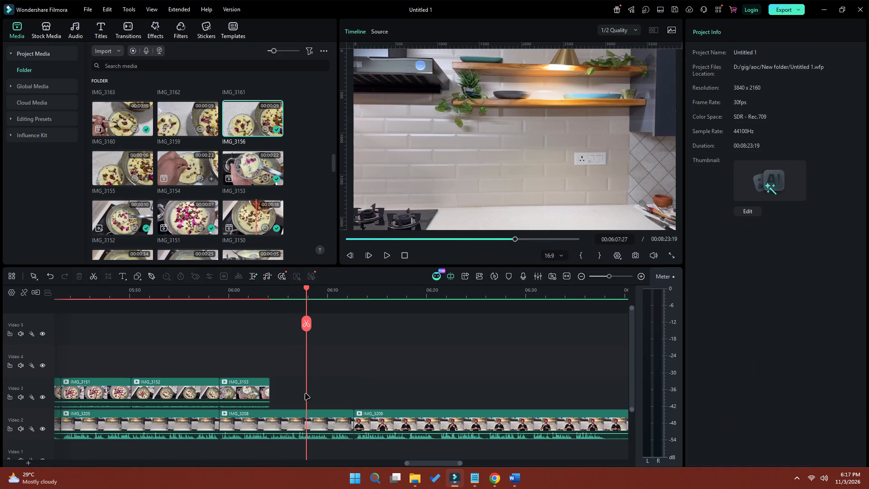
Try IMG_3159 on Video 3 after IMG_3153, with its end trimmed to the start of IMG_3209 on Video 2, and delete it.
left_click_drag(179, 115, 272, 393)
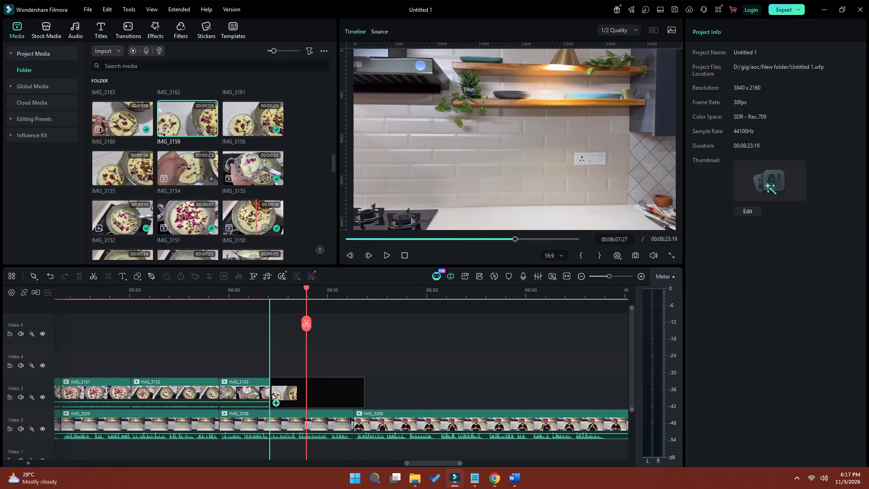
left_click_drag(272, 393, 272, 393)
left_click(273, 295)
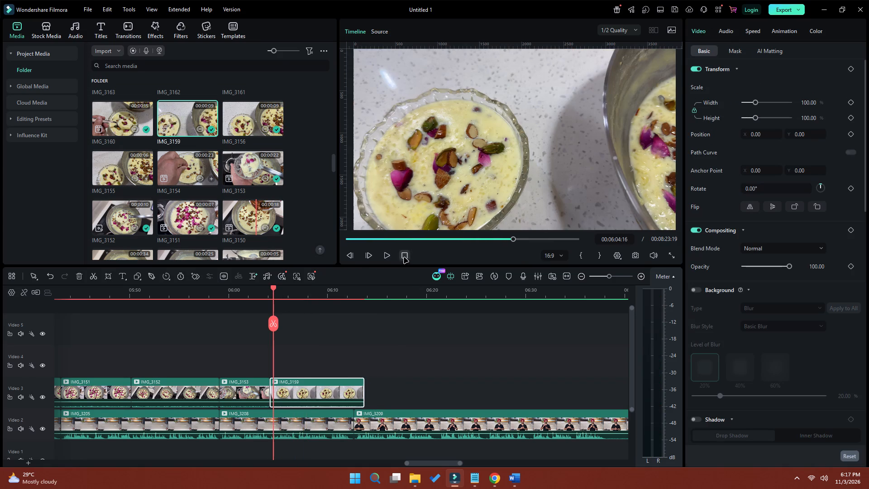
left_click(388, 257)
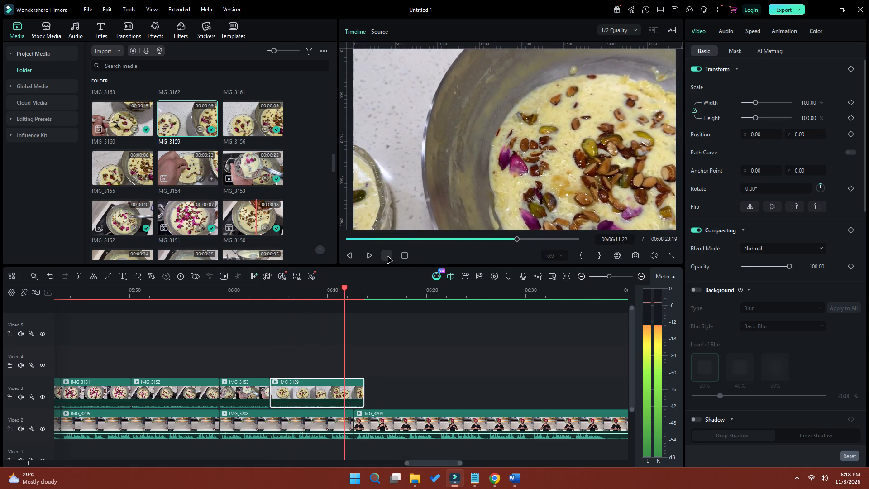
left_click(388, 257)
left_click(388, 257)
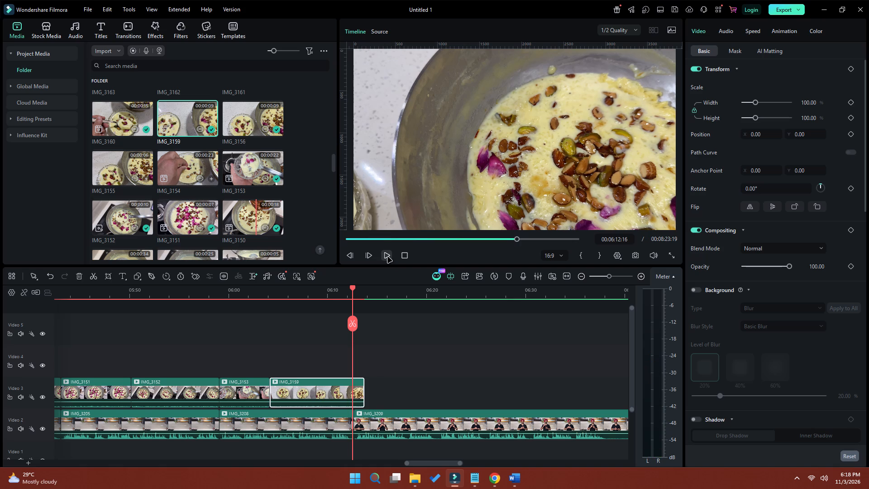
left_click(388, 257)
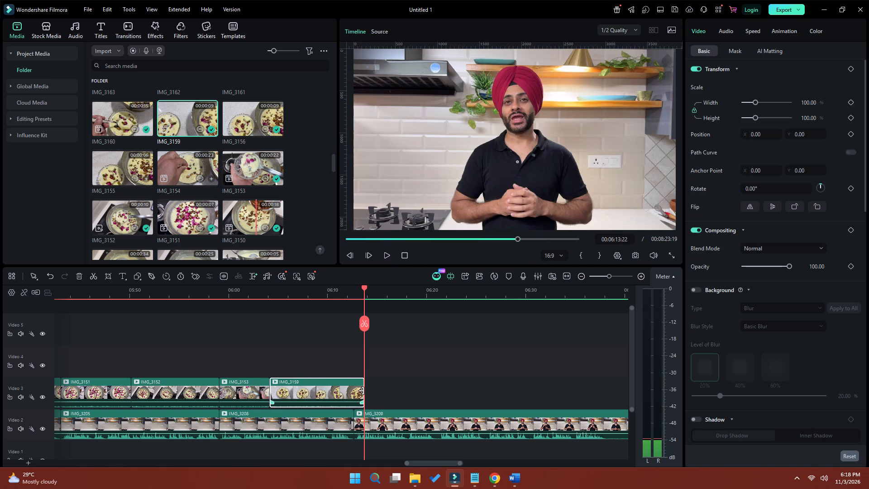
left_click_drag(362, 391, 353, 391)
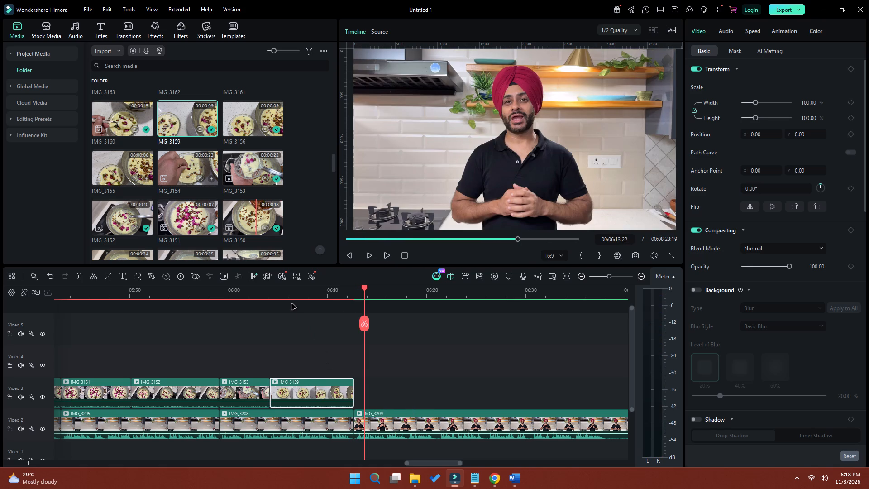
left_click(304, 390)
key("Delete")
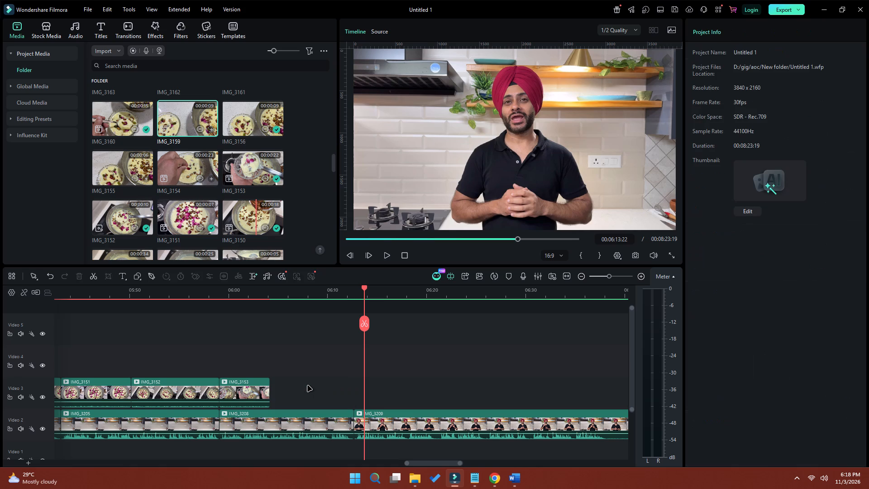
Place IMG_3156 on Video 3 directly after IMG_3153.
left_click_drag(263, 124, 277, 395)
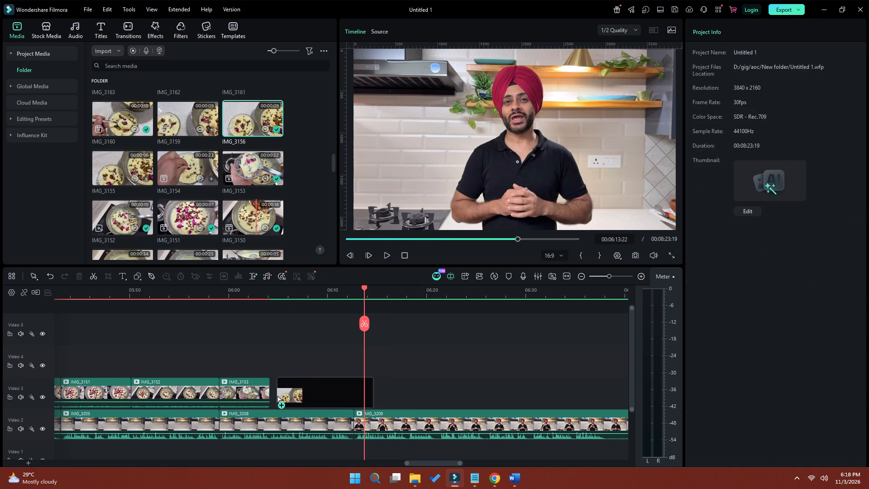
left_click_drag(277, 395, 271, 396)
left_click(277, 296)
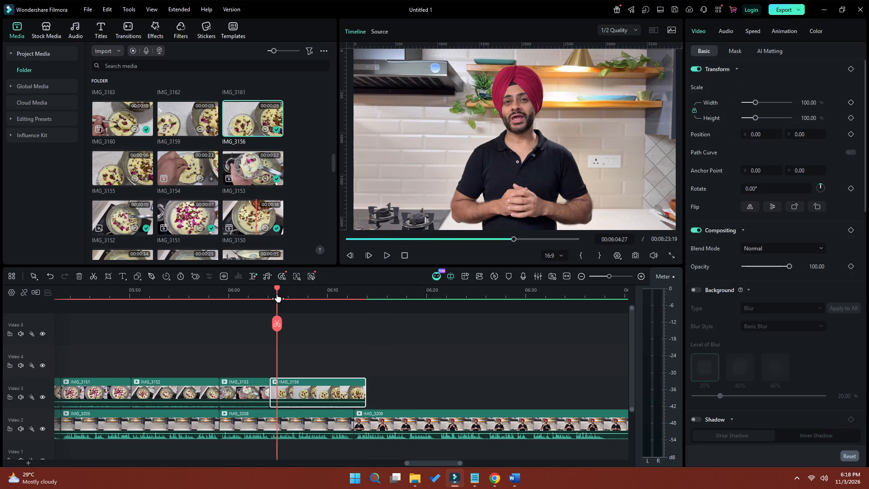
Trim the start of IMG_3156 on Video 3 to 06:06:22 and move the clip back against the end of IMG_3153.
left_click_drag(277, 288, 289, 288)
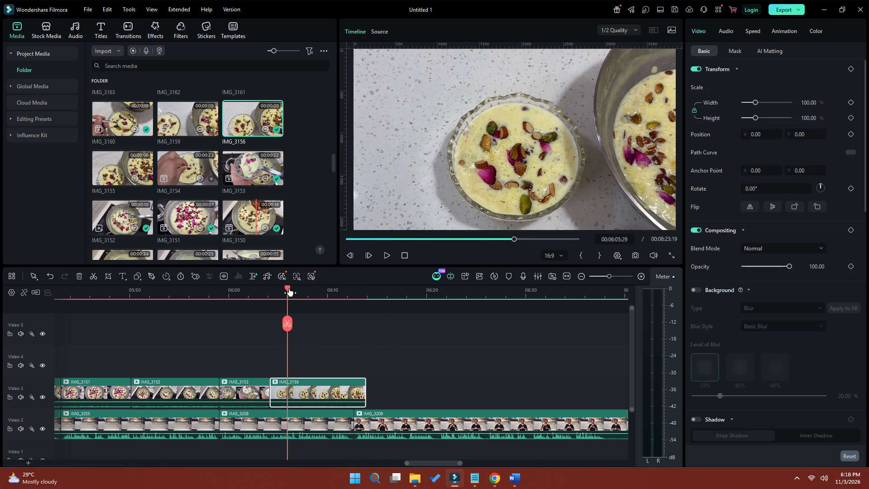
left_click_drag(289, 288, 302, 291)
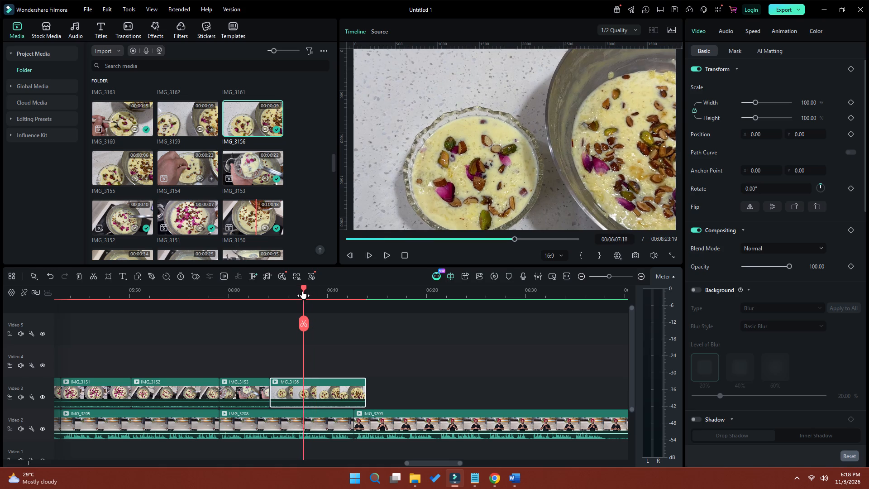
left_click_drag(302, 291, 295, 291)
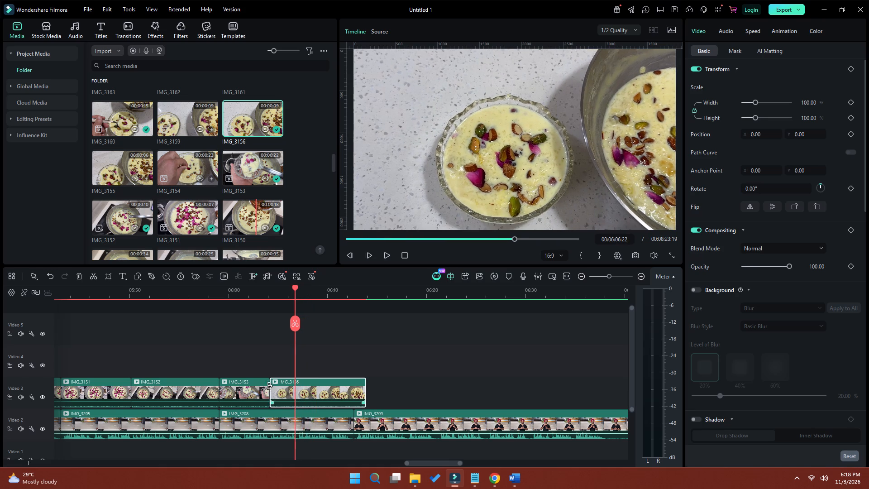
left_click_drag(272, 388, 296, 390)
left_click_drag(316, 390, 315, 390)
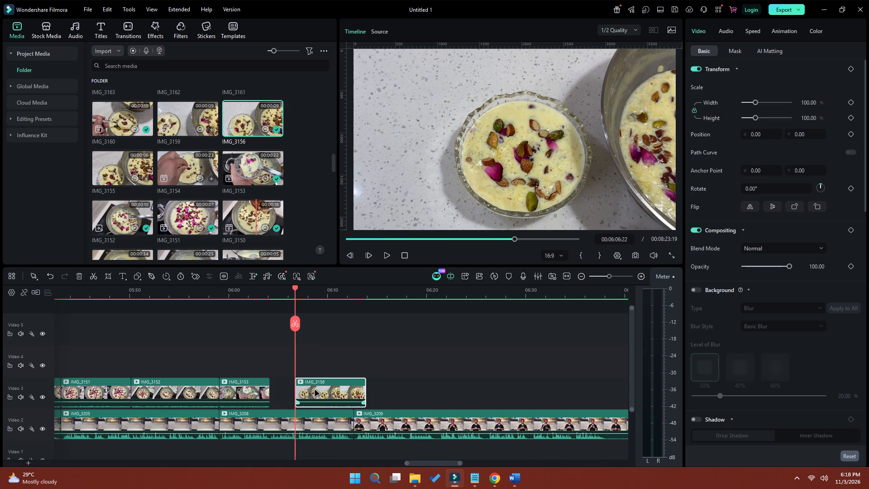
left_click_drag(315, 390, 291, 390)
Play IMG_3156 on Video 3 from its start and trim its end to 06:10:05.
left_click(270, 292)
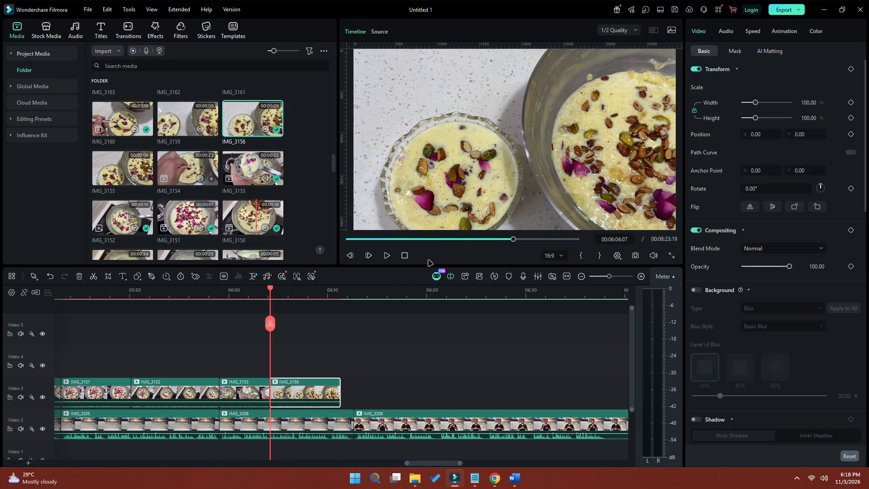
left_click(387, 256)
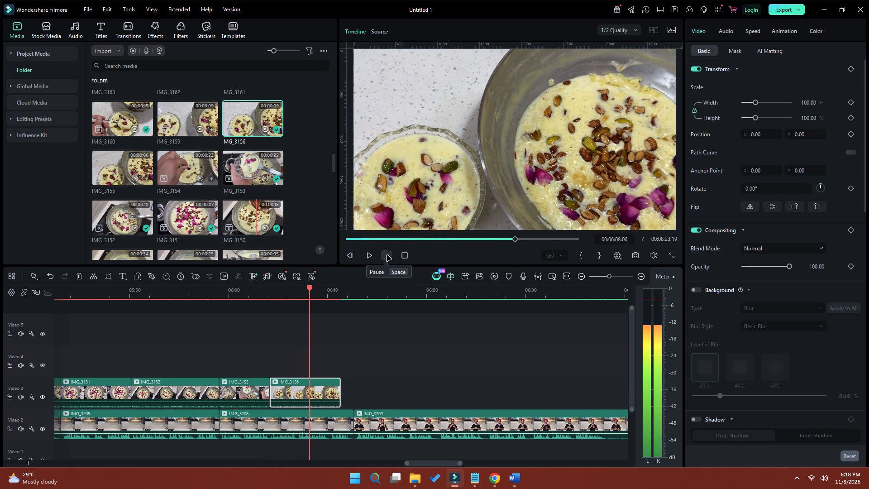
left_click(387, 255)
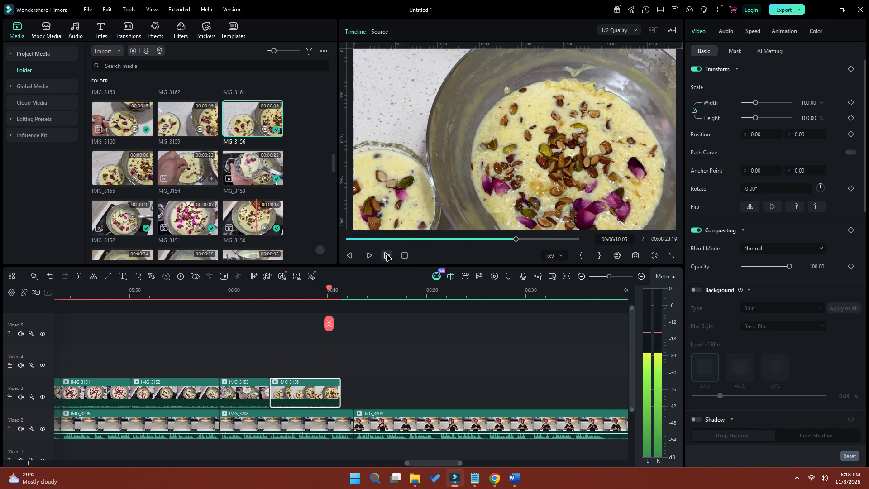
left_click_drag(339, 390, 329, 391)
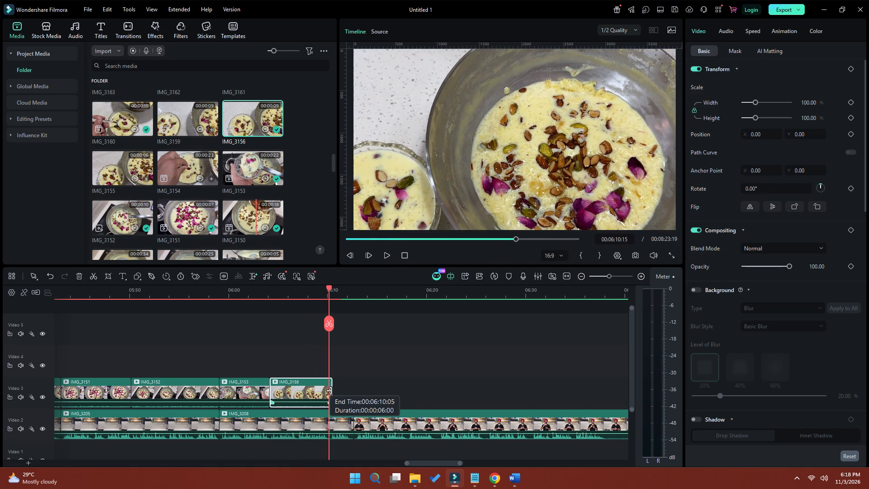
left_click_drag(329, 391, 329, 391)
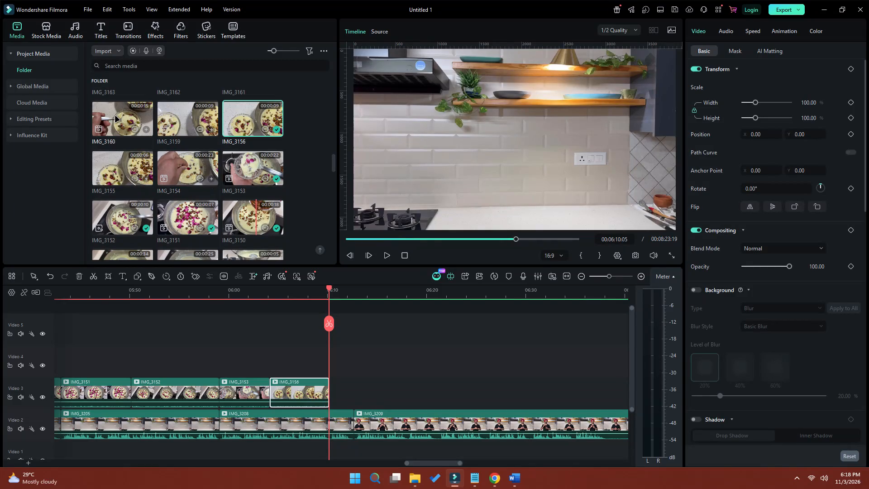
Place IMG_3160 on Video 3 after IMG_3156, play it, trim its start to 06:12:20 and close the gap.
left_click_drag(115, 115, 329, 393)
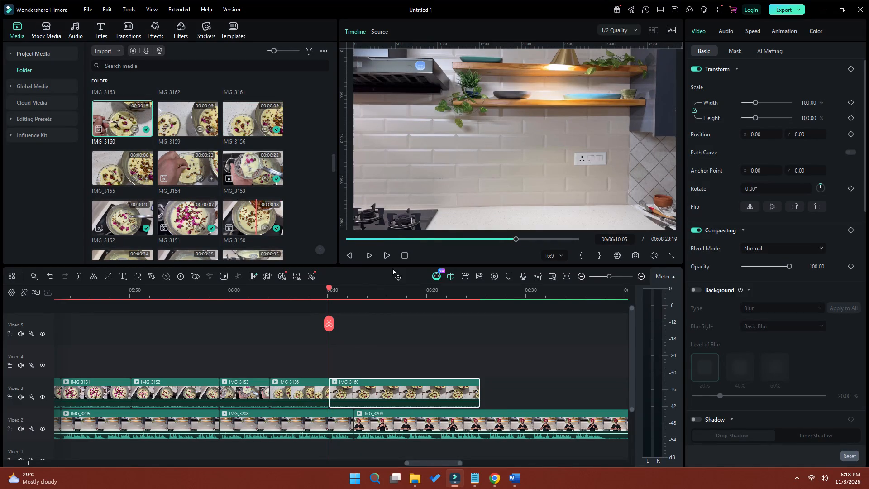
left_click(388, 255)
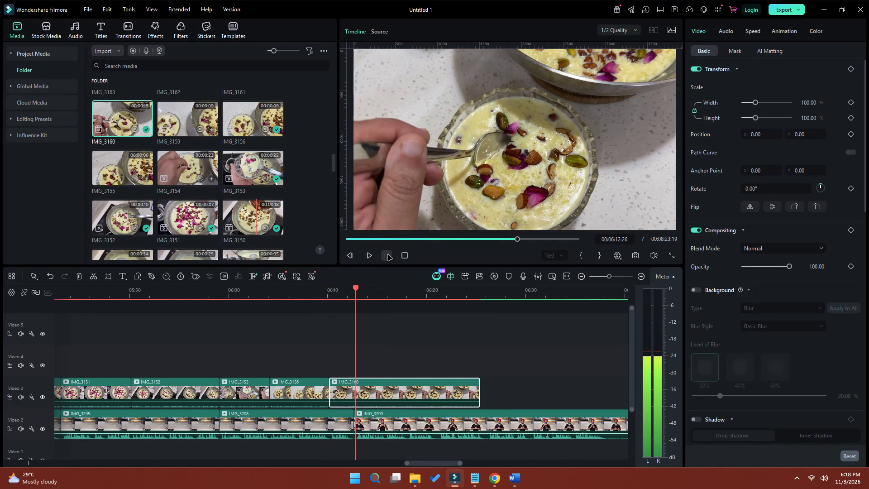
left_click(388, 255)
left_click_drag(361, 288, 356, 288)
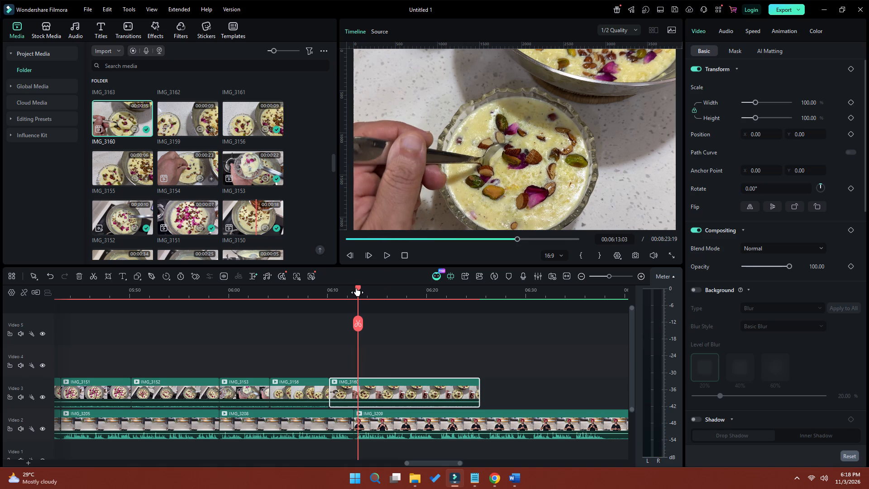
left_click_drag(356, 288, 353, 288)
left_click_drag(331, 392, 332, 392)
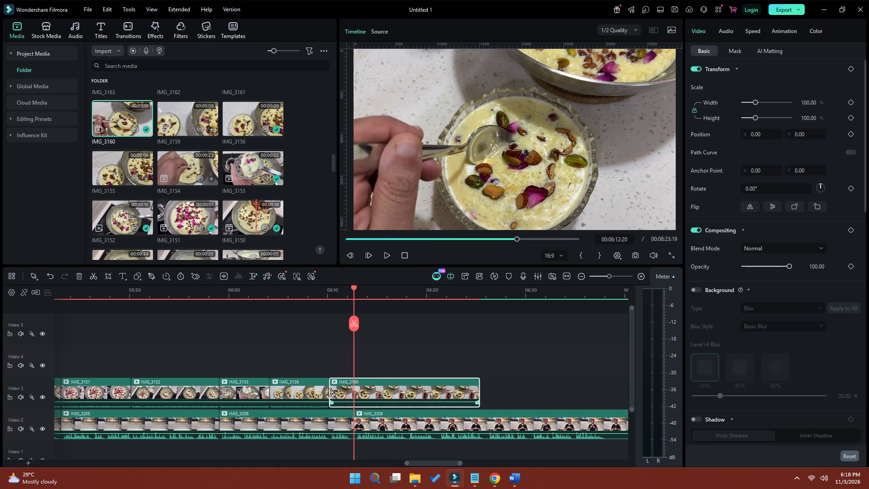
left_click_drag(332, 392, 355, 393)
left_click_drag(375, 393, 352, 393)
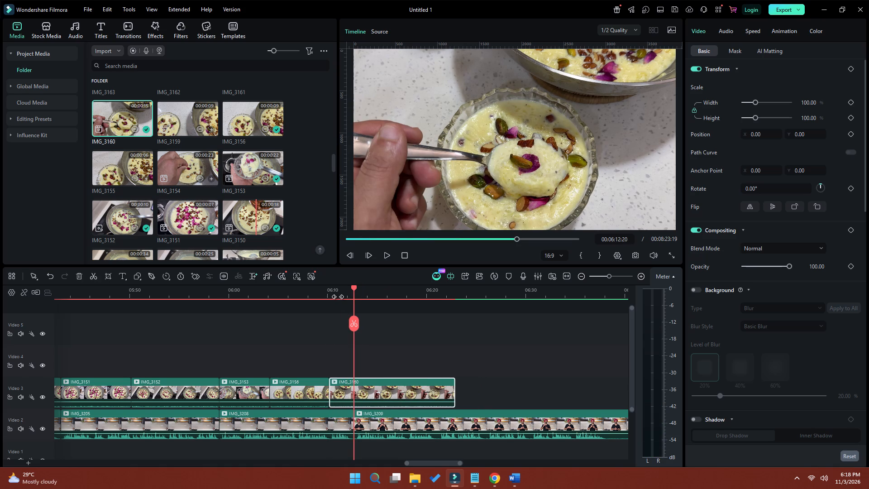
Split IMG_3160 on Video 3 at 06:14:00, delete the part after the cut and trim its end to the start of IMG_3209.
left_click_drag(355, 287, 365, 288)
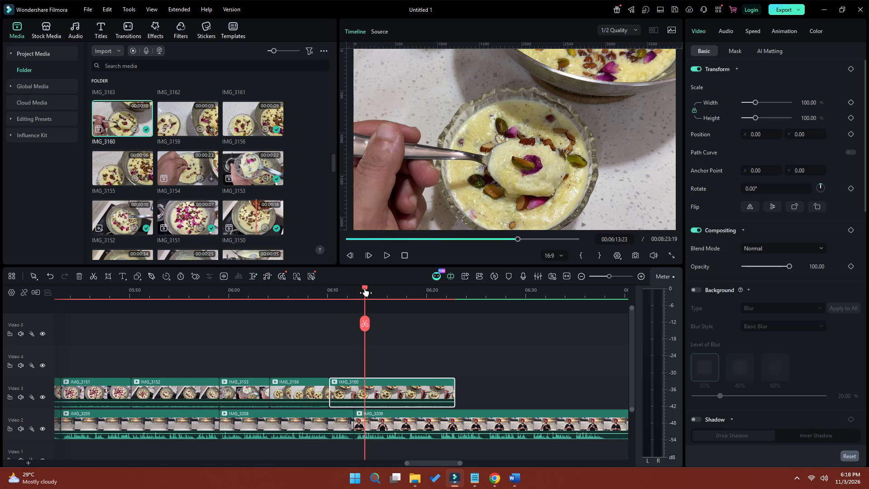
left_click_drag(365, 288, 367, 288)
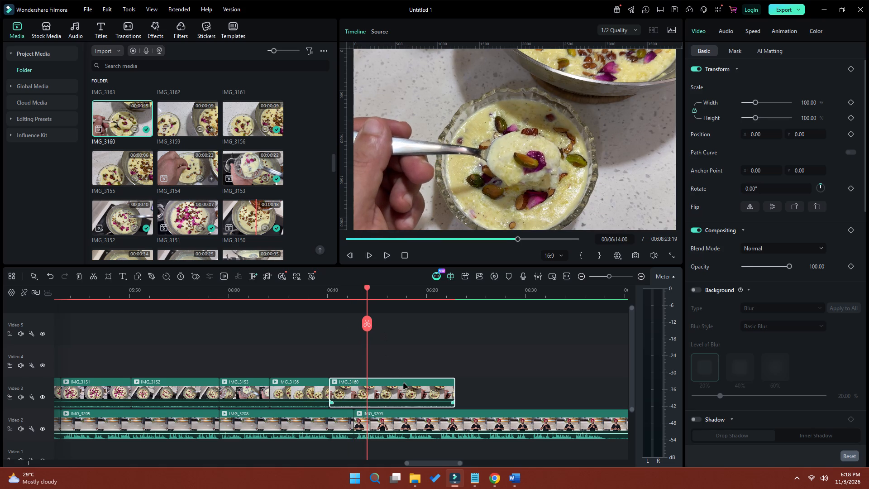
left_click(405, 392)
left_click(368, 324)
left_click(391, 388)
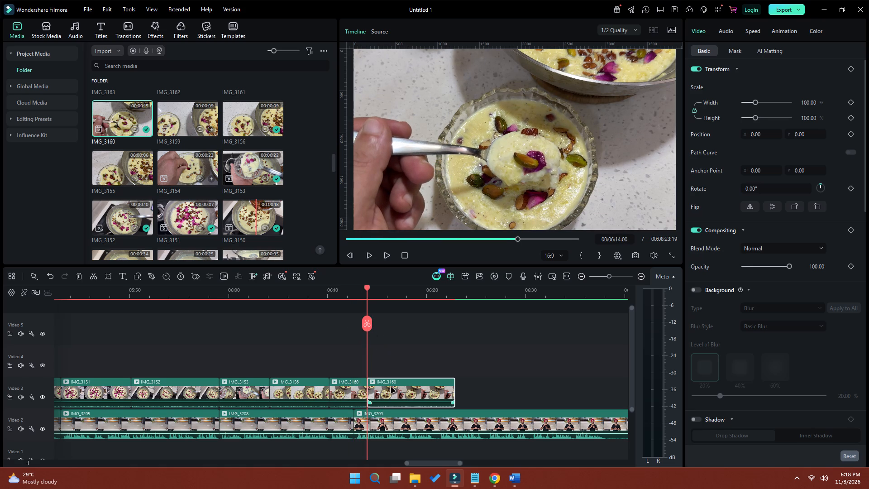
key("Delete")
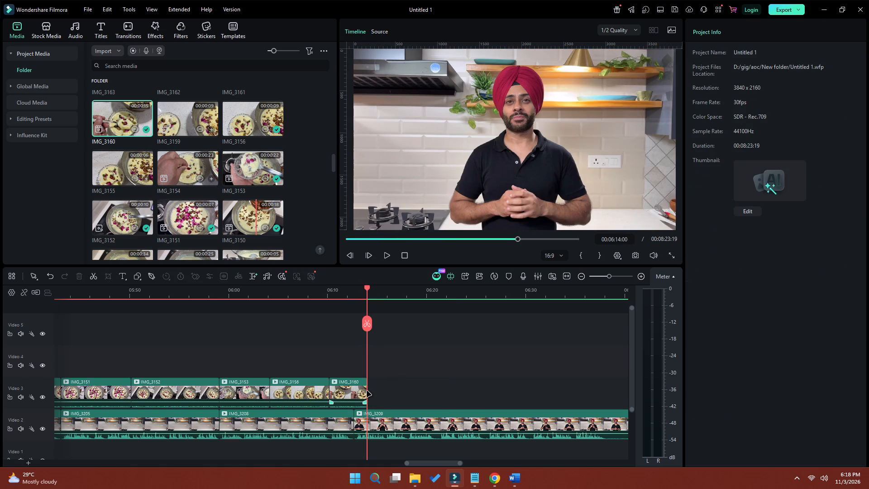
left_click_drag(367, 391, 355, 391, "ctrl")
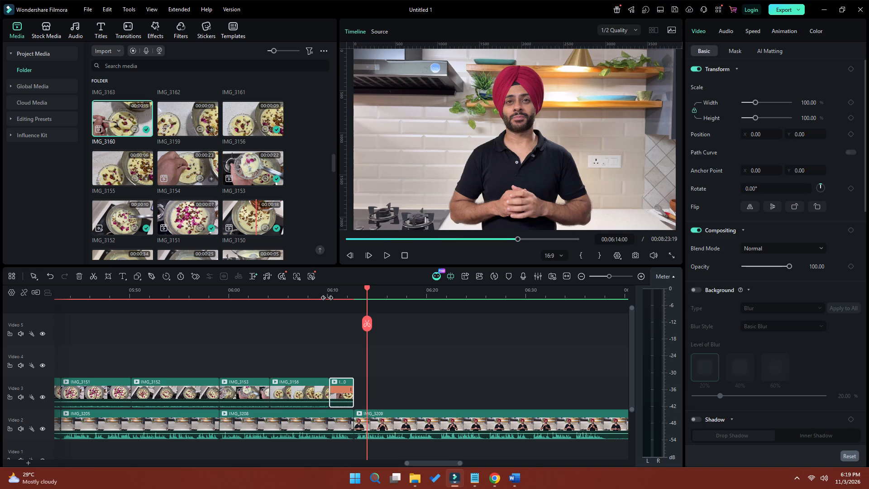
Return the playhead to 06:09:28, just before the start of IMG_3160 on Video 3.
left_click(327, 296)
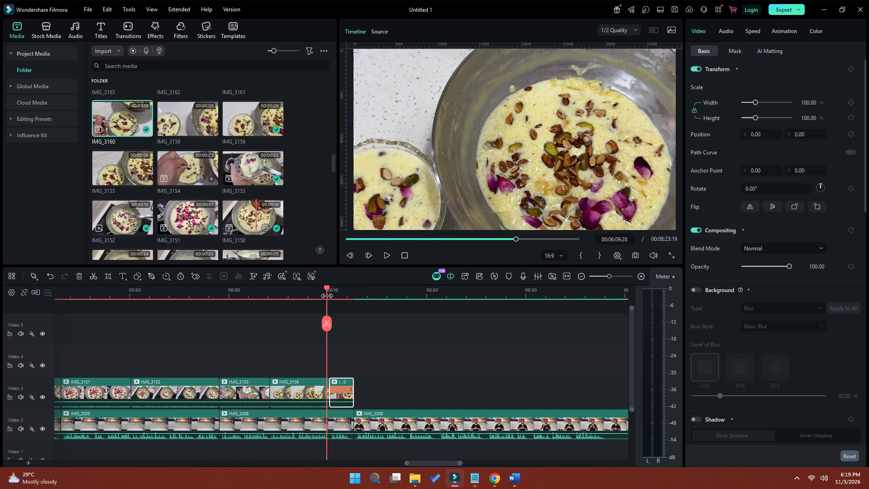
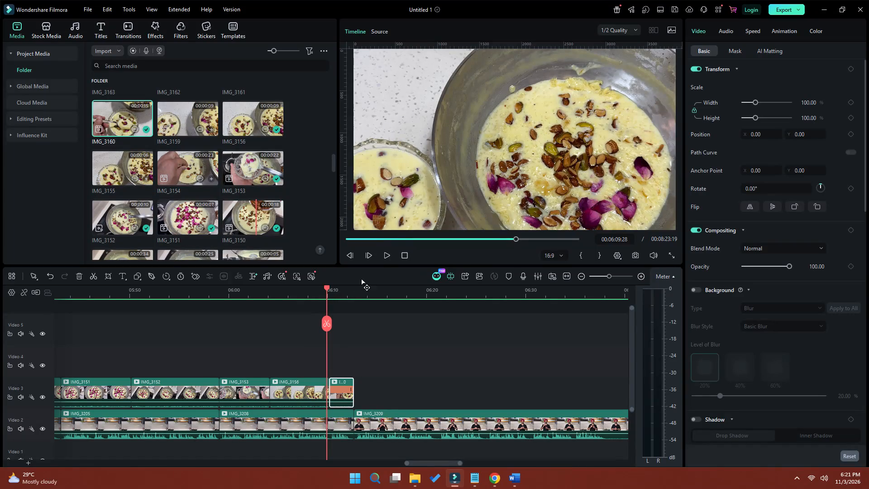
Cut the speaking pause between 00:06:20:25 and 00:06:21:09 out of IMG_3209 on Video 2 and close the gap.
left_click(386, 258)
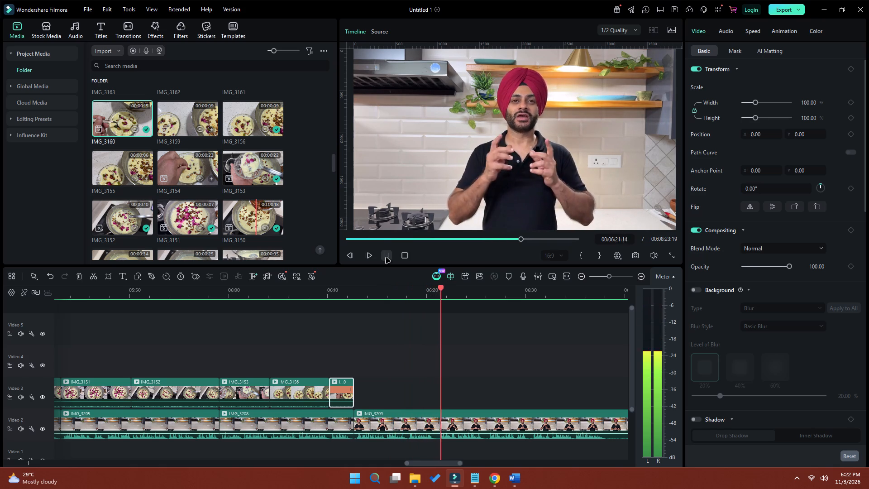
left_click(386, 258)
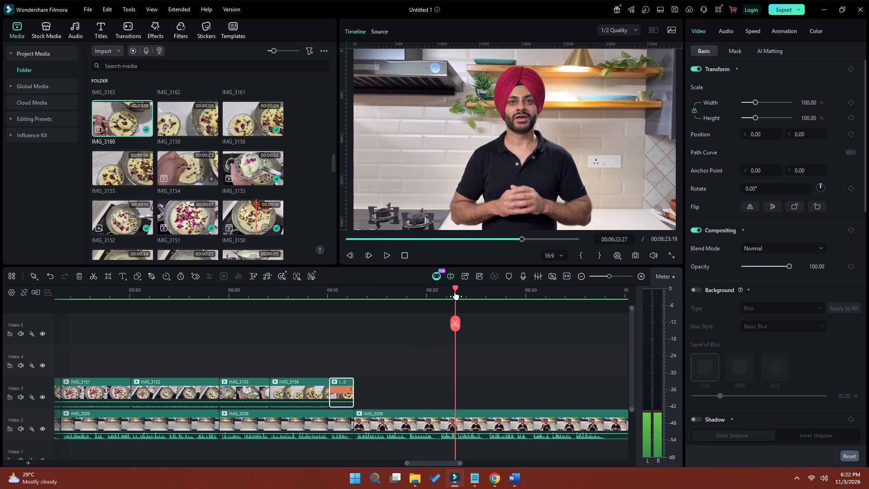
left_click_drag(455, 288, 434, 296)
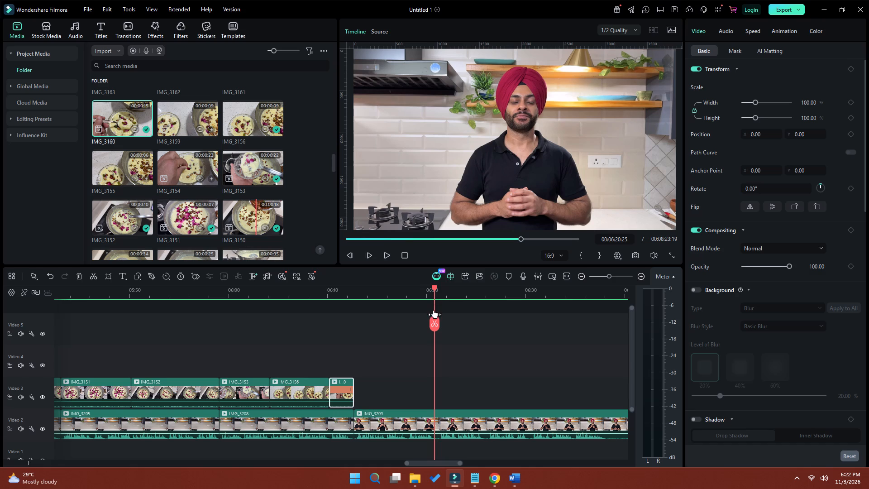
left_click_drag(468, 297, 473, 297)
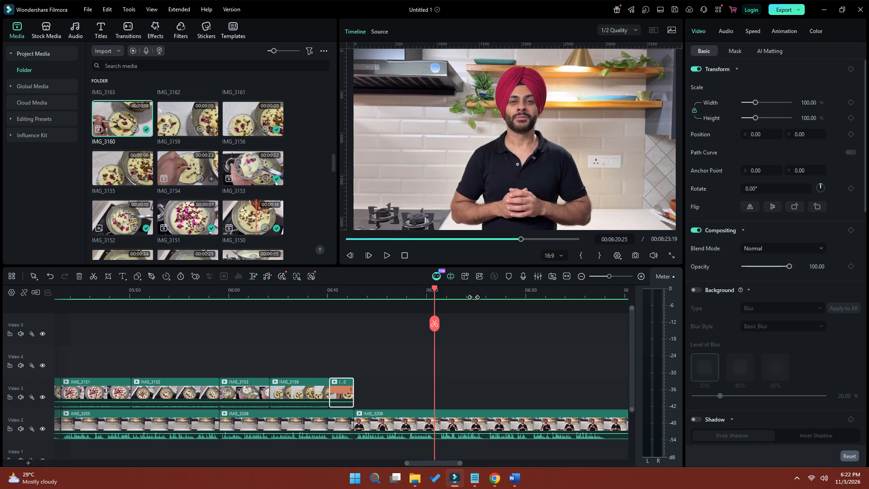
left_click_drag(473, 297, 498, 297)
left_click(340, 322)
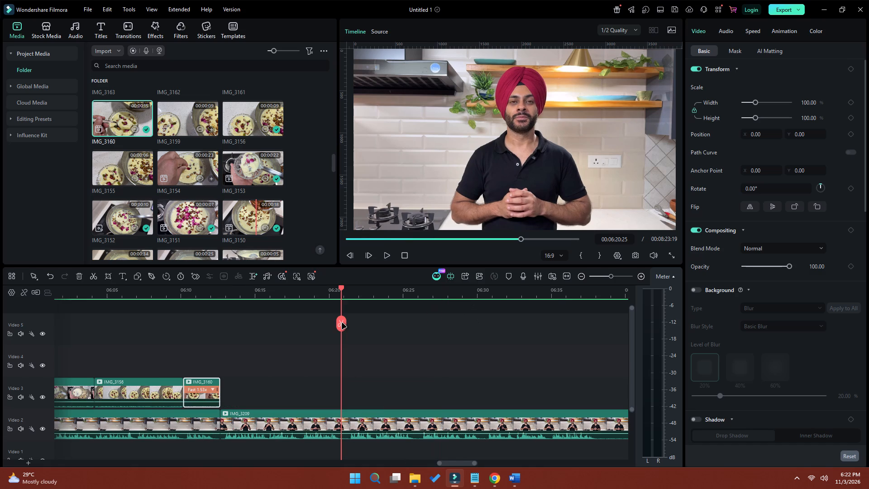
left_click_drag(340, 288, 347, 289)
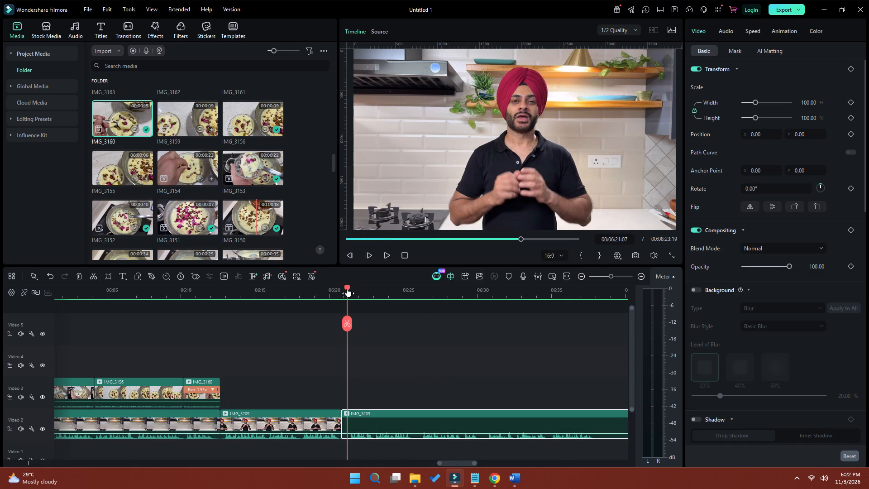
left_click_drag(347, 289, 348, 289)
left_click(348, 326)
left_click(345, 421)
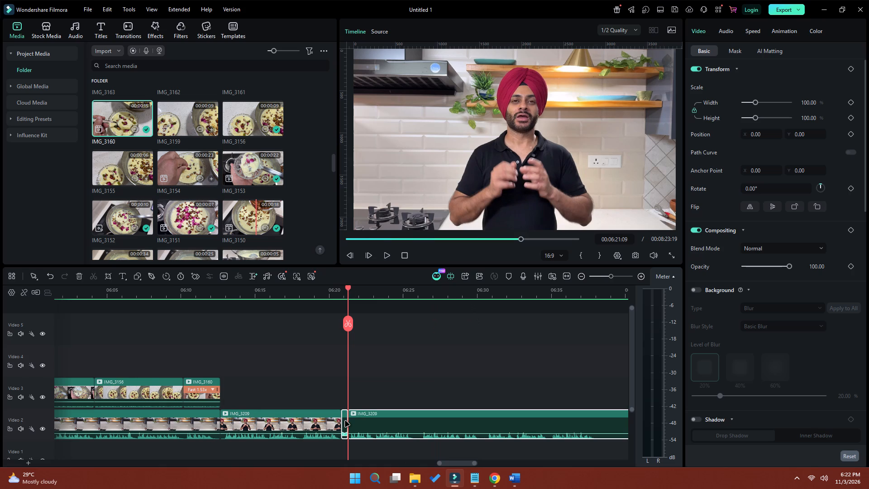
key("shift+Delete")
Play on from the cut and split IMG_3209 at the start and end of the next pause, just after 00:06:25.
left_click(332, 292)
left_click(385, 257)
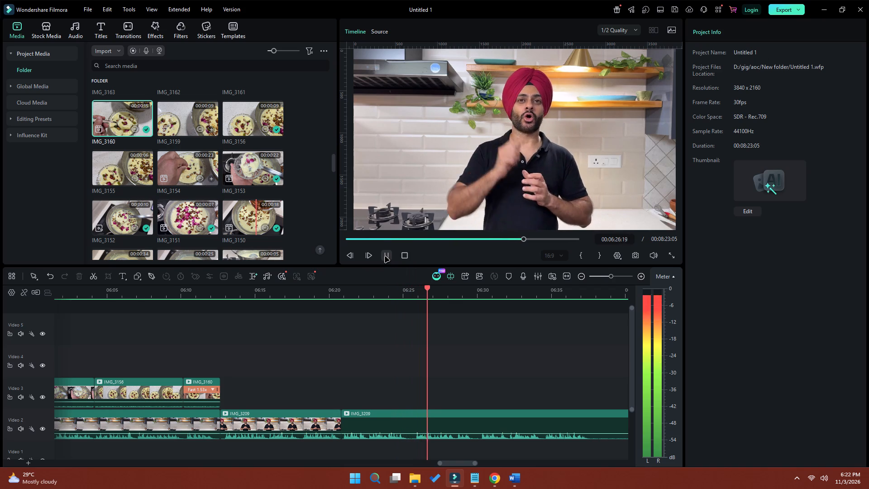
left_click(385, 257)
left_click_drag(434, 288, 420, 290)
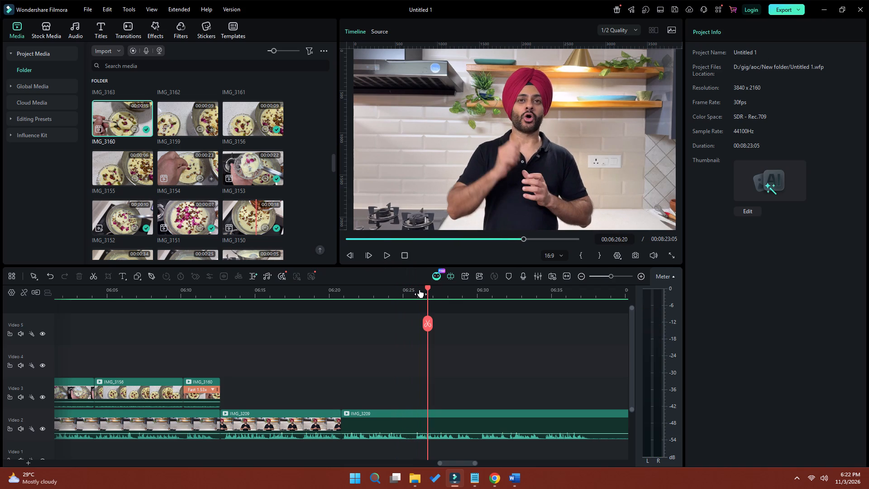
left_click_drag(420, 290, 407, 294)
left_click(407, 325)
left_click_drag(407, 287, 417, 321)
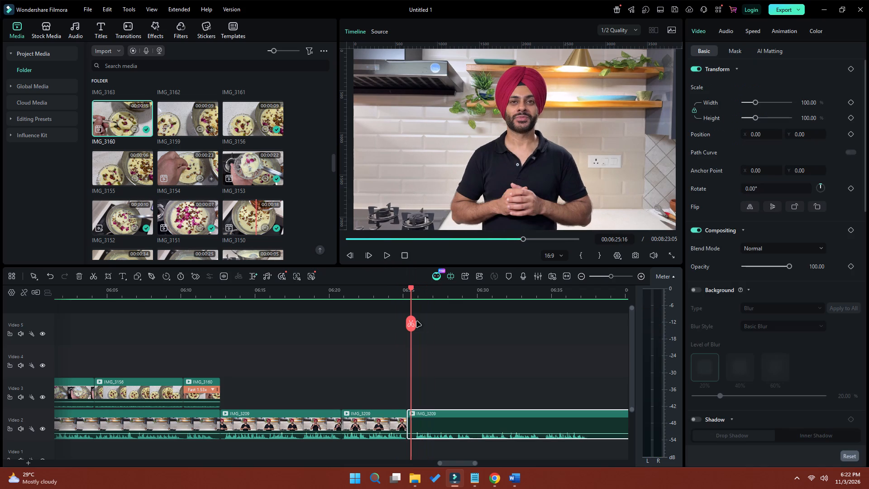
left_click_drag(417, 321, 415, 288)
left_click(415, 328)
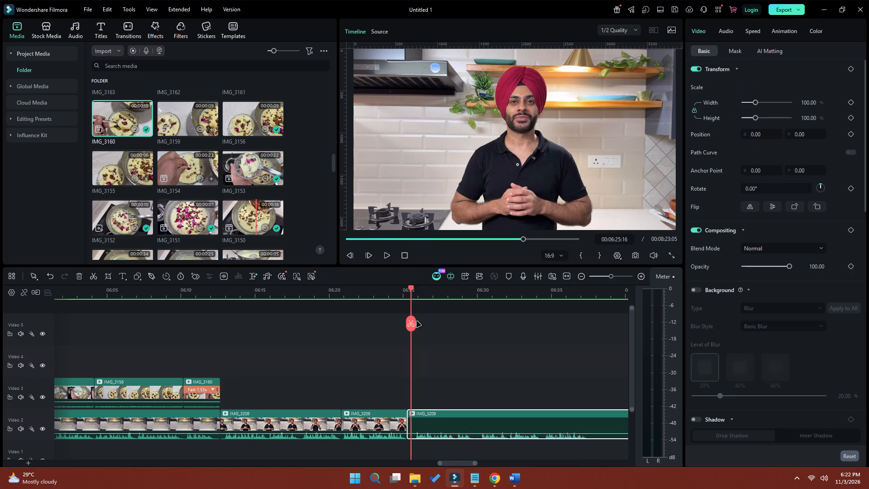